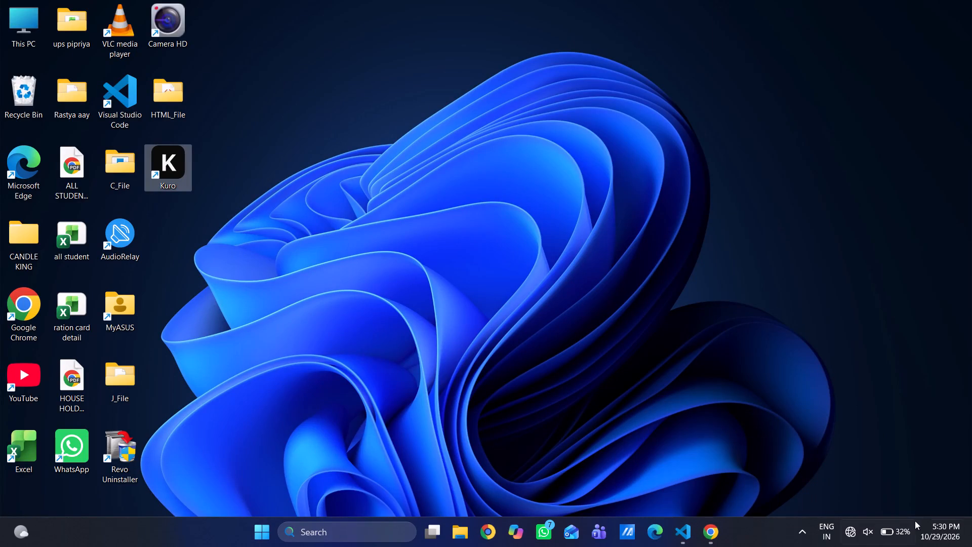
Open the list of available Wi-Fi networks and select the ABS_Hostel 5G network.
left_click(846, 535)
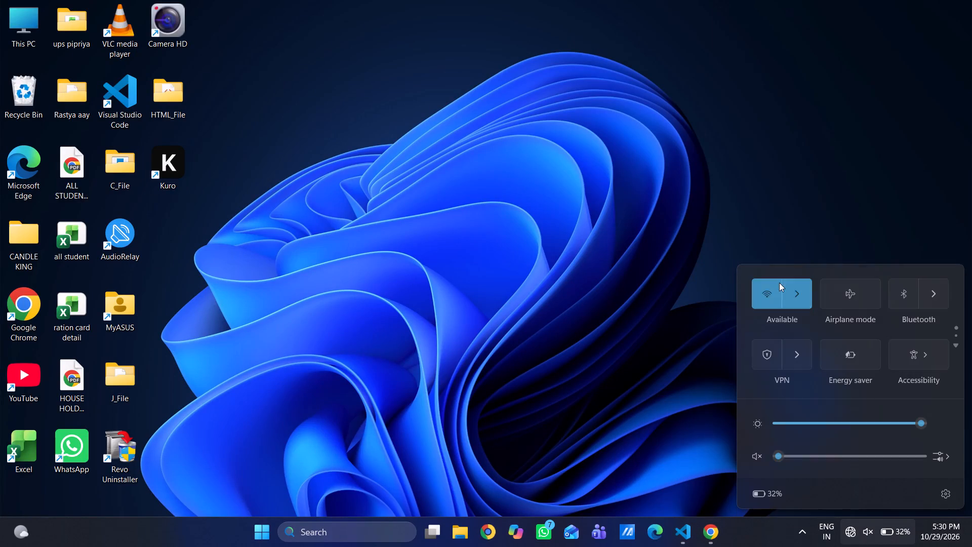
left_click(792, 303)
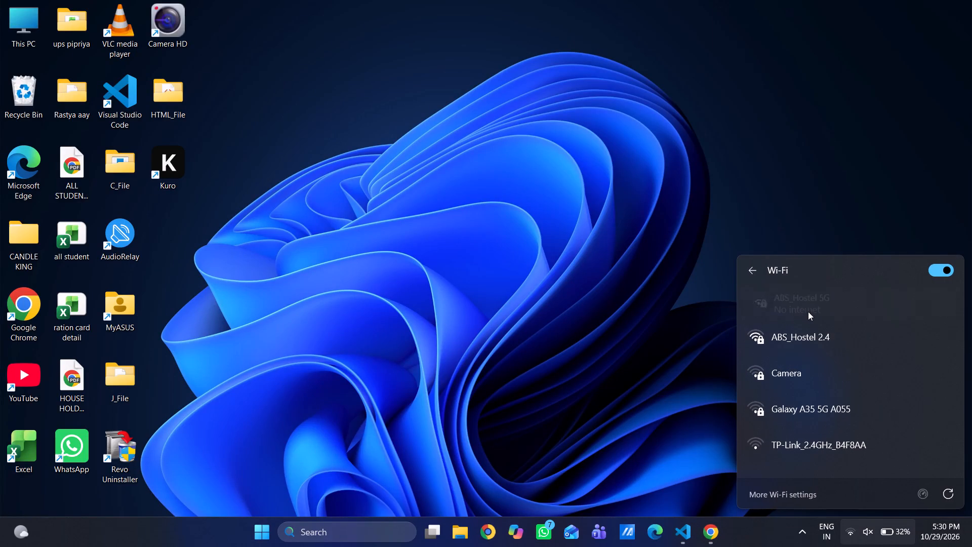
left_click(808, 306)
left_click(792, 317)
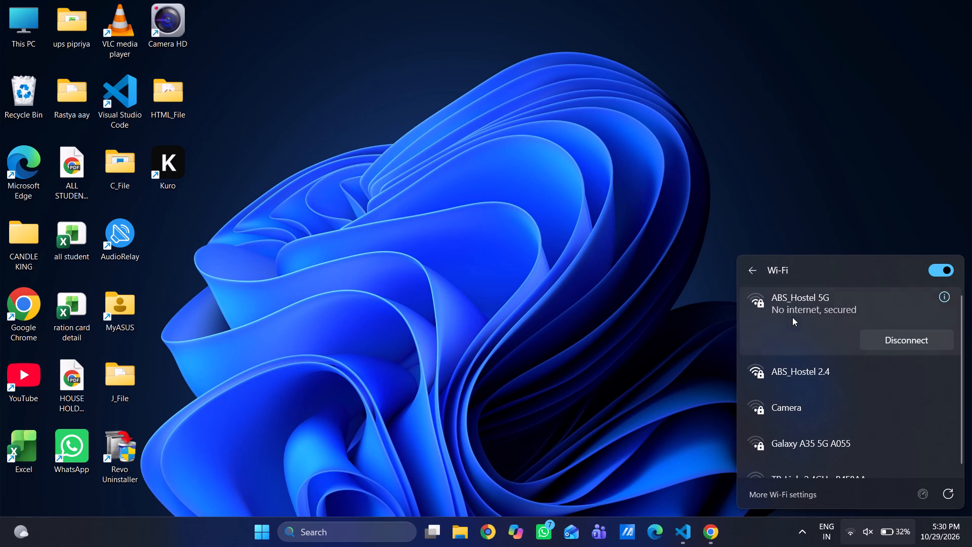
left_click(524, 177)
Refresh the desktop.
right_click(524, 177)
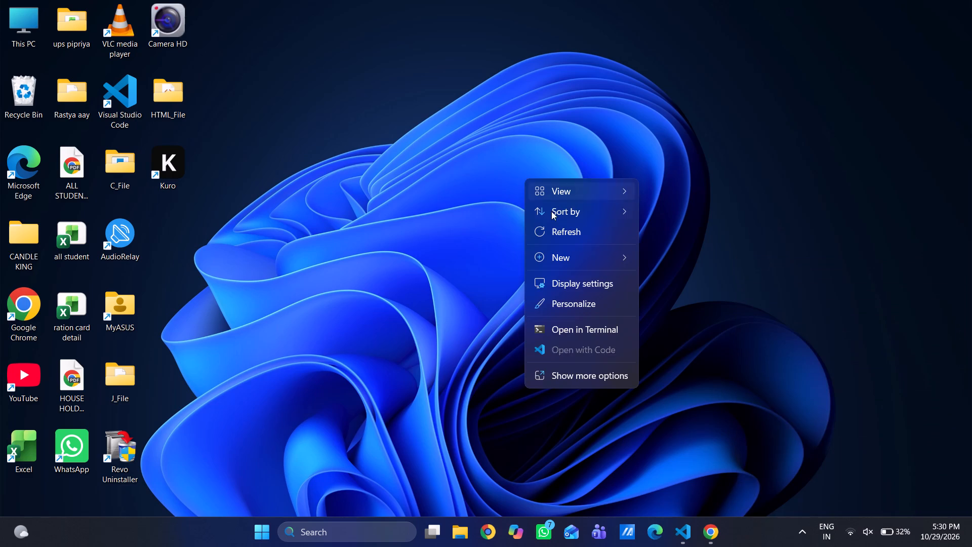
left_click(564, 229)
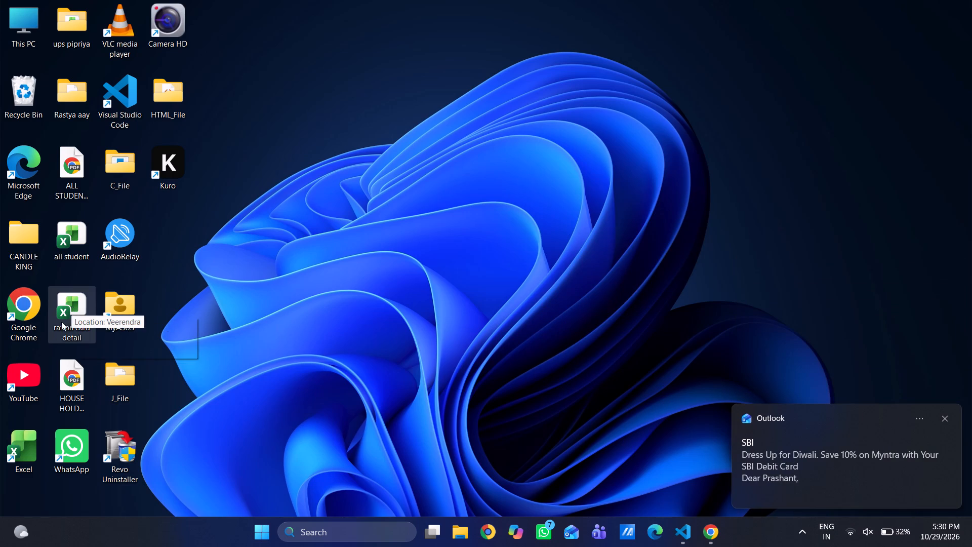
Open YouTube from its desktop shortcut and look through the recommended videos on the home feed.
double_click(24, 365)
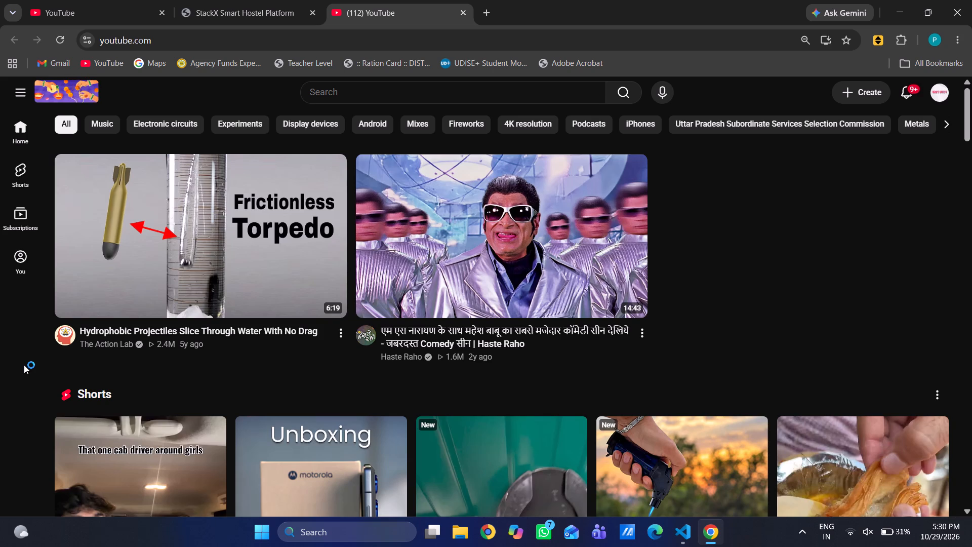
scroll(213, 429, "down", 3)
scroll(213, 429, "up", 6)
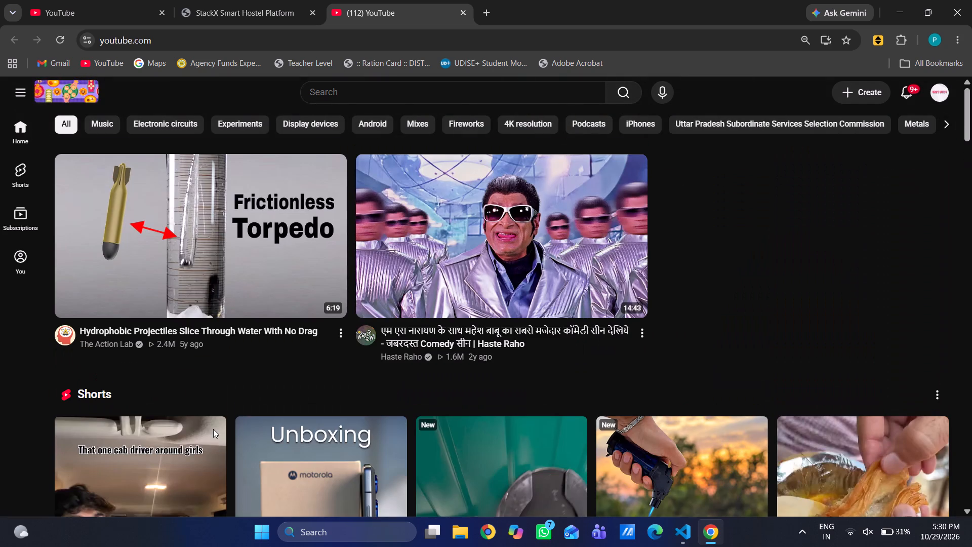
scroll(213, 429, "down", 4)
scroll(213, 429, "up", 1)
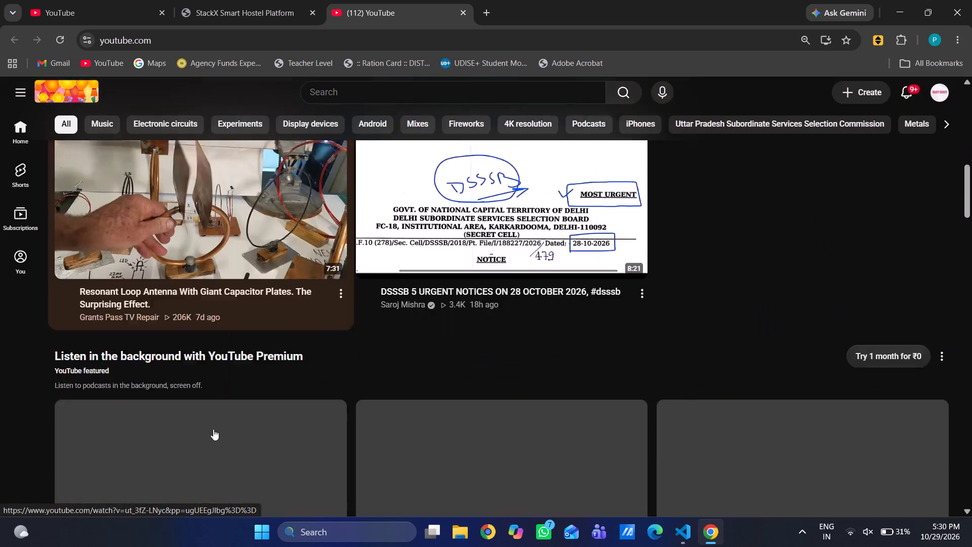
scroll(213, 429, "up", 1)
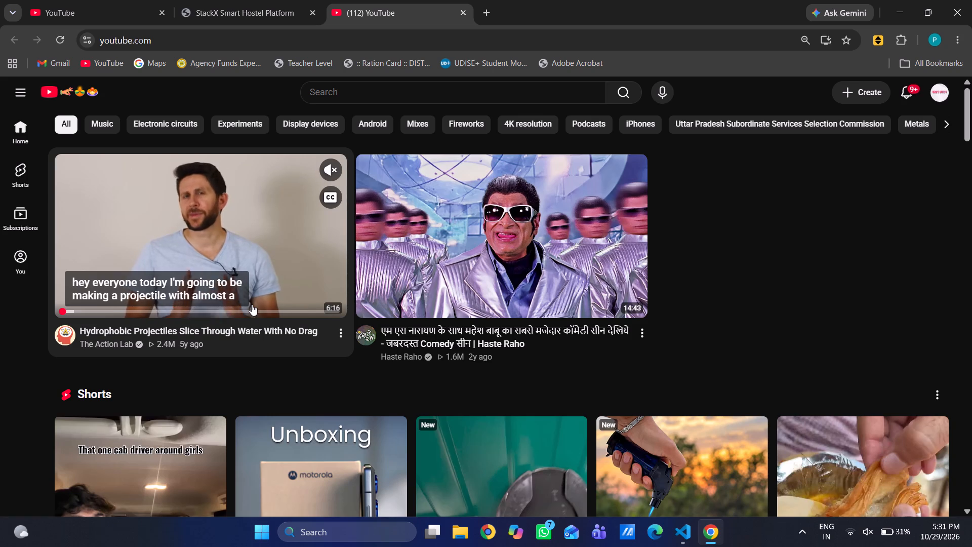
Close the Chrome window with all its open tabs and return to the desktop.
left_click(971, 3)
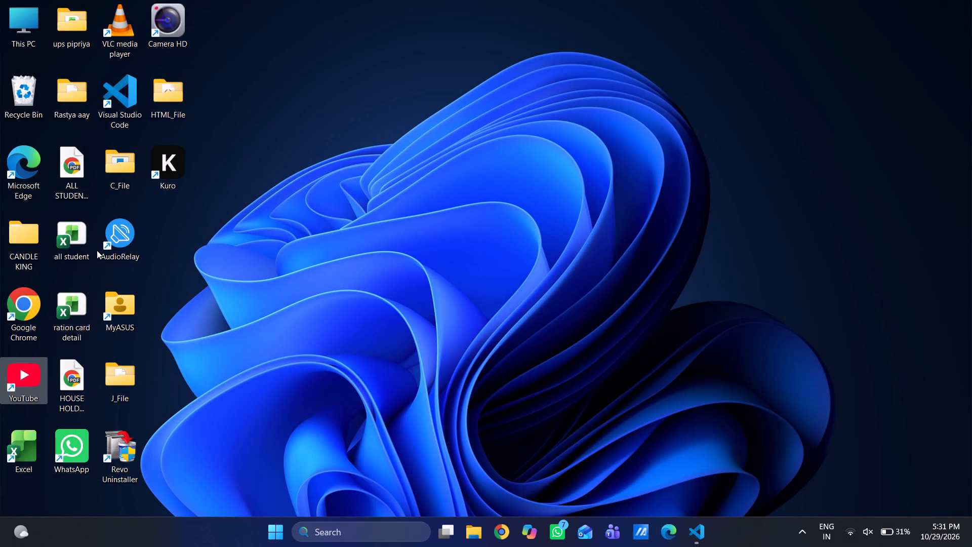
Search the computer for "trading", launch the TradingView app and dismiss the energy saver notification.
left_click(361, 543)
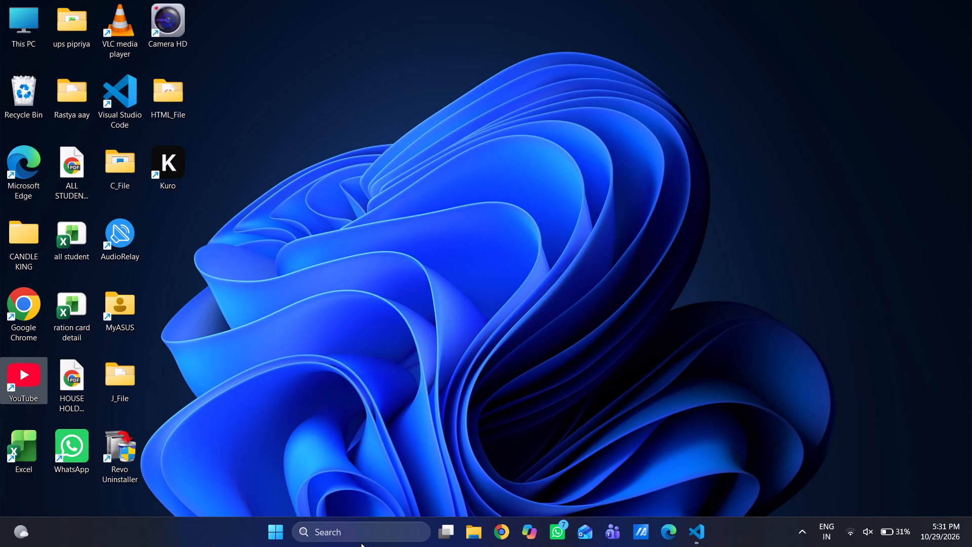
left_click(365, 537)
type("trading")
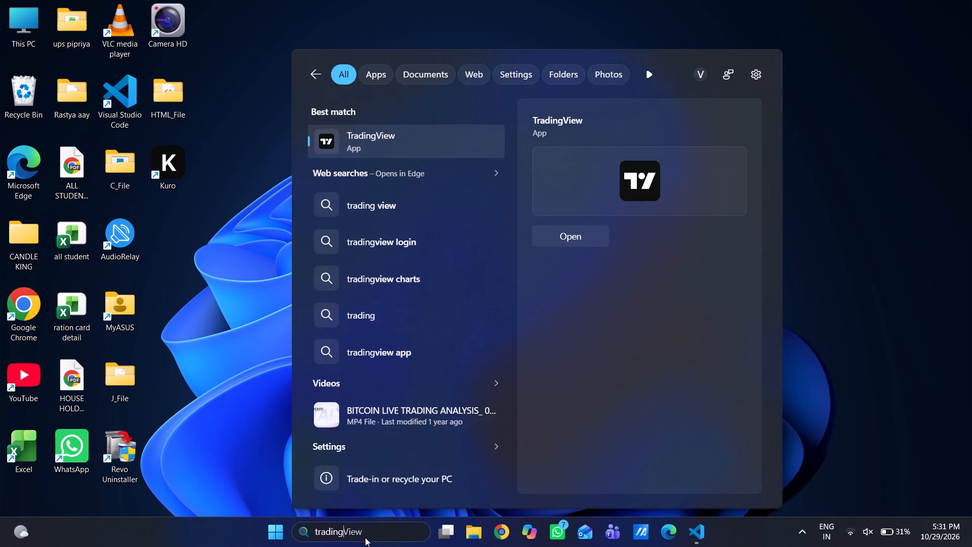
left_click(417, 146)
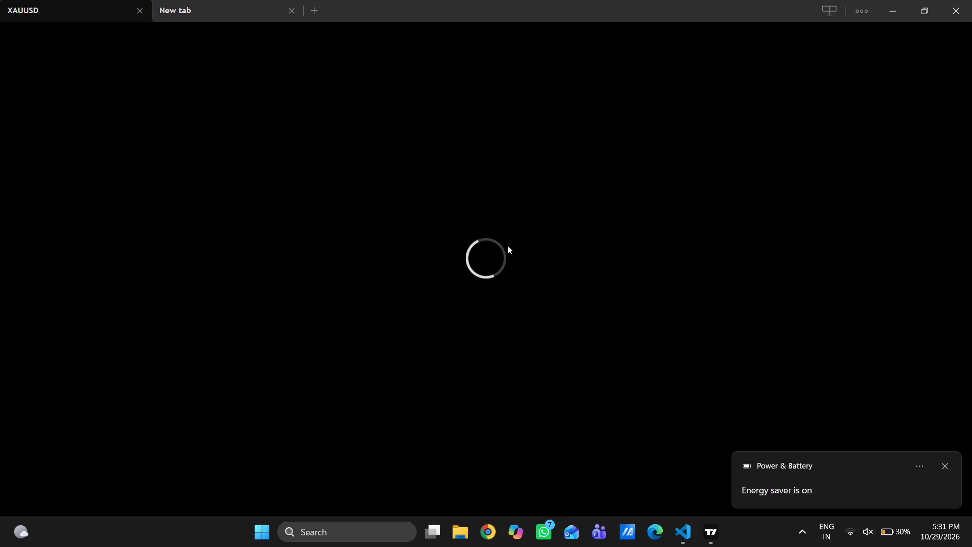
left_click(946, 465)
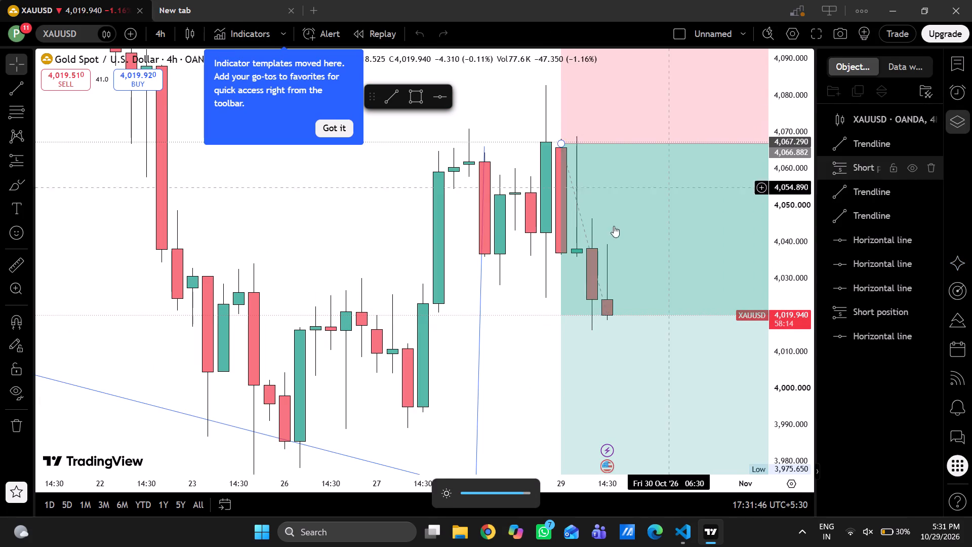
Examine the recent XAUUSD 4-hour candles around the short position, trendlines and horizontal levels.
left_click_drag(508, 111, 399, 164)
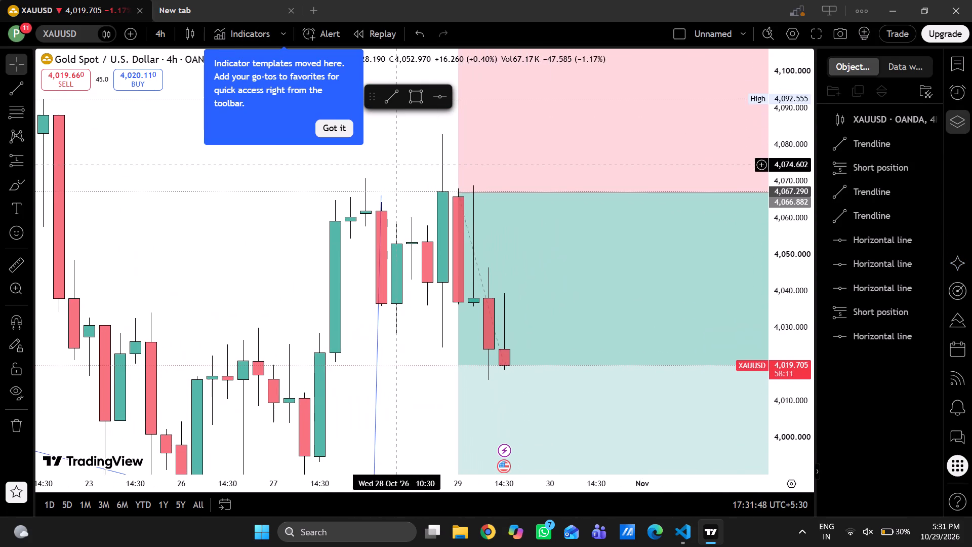
scroll(794, 233, "up", 1)
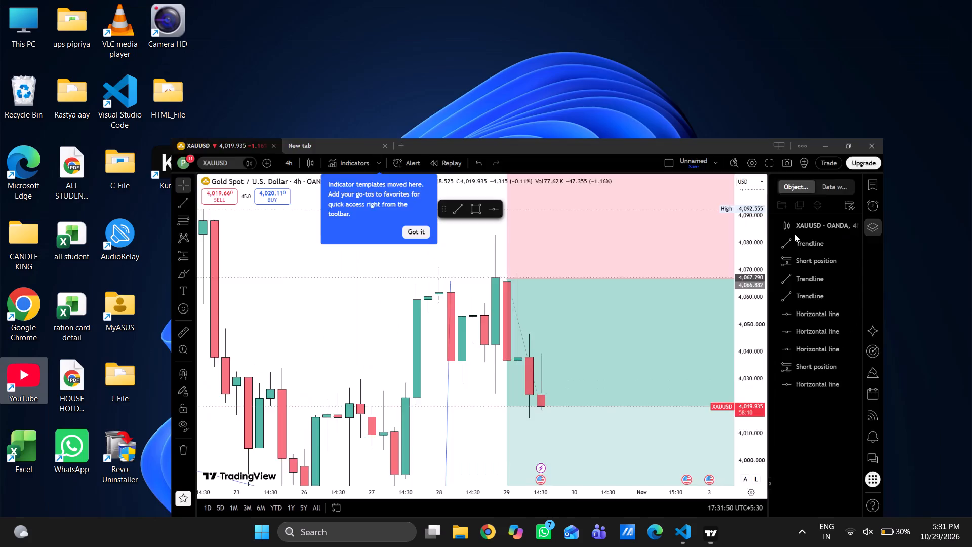
scroll(794, 233, "up", 4)
scroll(794, 233, "down", 1)
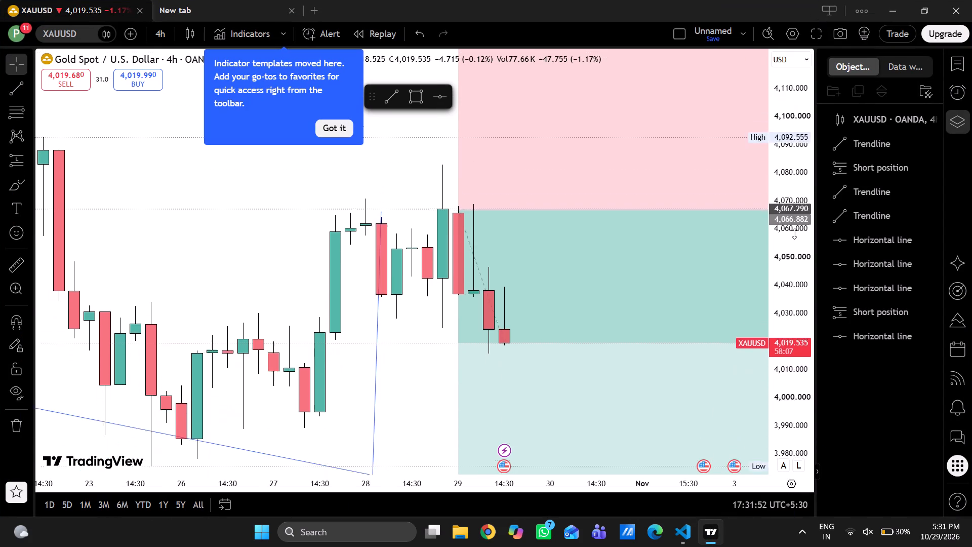
scroll(794, 233, "down", 8)
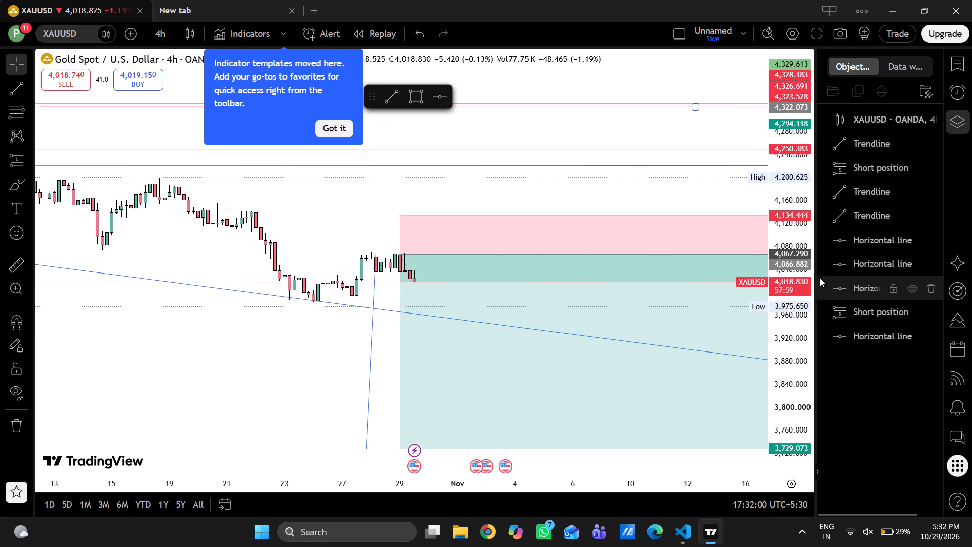
scroll(778, 293, "down", 5)
scroll(778, 293, "up", 10)
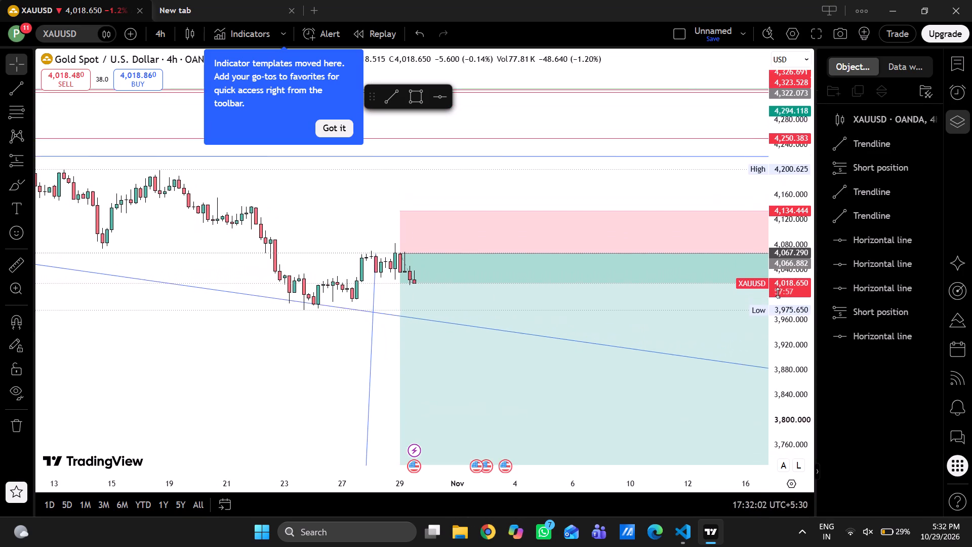
scroll(778, 293, "up", 3)
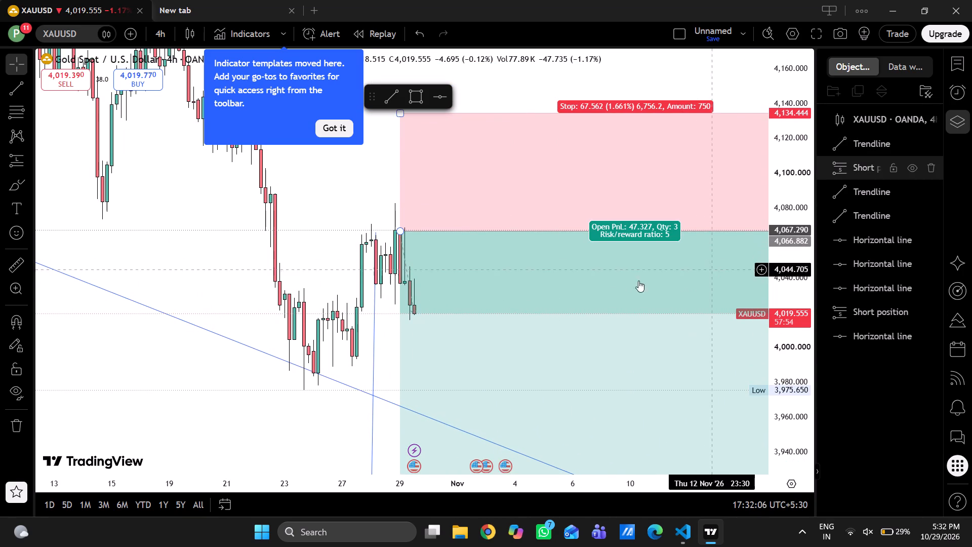
scroll(484, 282, "down", 3)
scroll(484, 282, "up", 1)
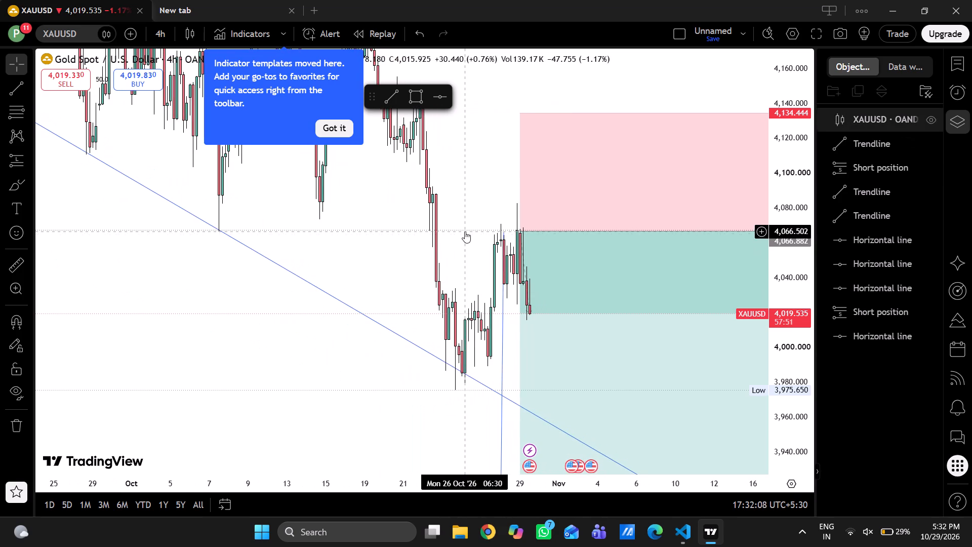
left_click_drag(465, 231, 315, 103)
Dismiss the tip about indicator templates having moved.
left_click(336, 131)
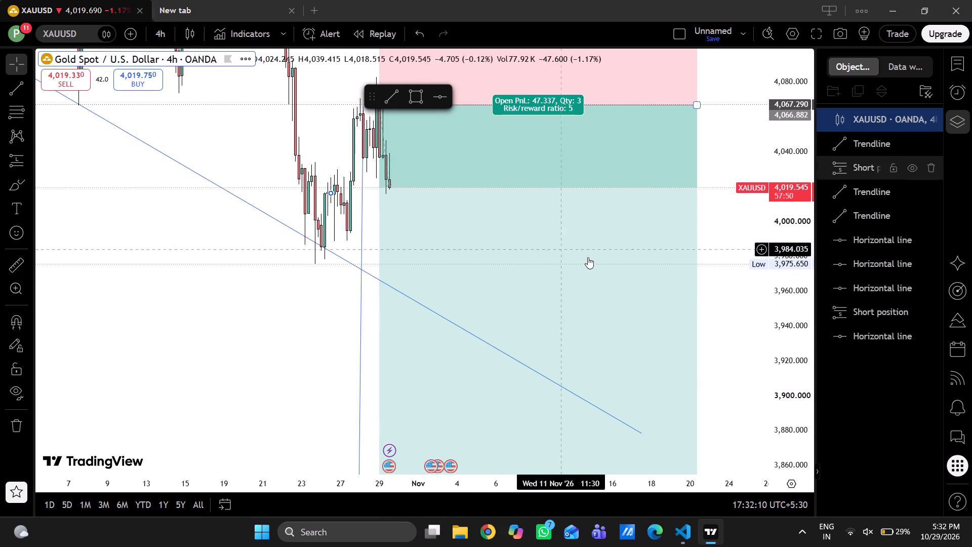
Reduce the whole interface's zoom by four levels to fit more of the XAUUSD chart.
scroll(780, 259, "down", 1)
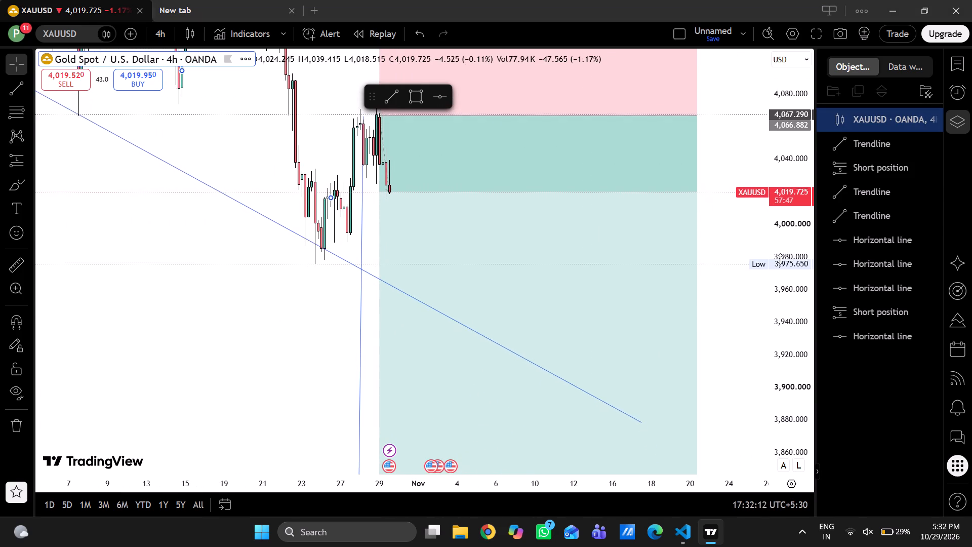
scroll(780, 259, "down", 4)
scroll(780, 259, "up", 5)
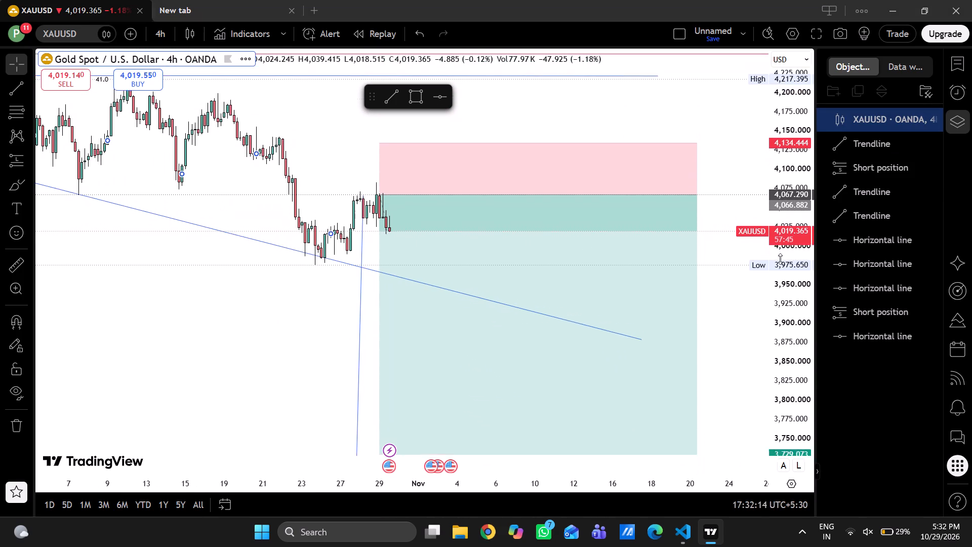
scroll(780, 259, "up", 3)
left_click_drag(306, 299, 286, 221)
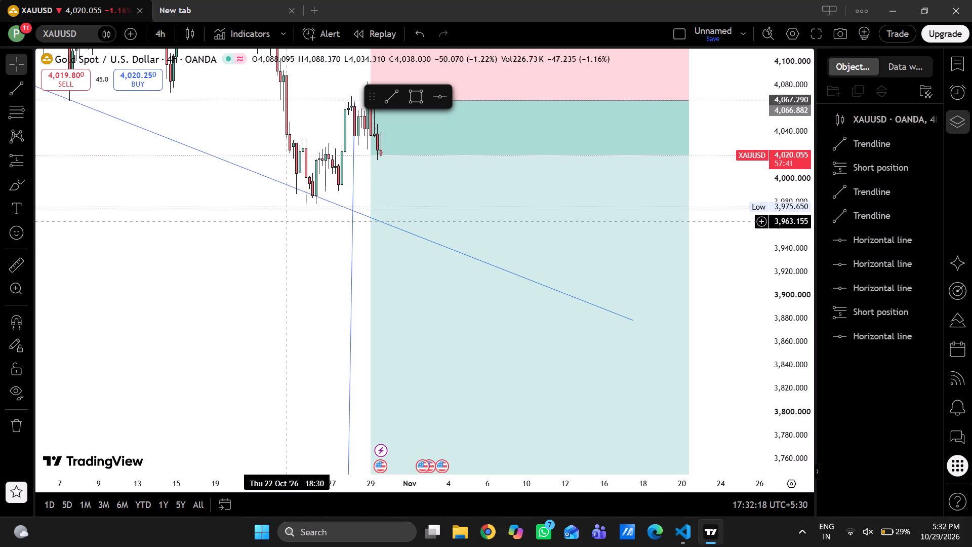
key("ctrl+minus")
key("ctrl+minus")
key("ctrl+minus")
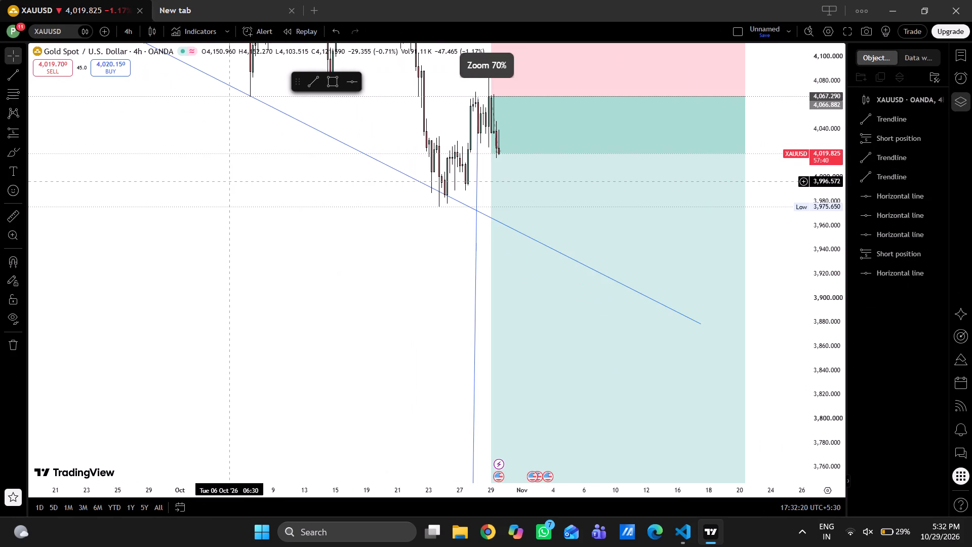
key("ctrl+minus")
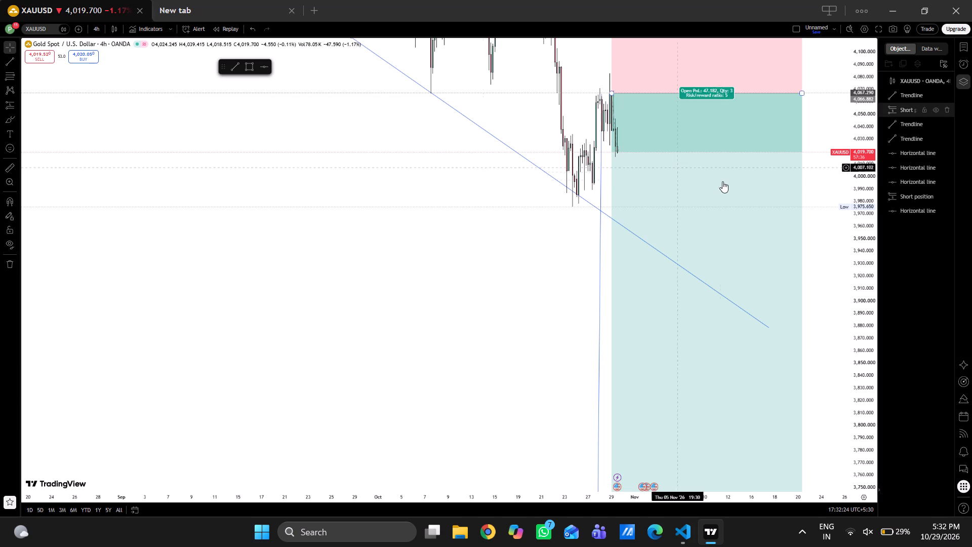
Collapse the object tree so the chart takes the full width.
left_click_drag(575, 222, 469, 190)
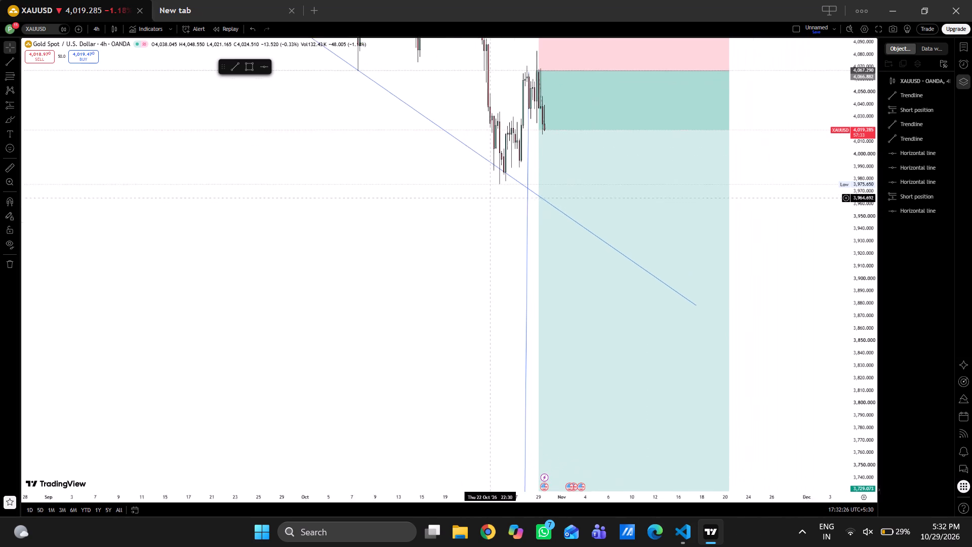
left_click_drag(469, 190, 387, 165)
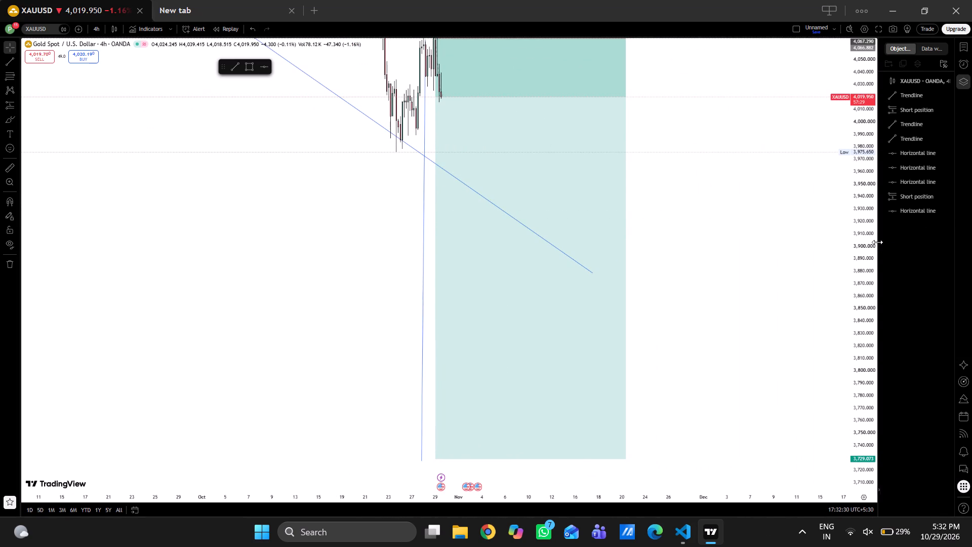
left_click_drag(878, 242, 966, 229)
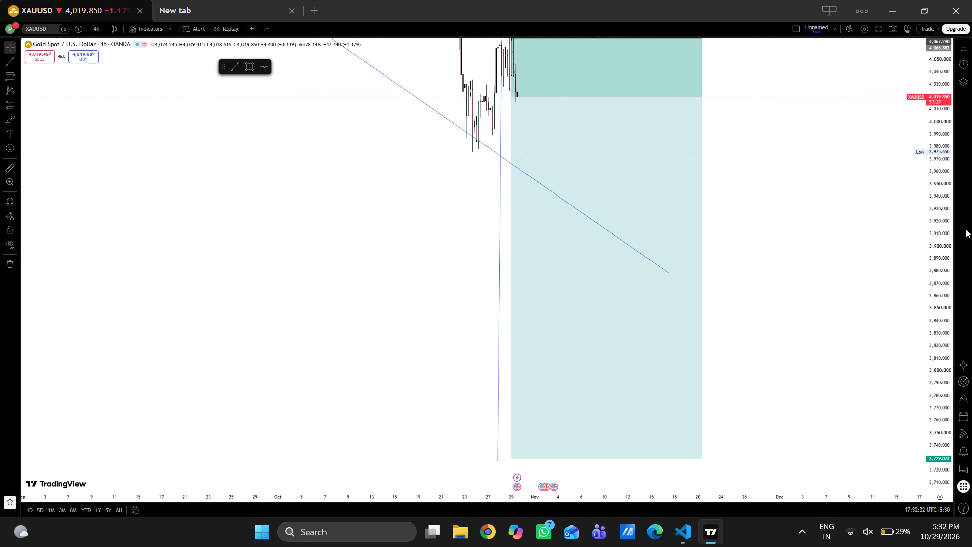
Examine the October XAUUSD decline and how the candles sit against the descending trendline and short position.
left_click_drag(825, 203, 671, 288)
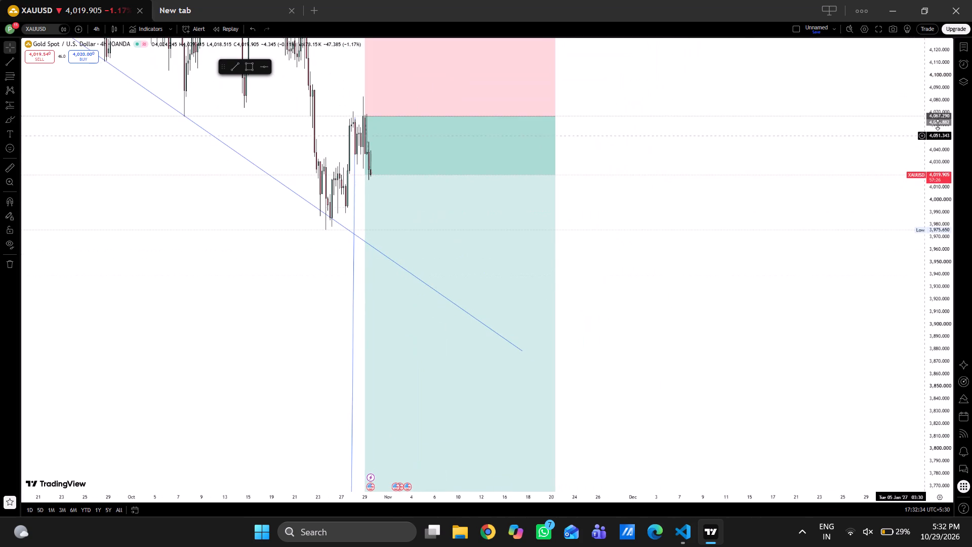
scroll(927, 131, "up", 5)
scroll(927, 131, "down", 3)
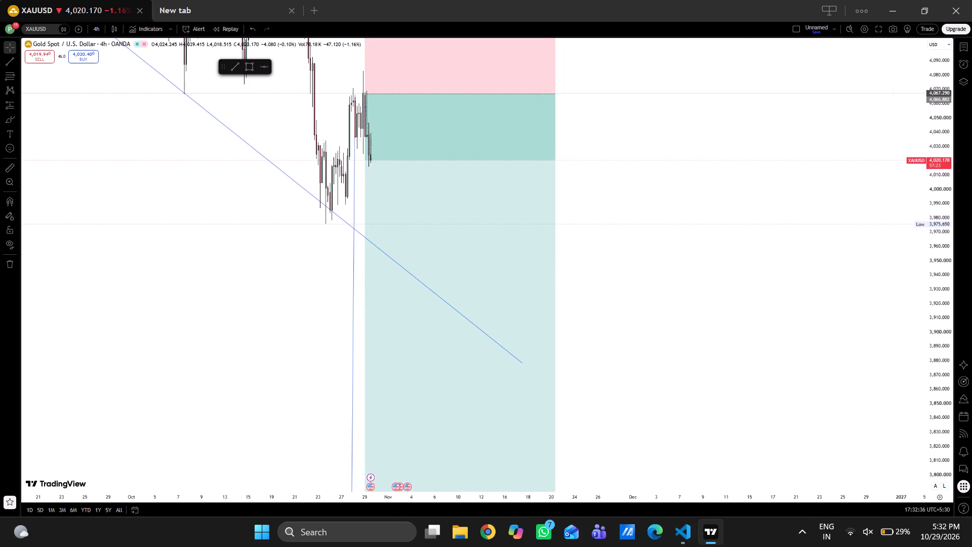
left_click_drag(287, 259, 258, 274)
scroll(258, 274, "down", 3)
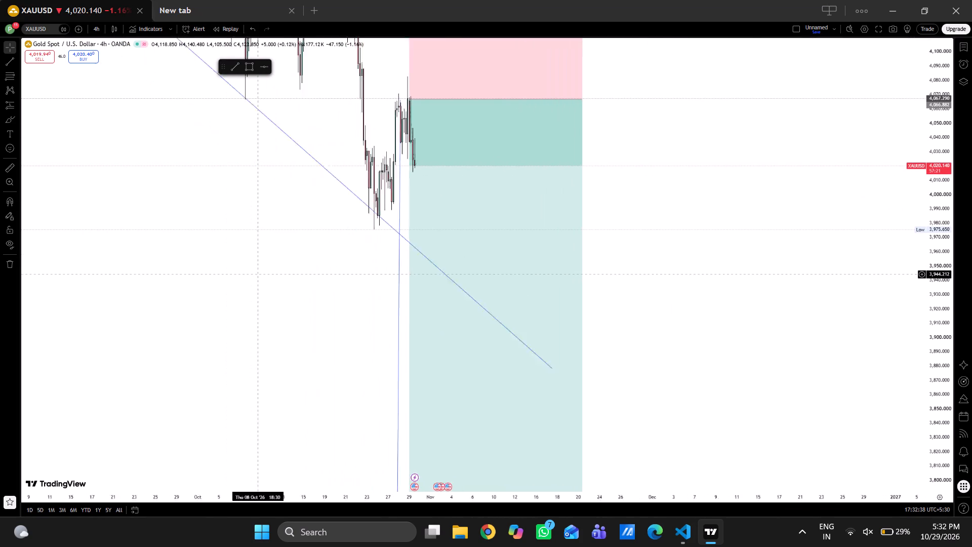
scroll(258, 274, "down", 1)
scroll(258, 274, "up", 6)
scroll(258, 274, "down", 3)
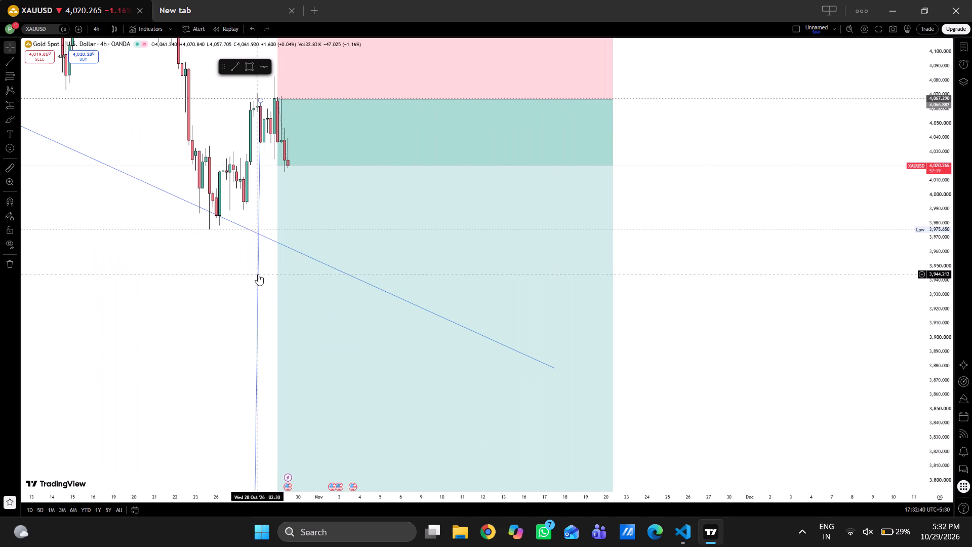
left_click_drag(225, 132, 501, 433)
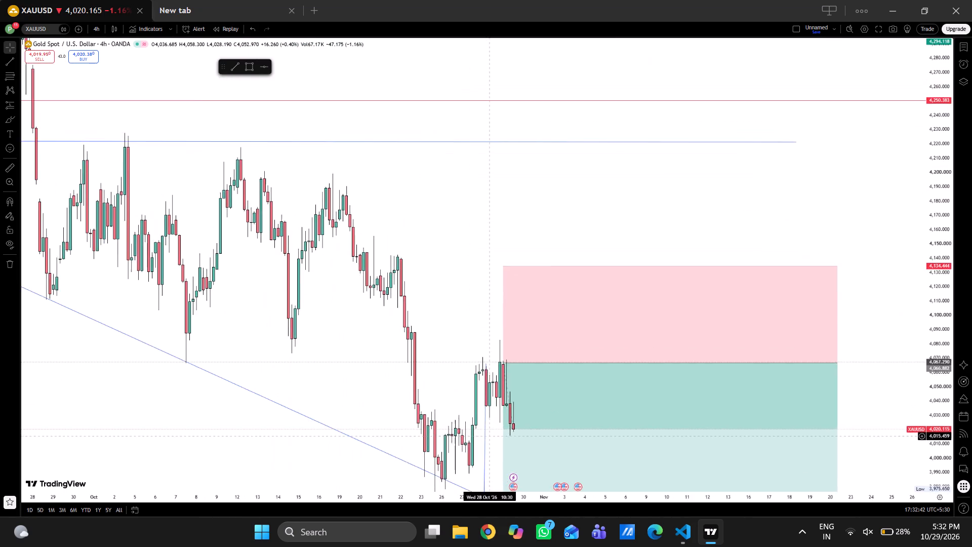
left_click_drag(501, 433, 450, 329)
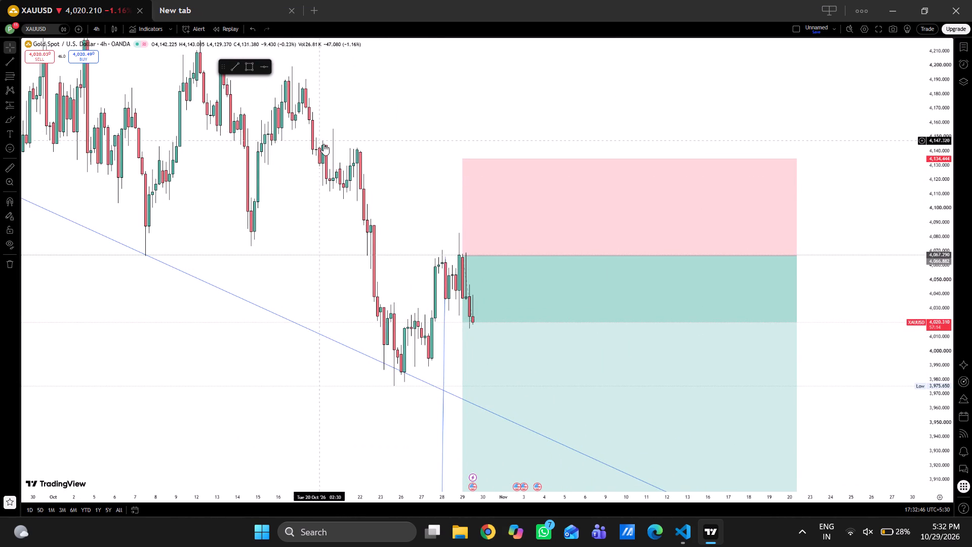
left_click_drag(318, 238, 311, 236)
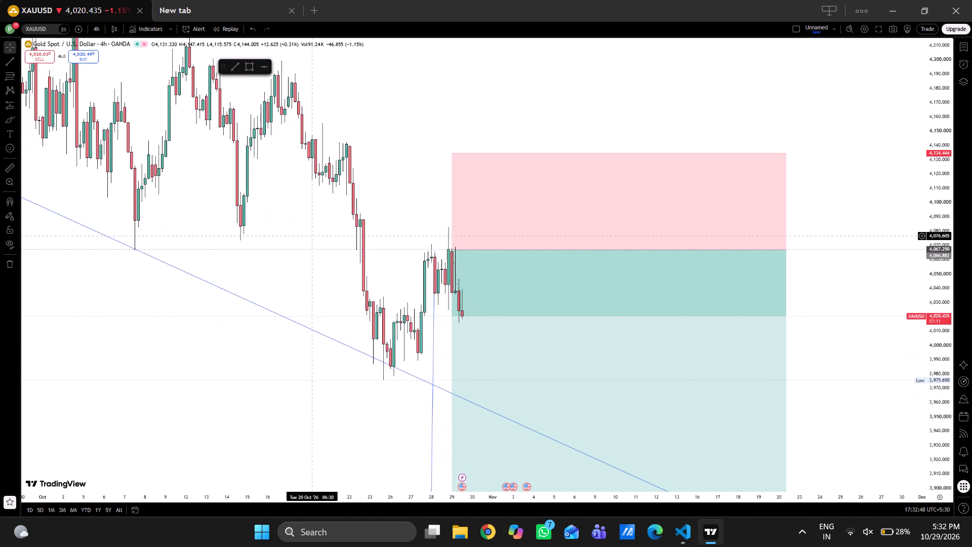
left_click_drag(311, 236, 310, 236)
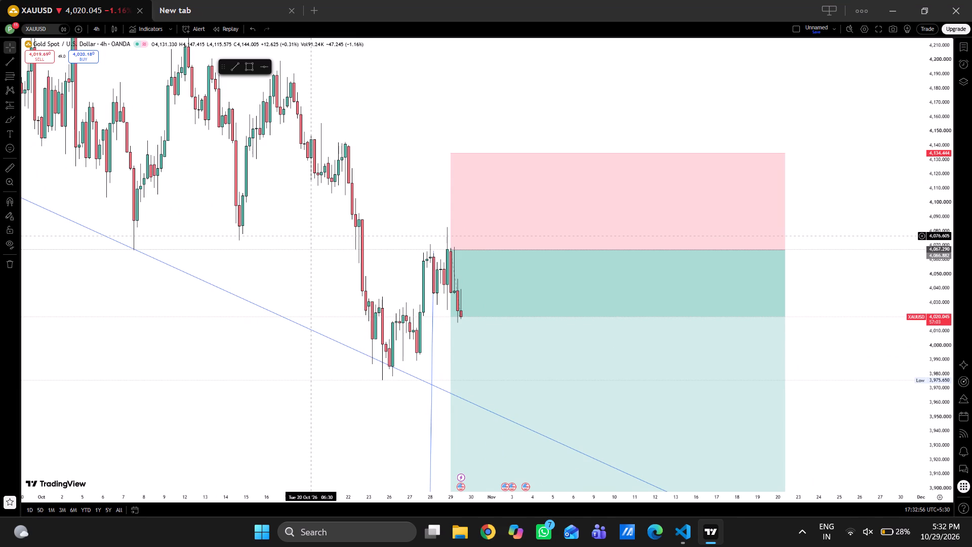
Examine the October XAUUSD price swings on the 4-hour chart against the descending trendline and the horizontal levels above.
left_click_drag(482, 110, 271, 299)
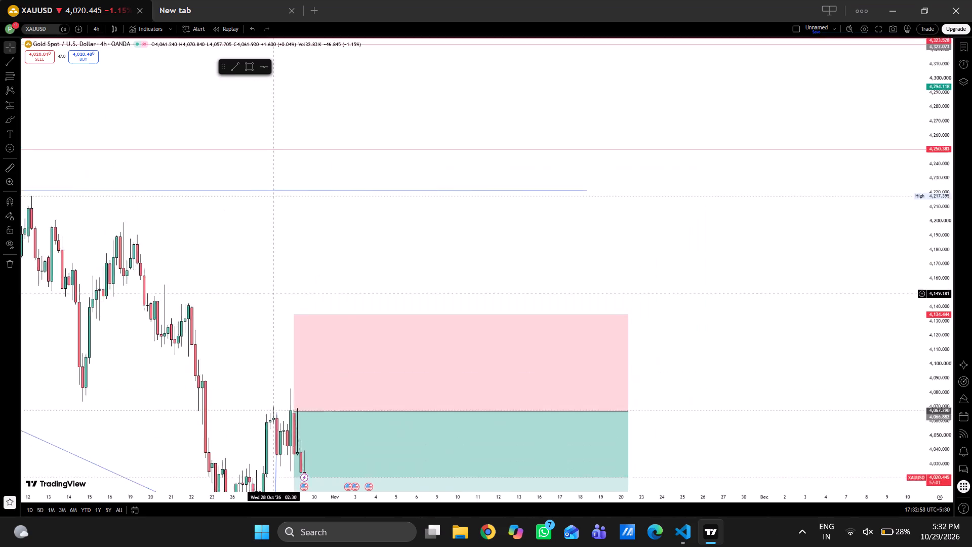
left_click_drag(271, 299, 502, 124)
left_click(502, 124)
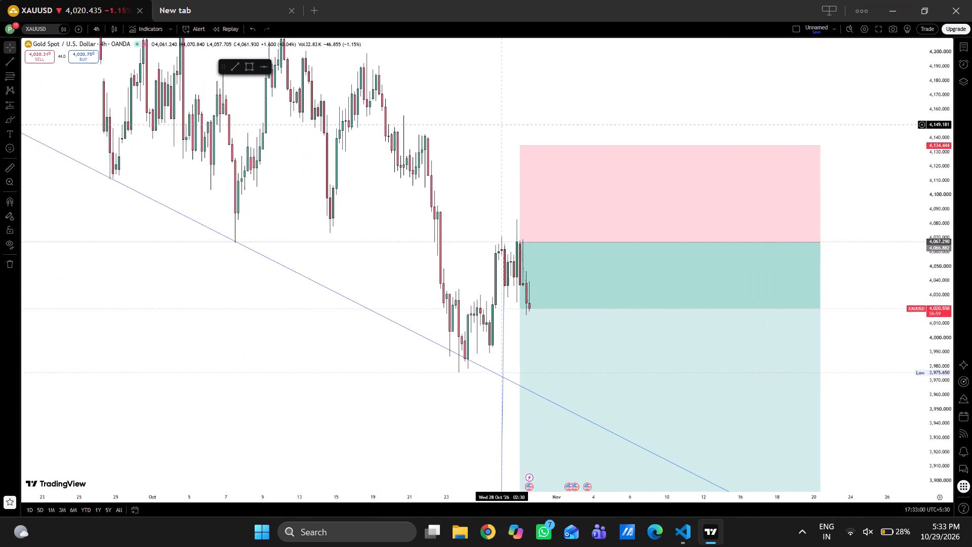
left_click_drag(246, 161, 417, 368)
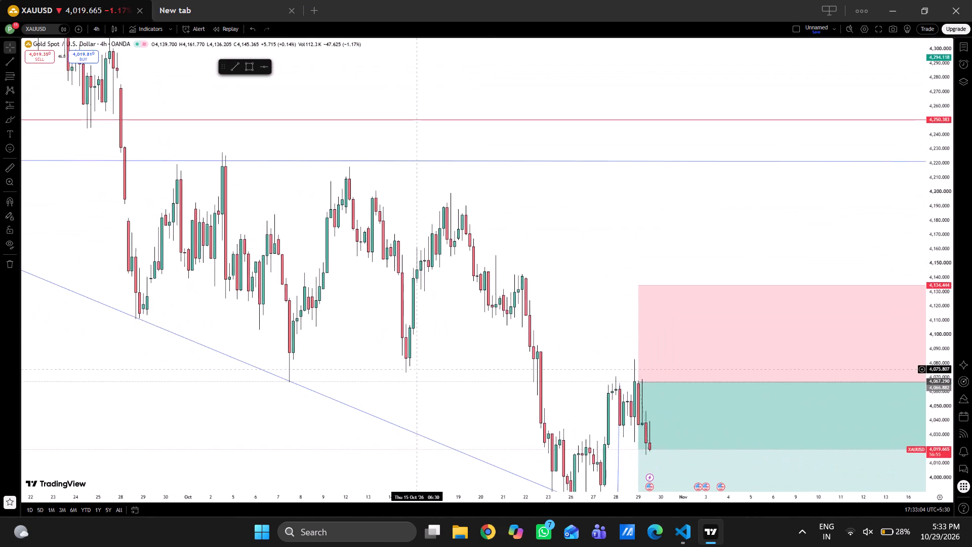
left_click_drag(417, 368, 416, 368)
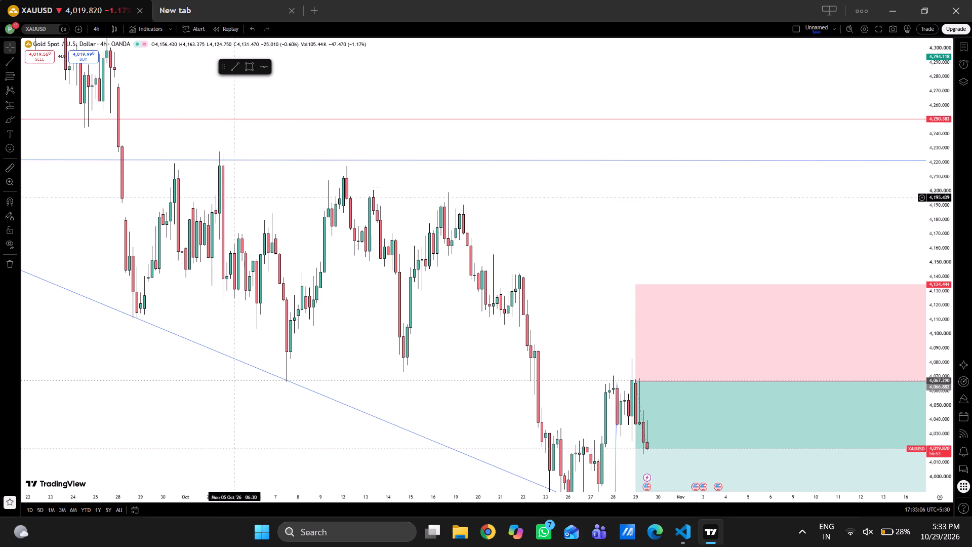
left_click_drag(283, 135, 524, 295)
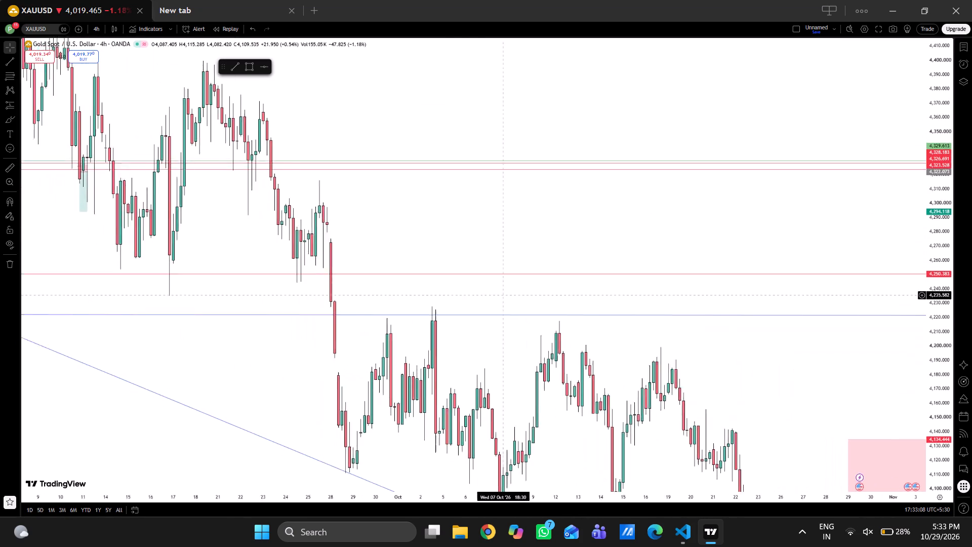
left_click_drag(524, 295, 584, 306)
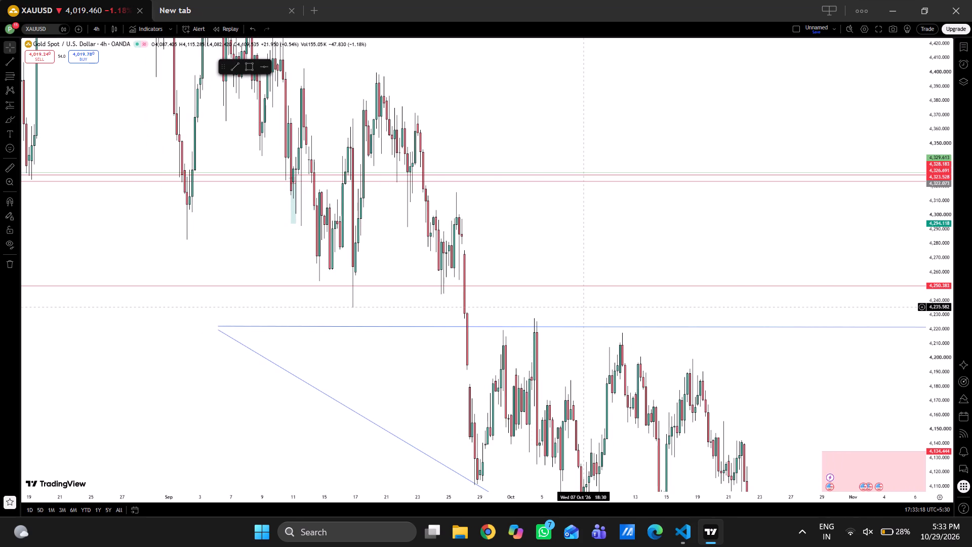
Examine the earlier 4-hour price action, from the late-August peak through the September decline.
left_click_drag(454, 105, 630, 388)
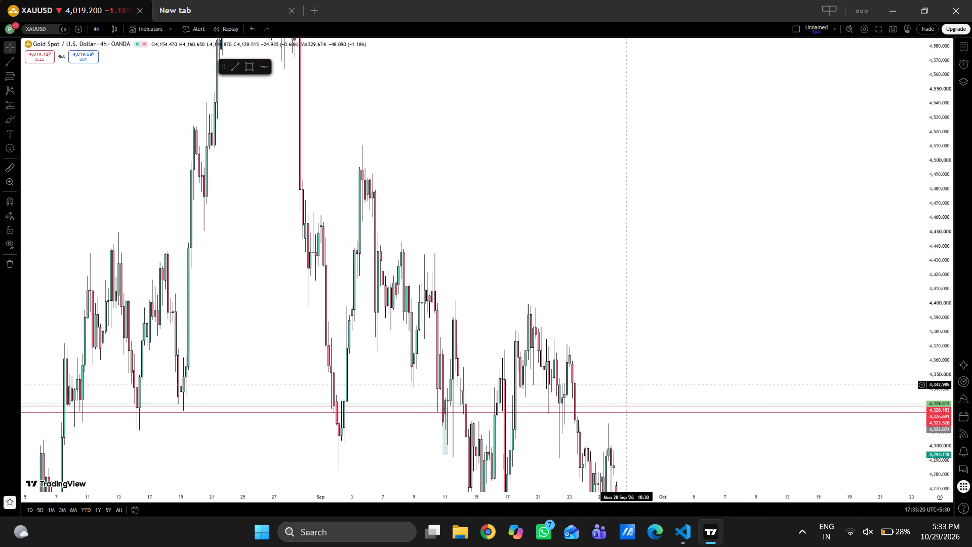
left_click_drag(630, 388, 652, 546)
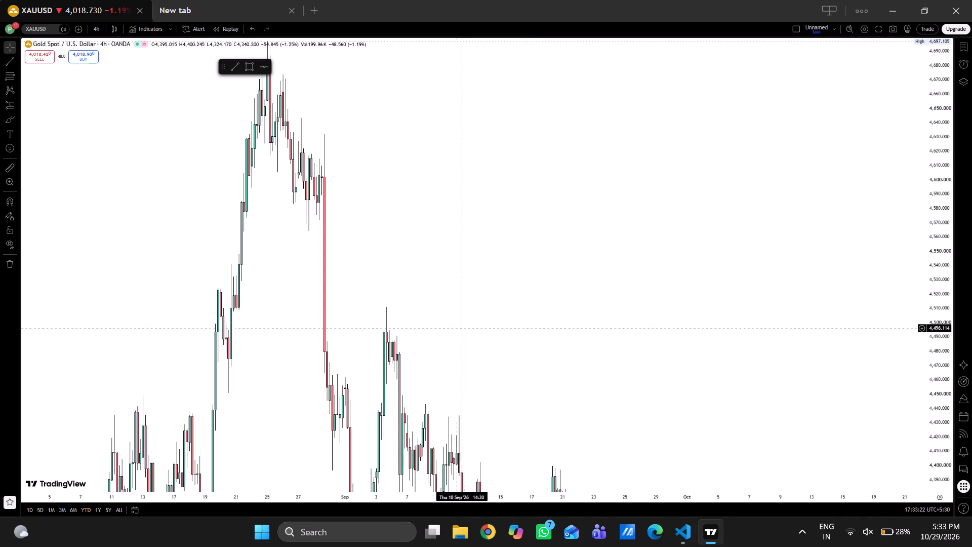
left_click_drag(456, 322, 379, 310)
scroll(506, 272, "up", 3)
scroll(506, 272, "down", 3)
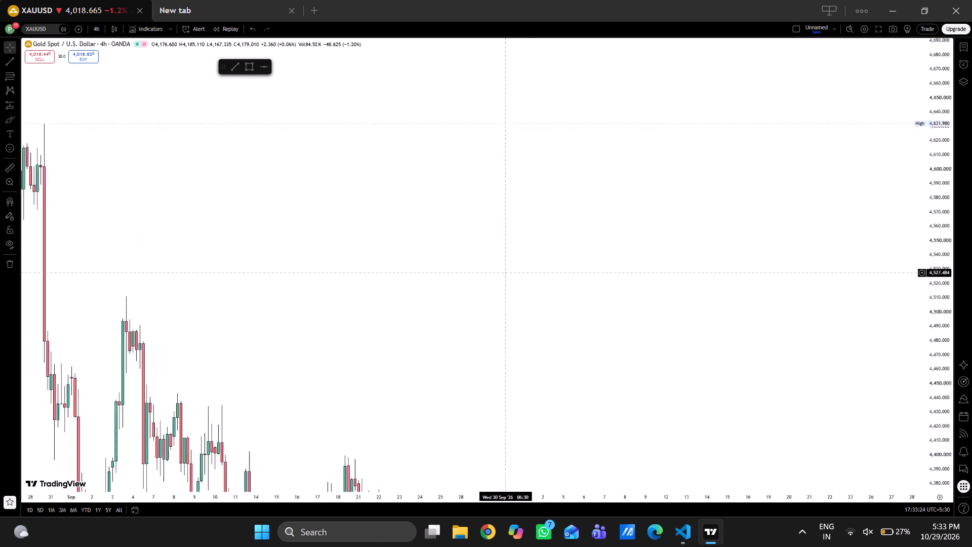
scroll(506, 272, "up", 1)
left_click_drag(274, 202, 616, 200)
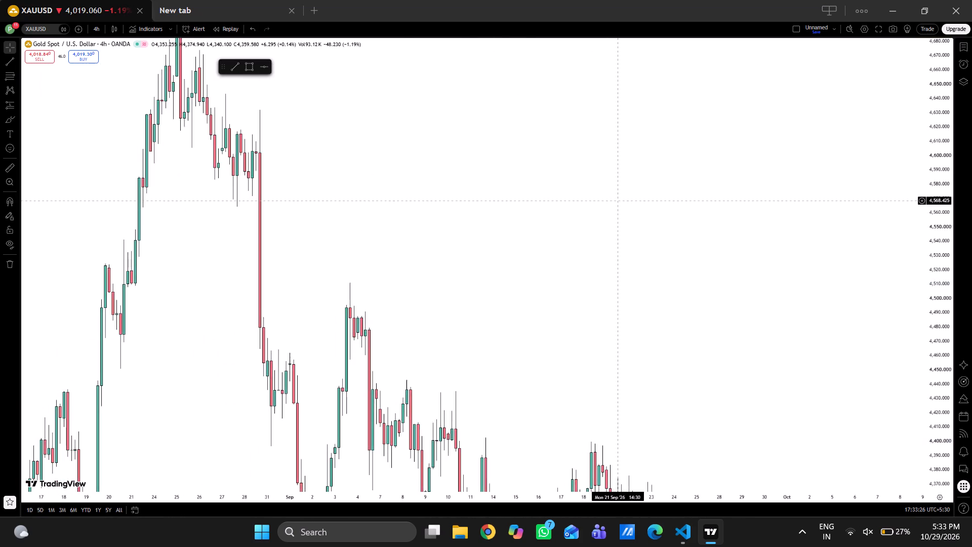
scroll(616, 200, "up", 2)
left_click_drag(247, 151, 418, 160)
scroll(418, 160, "up", 1)
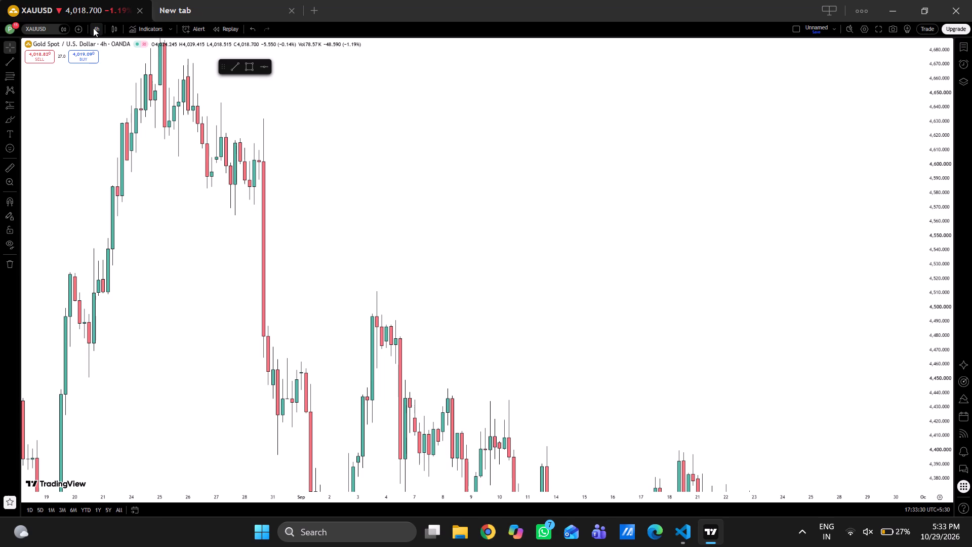
Switch the XAUUSD chart interval to 15 minutes.
left_click(94, 28)
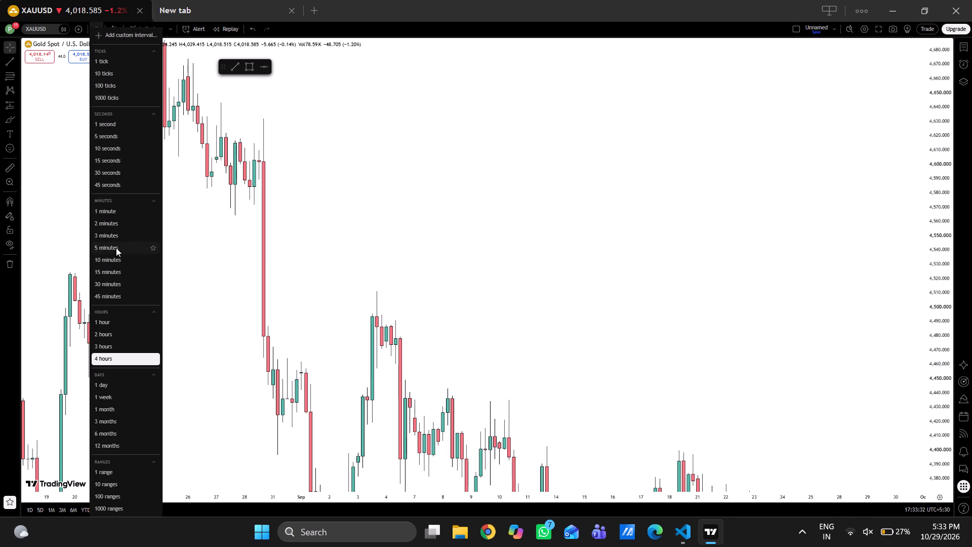
left_click(116, 275)
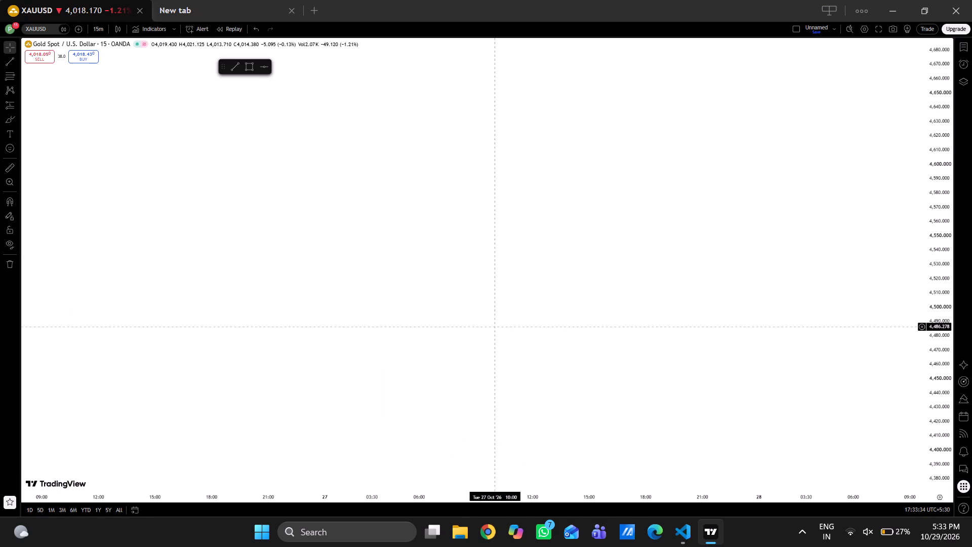
Locate the latest 15-minute candles around the short position and rescale the price and time axes until they are readable.
scroll(497, 326, "up", 6)
scroll(497, 326, "down", 9)
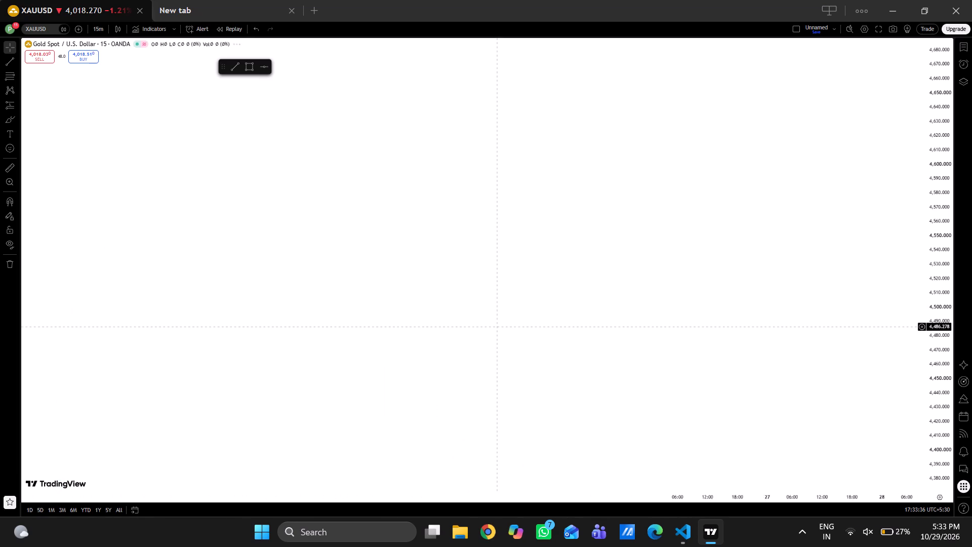
scroll(497, 326, "up", 7)
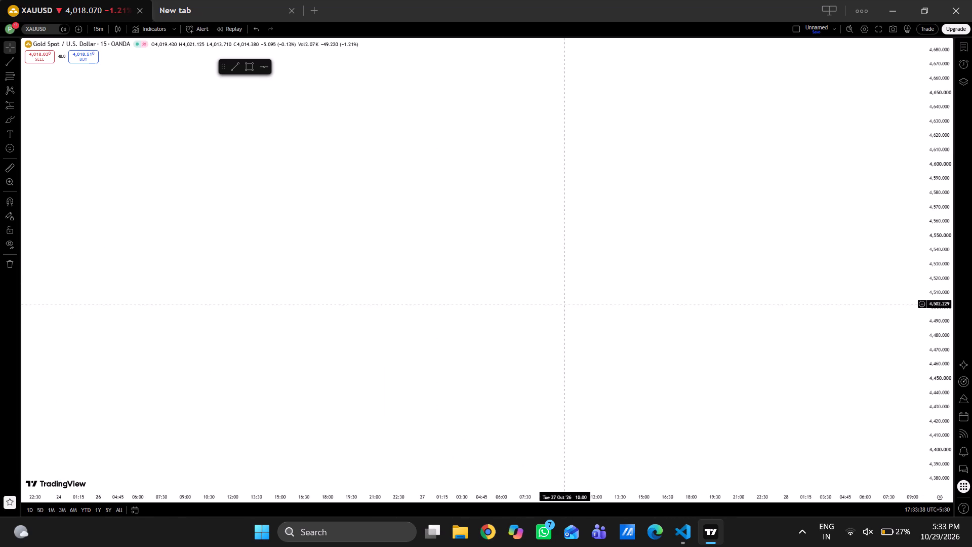
scroll(941, 203, "up", 9)
scroll(941, 203, "down", 8)
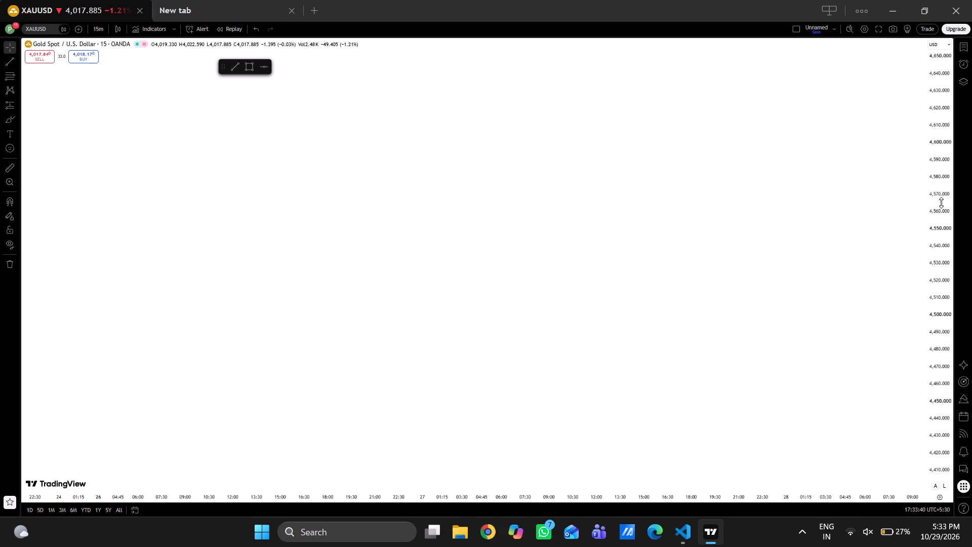
scroll(941, 203, "down", 12)
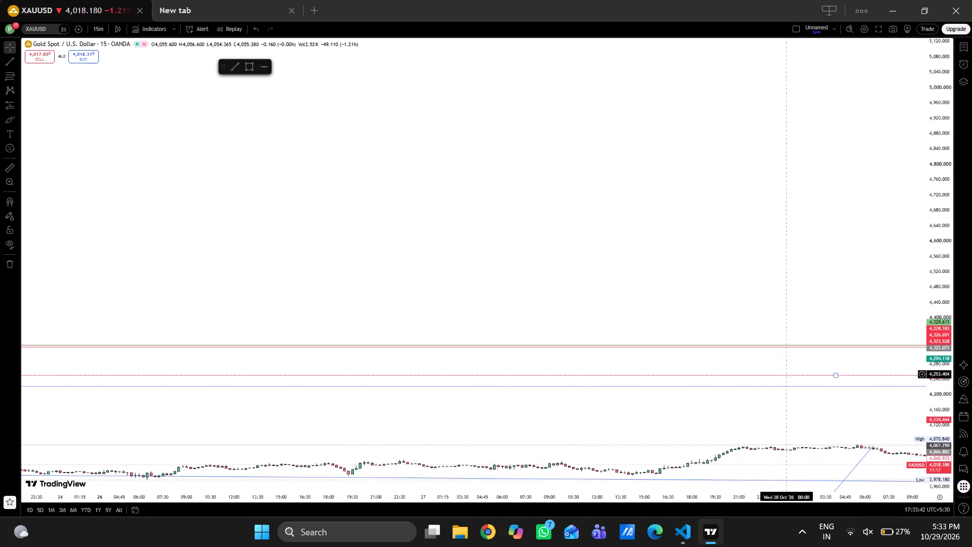
left_click_drag(734, 422, 600, 212)
left_click_drag(777, 384, 287, 388)
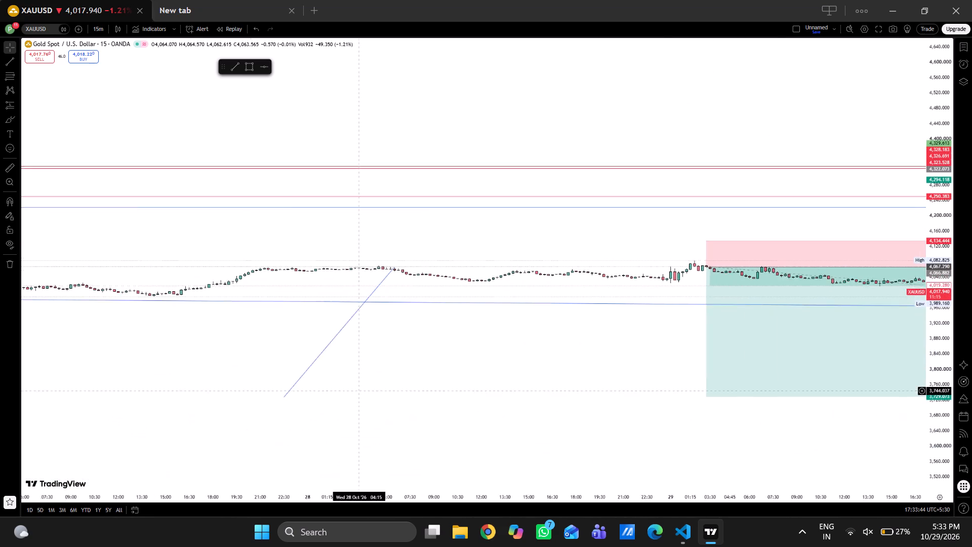
left_click_drag(287, 388, 250, 388)
scroll(443, 371, "down", 3)
scroll(443, 371, "up", 5)
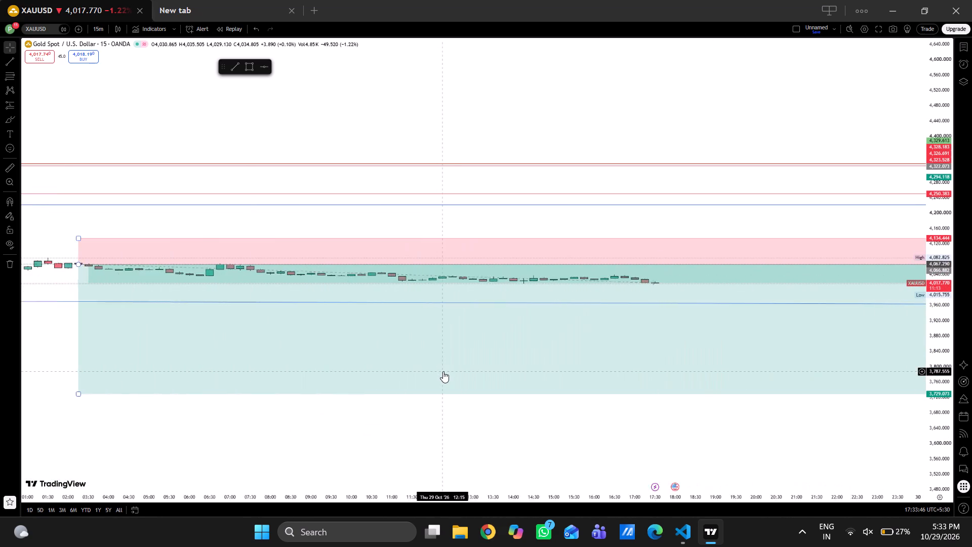
scroll(443, 371, "down", 1)
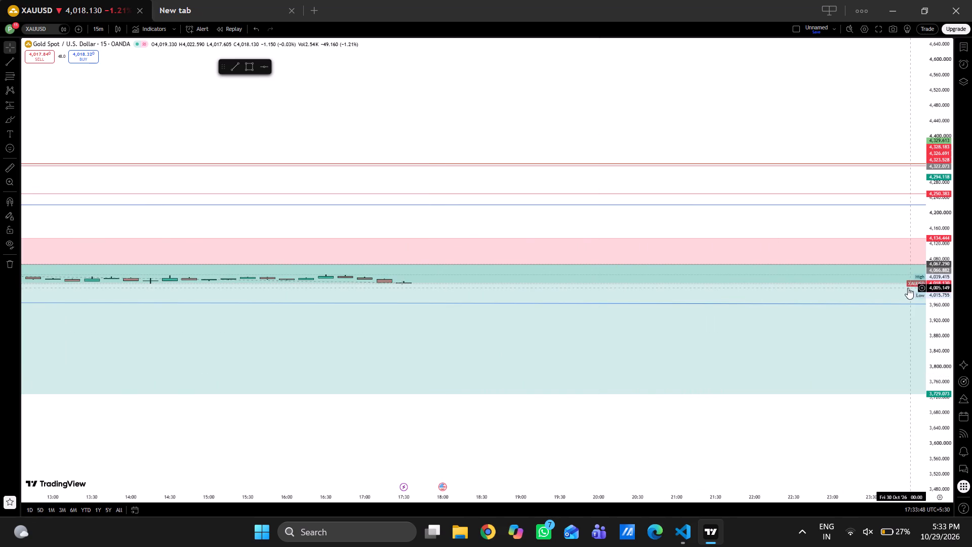
scroll(939, 319, "down", 4)
scroll(939, 319, "up", 17)
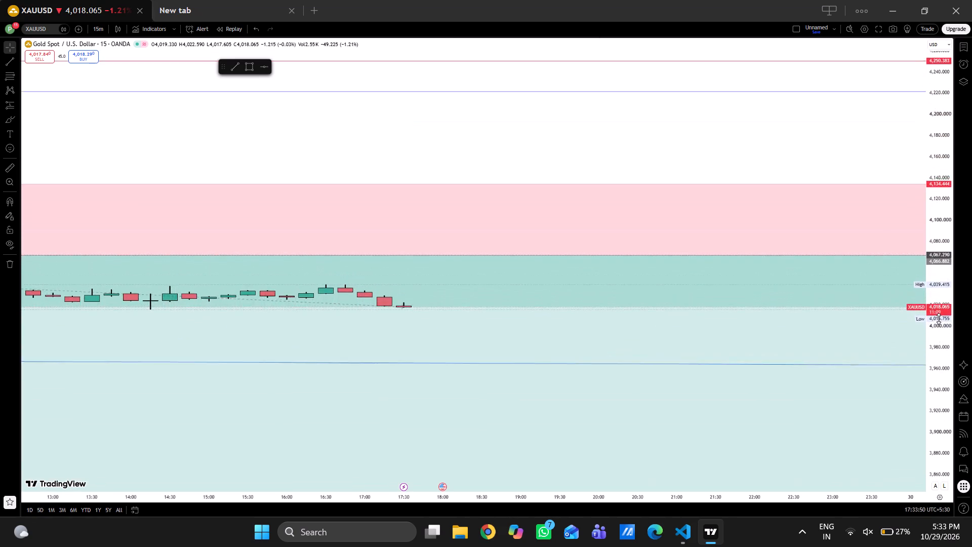
scroll(939, 319, "up", 5)
scroll(593, 279, "down", 3)
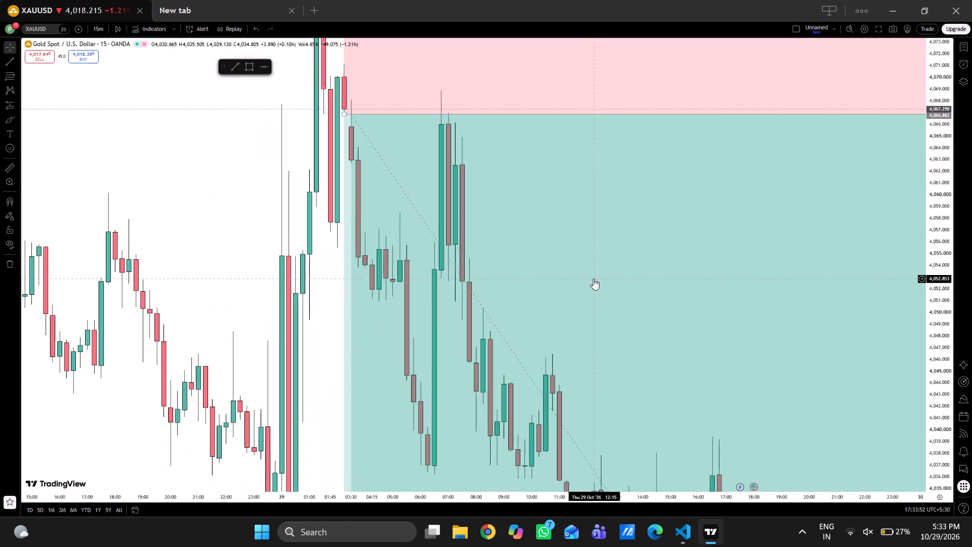
Examine the 28–29 October 15-minute candles before and after the short position's entry level.
left_click_drag(179, 218, 154, 193)
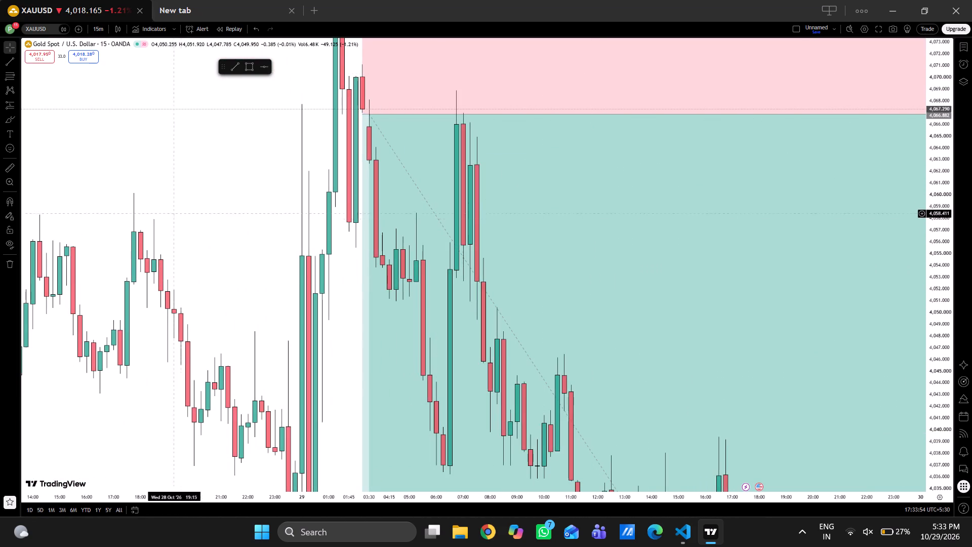
left_click_drag(154, 193, 56, 8)
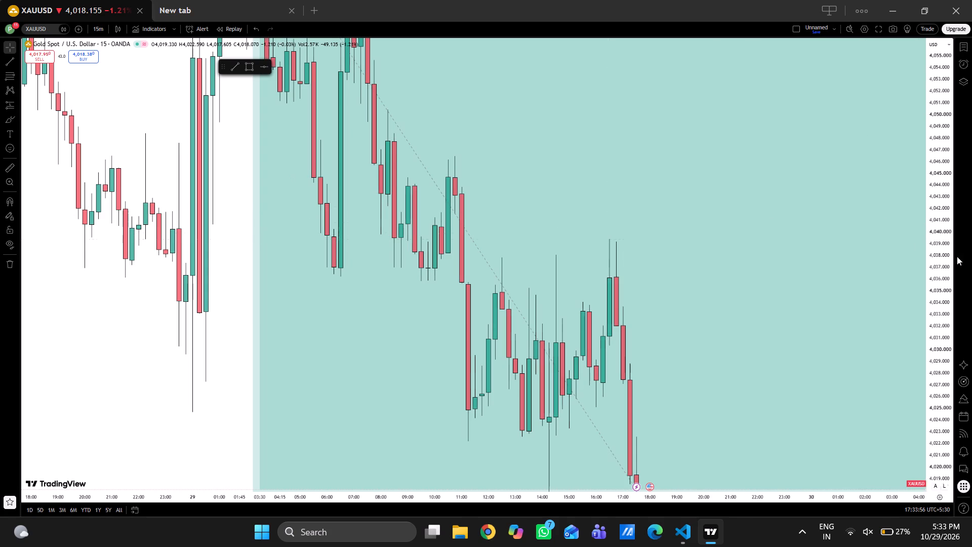
scroll(944, 252, "down", 2)
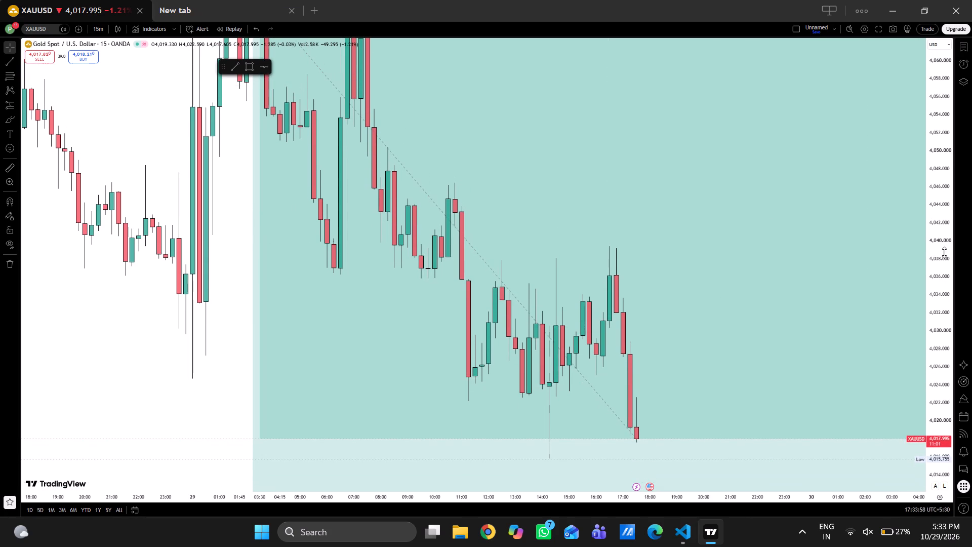
scroll(944, 252, "down", 1)
scroll(288, 321, "down", 1)
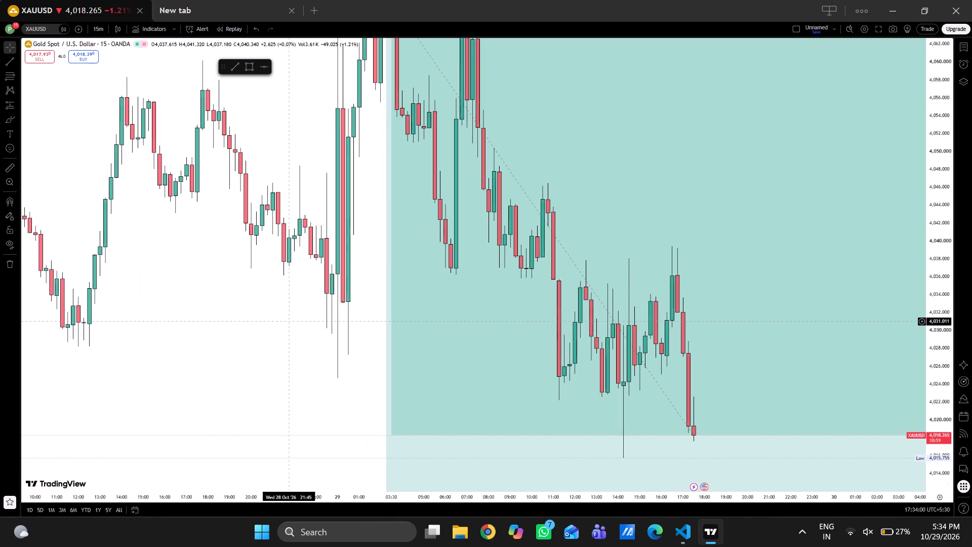
left_click_drag(283, 416, 283, 546)
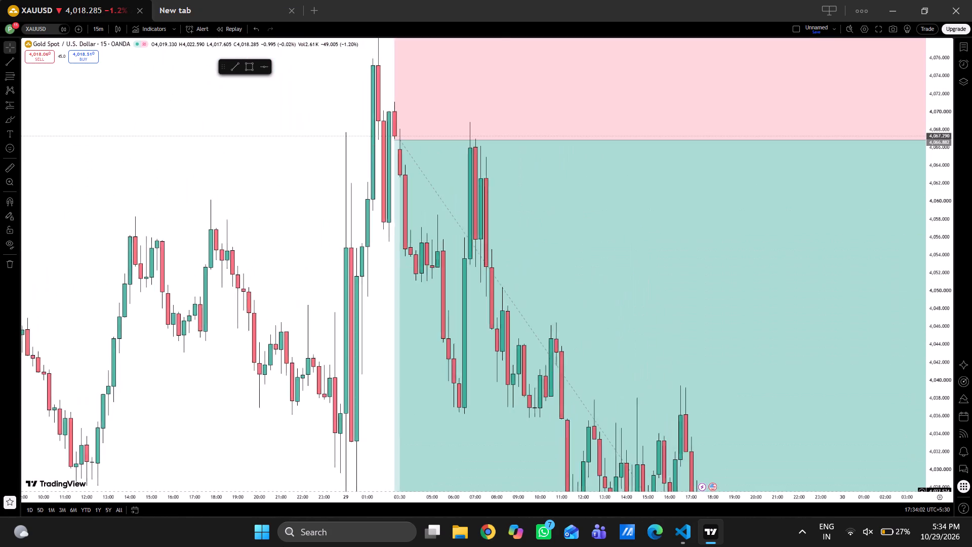
left_click_drag(283, 546, 132, 504)
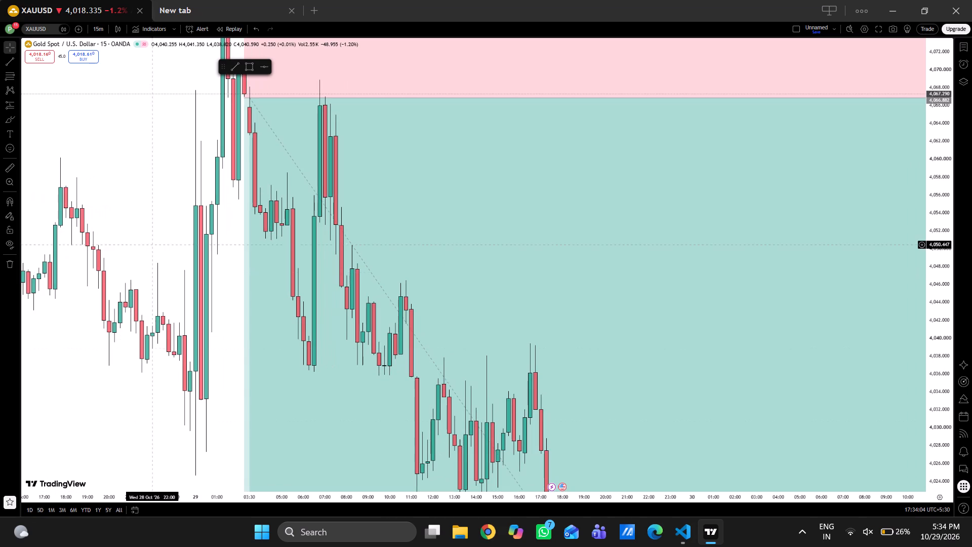
left_click_drag(157, 236, 112, 263)
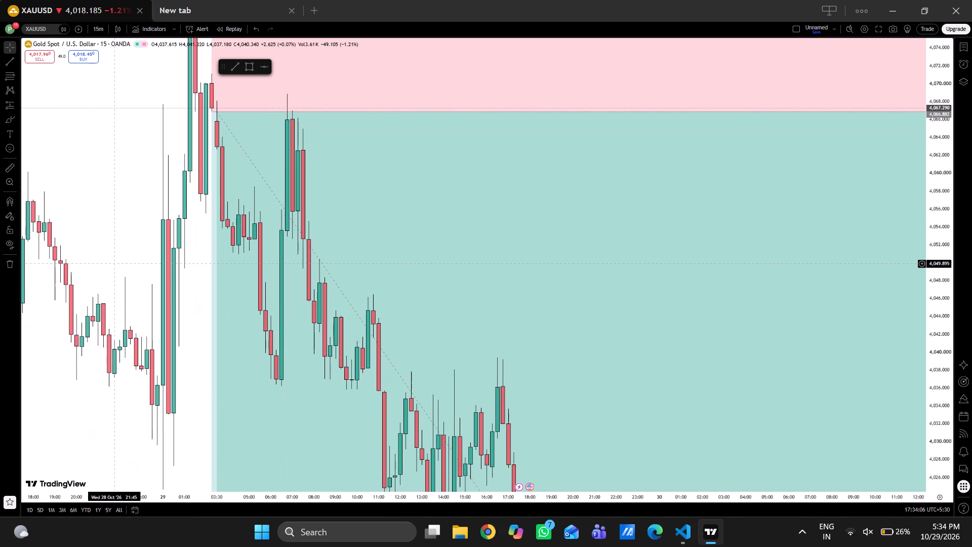
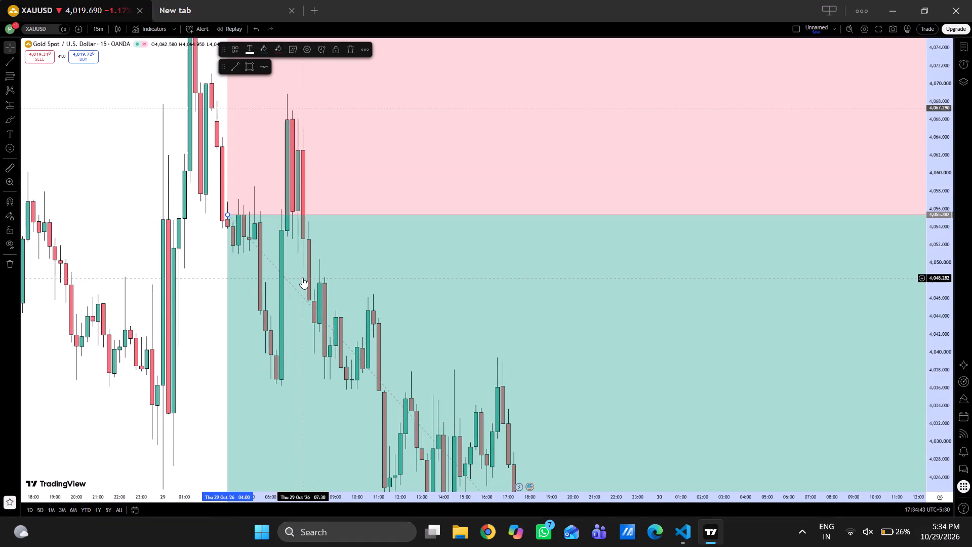
Undo the last move of the short position.
key("ctrl+z")
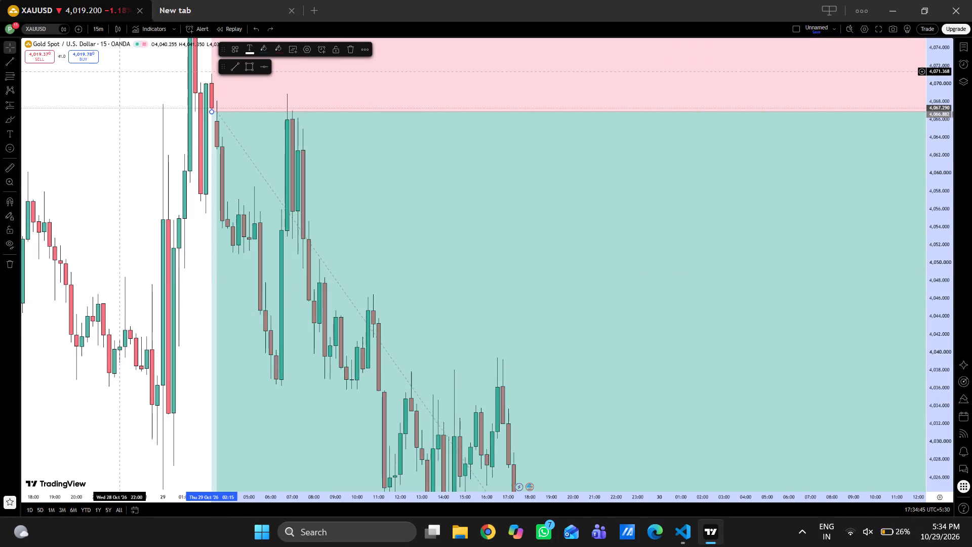
Examine the 29 October 15-minute candles around the short position's entry level and the decline that follows.
left_click_drag(123, 71, 147, 268)
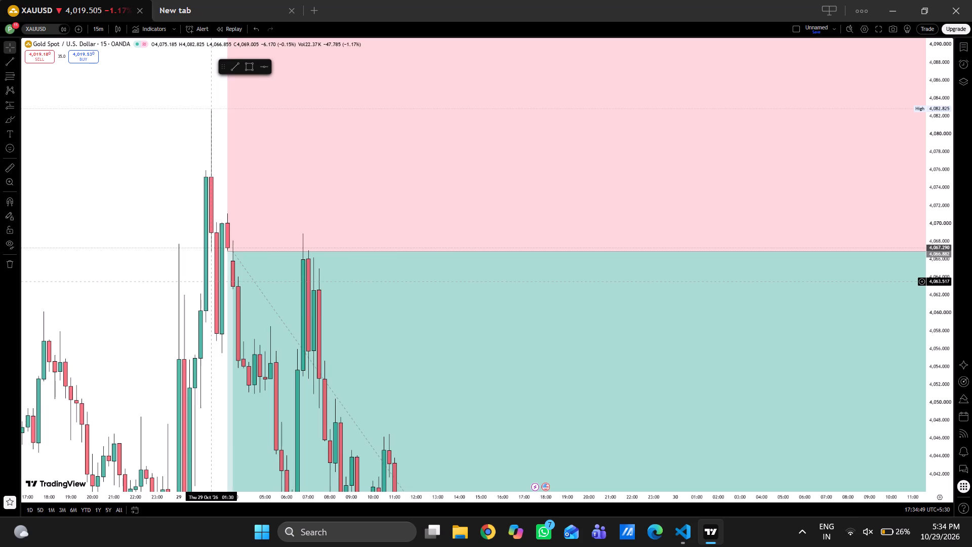
scroll(211, 282, "up", 1)
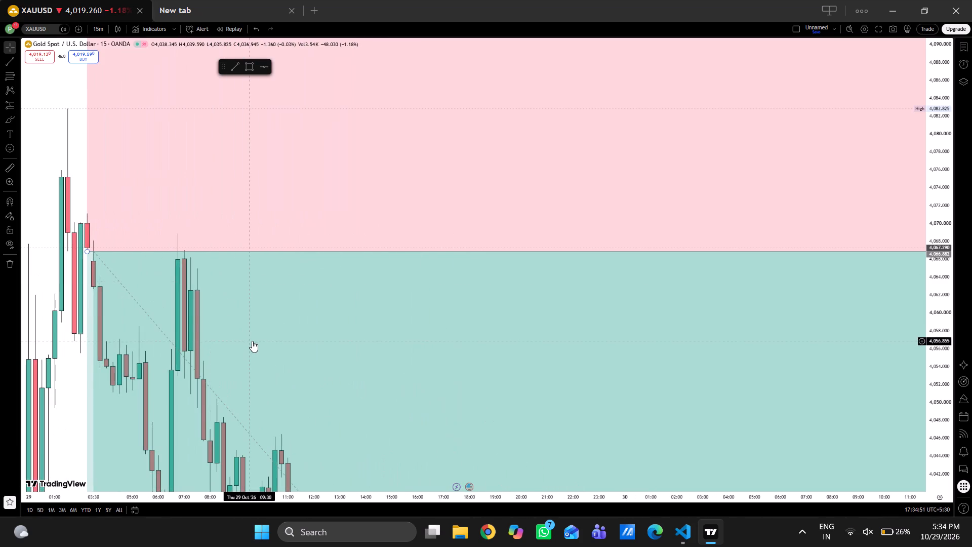
left_click_drag(252, 341, 266, 202)
key("ctrl+z")
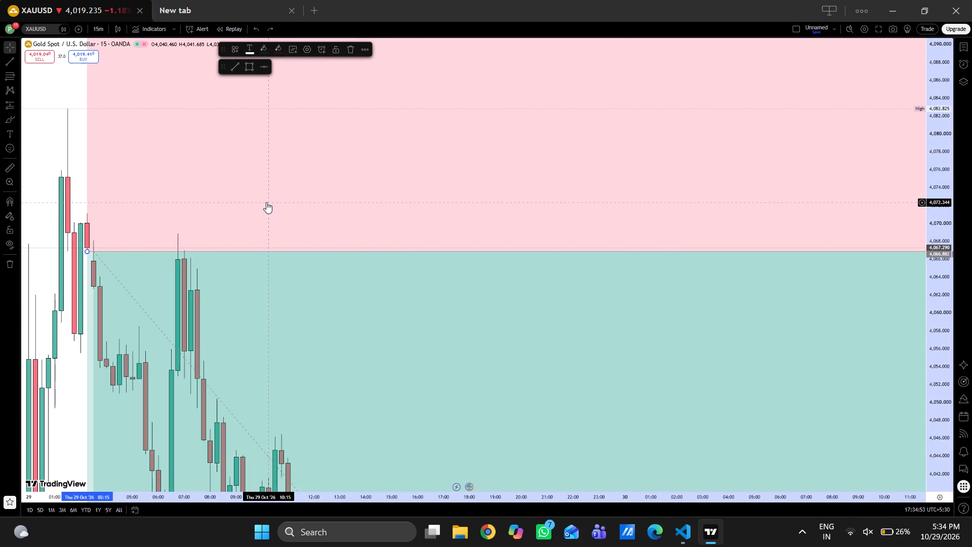
left_click_drag(59, 384, 102, 229)
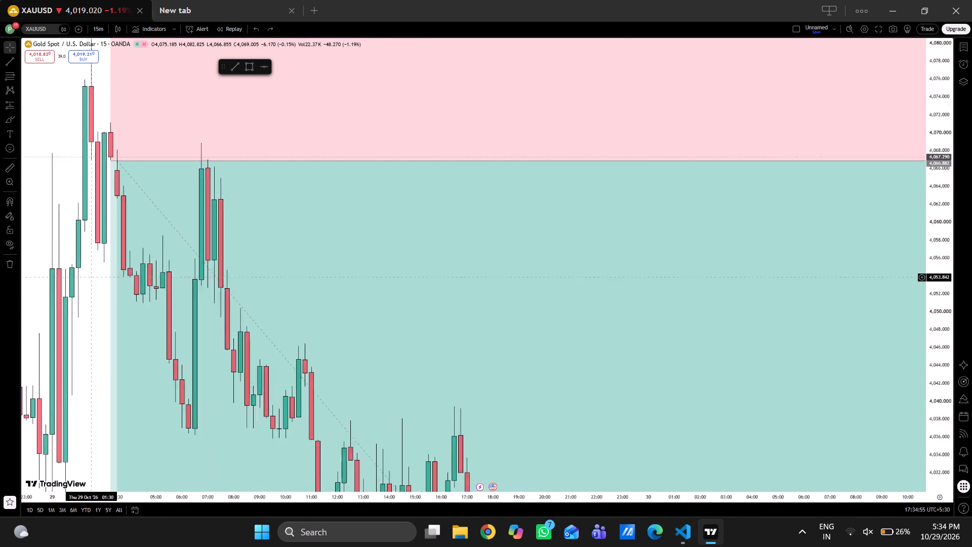
left_click_drag(102, 229, 126, 168)
scroll(246, 247, "down", 5)
scroll(246, 247, "up", 4)
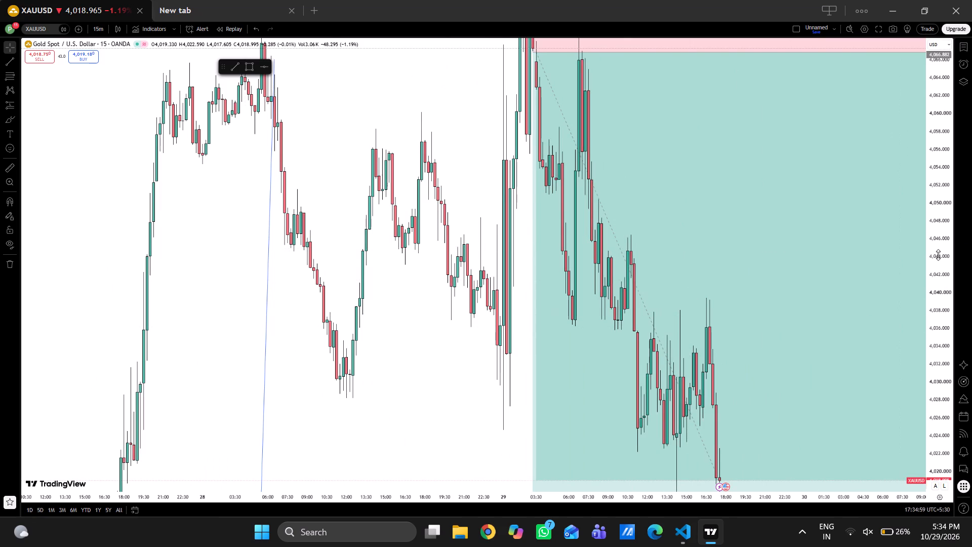
scroll(938, 255, "down", 9)
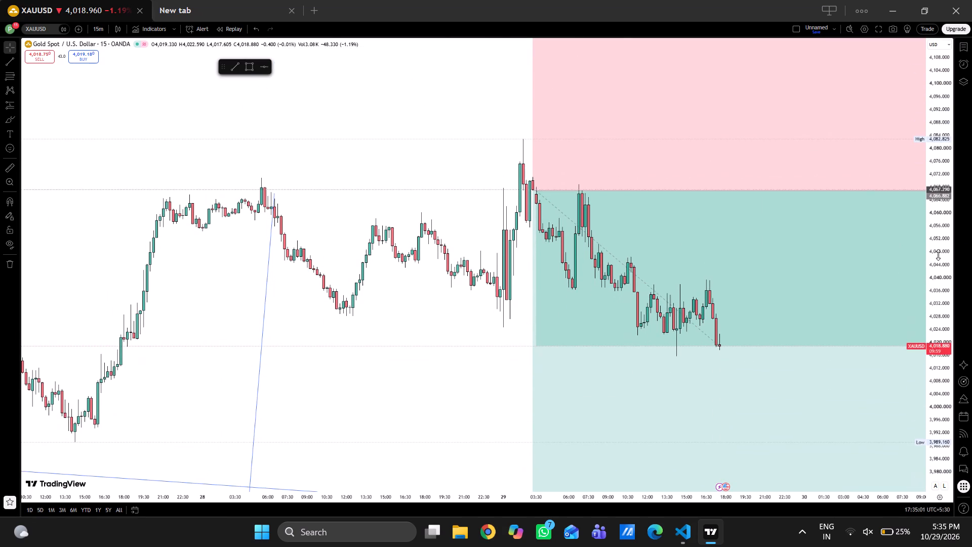
Examine the wider 15-minute price action from 24 to 29 October against the trendlines and the short position.
left_click_drag(501, 341, 368, 291)
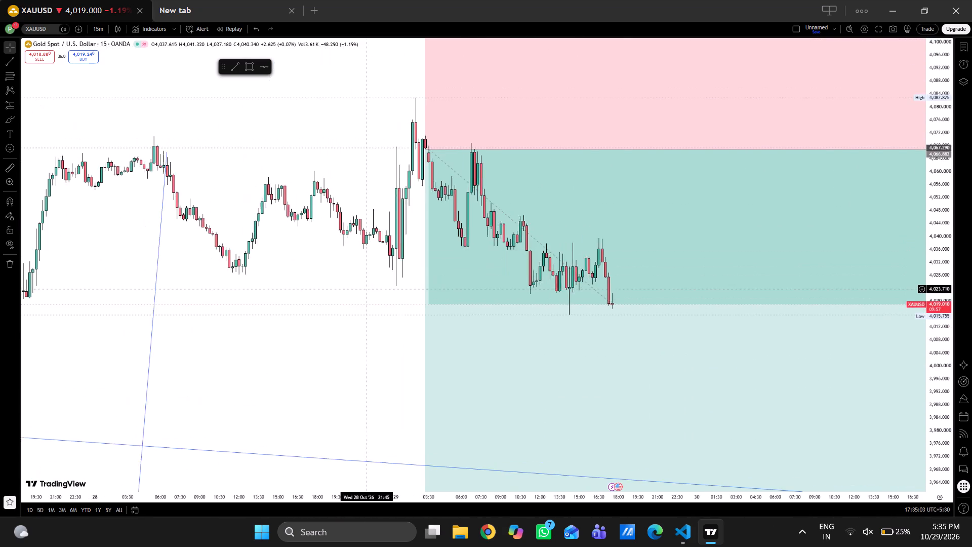
left_click_drag(368, 291, 309, 1)
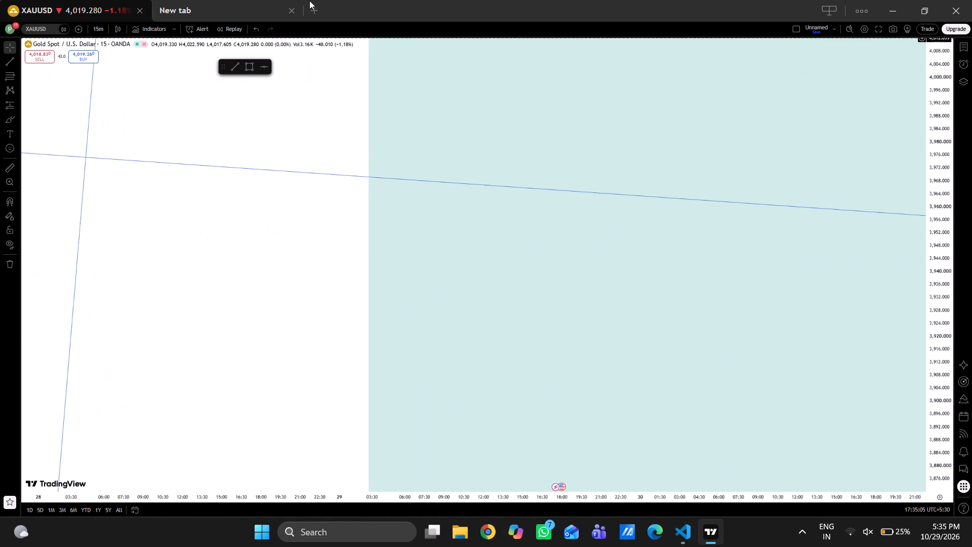
left_click_drag(309, 1, 678, 324)
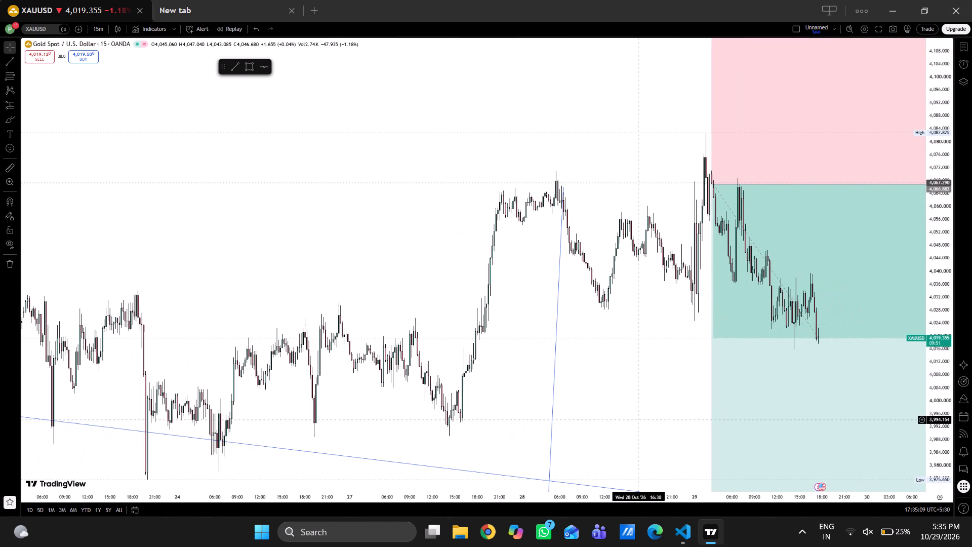
left_click_drag(638, 420, 497, 378)
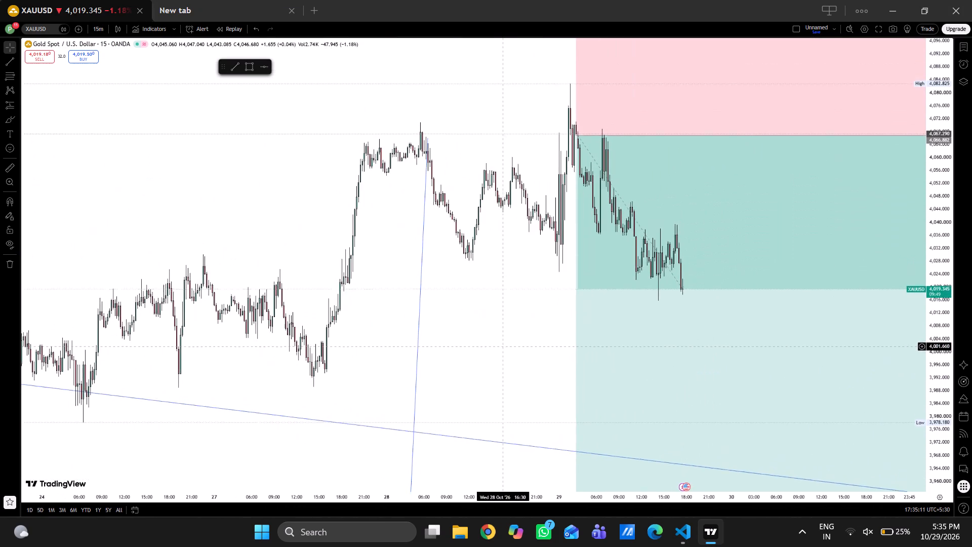
left_click_drag(497, 378, 464, 412)
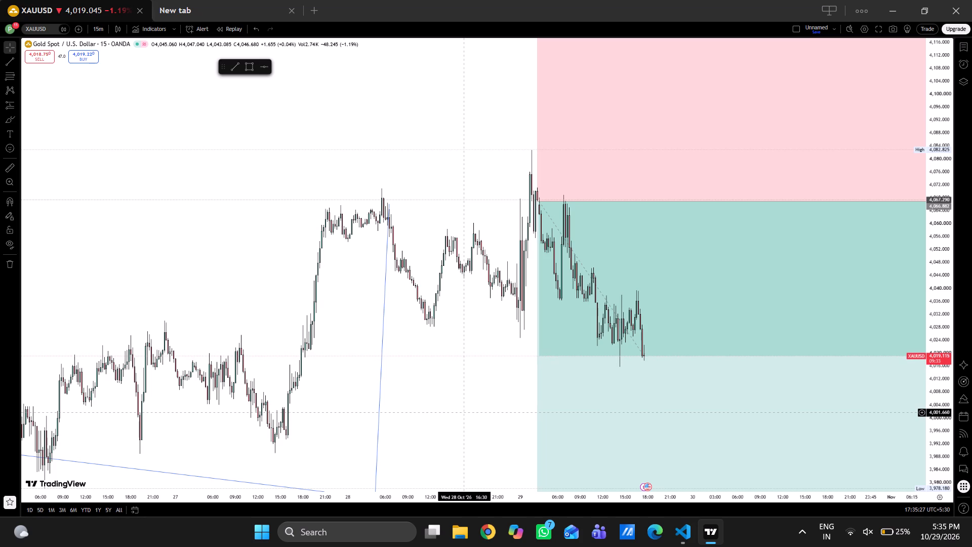
left_click_drag(464, 412, 298, 283)
left_click_drag(350, 267, 247, 499)
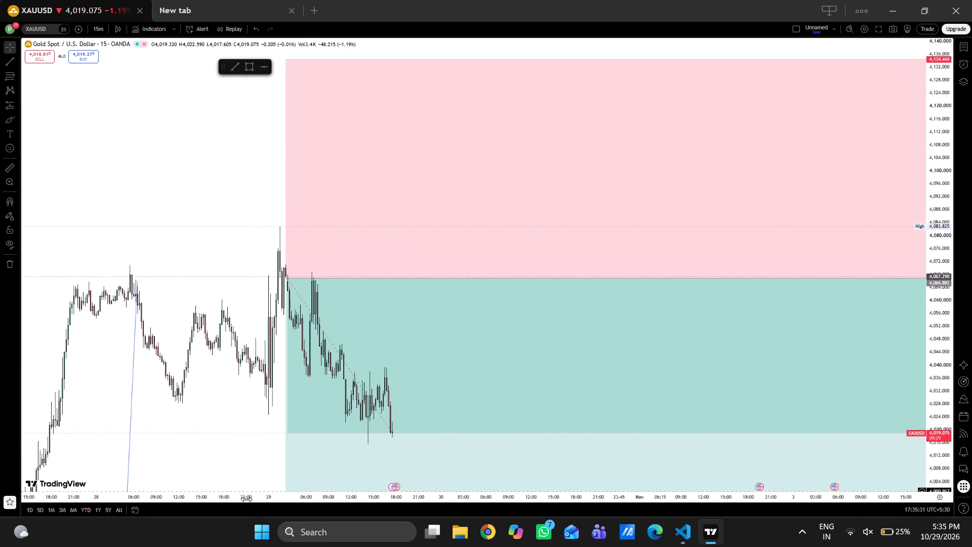
left_click_drag(247, 499, 247, 513)
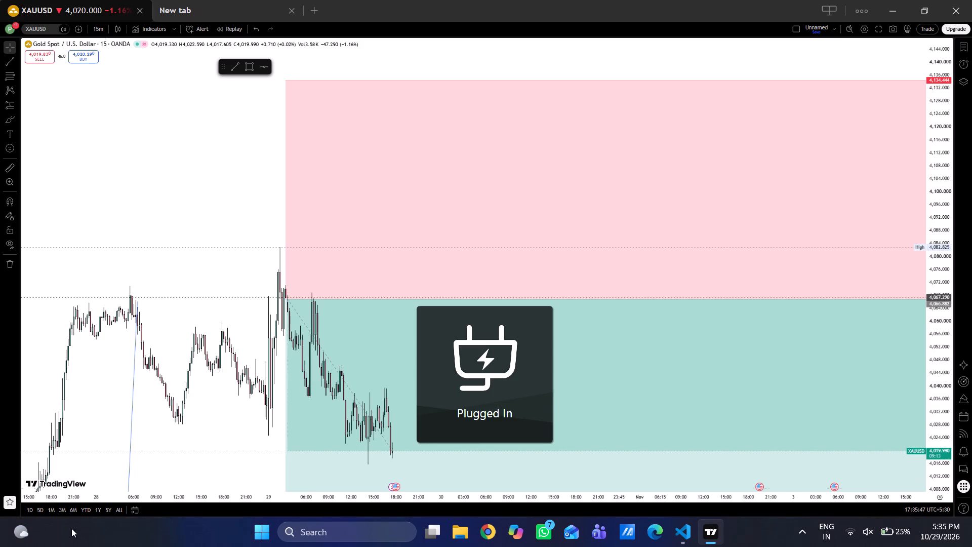
Examine the 22–27 October 15-minute candles where the lows meet the gently descending trendline.
left_click_drag(221, 296, 565, 41)
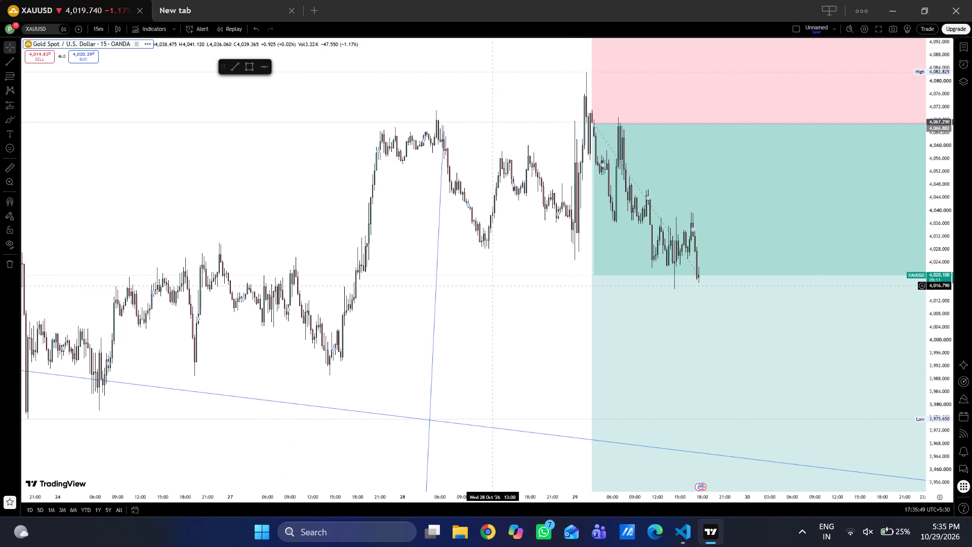
left_click_drag(484, 287, 696, 180)
left_click_drag(306, 366, 313, 366)
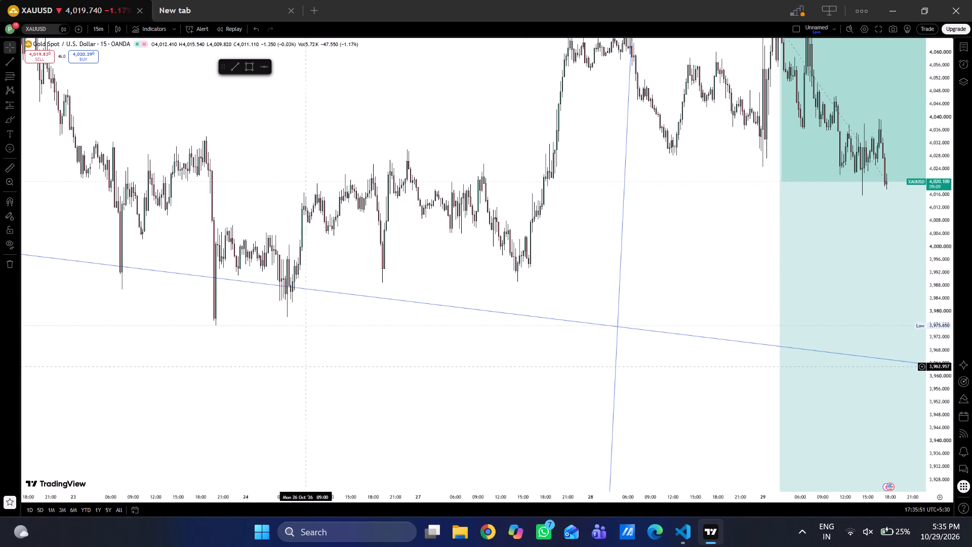
left_click_drag(313, 366, 335, 412)
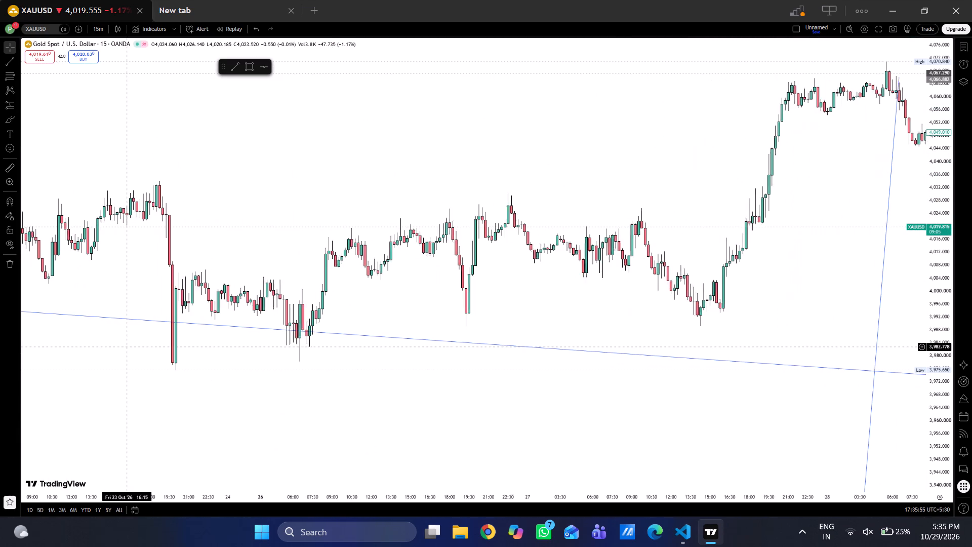
left_click_drag(127, 346, 536, 375)
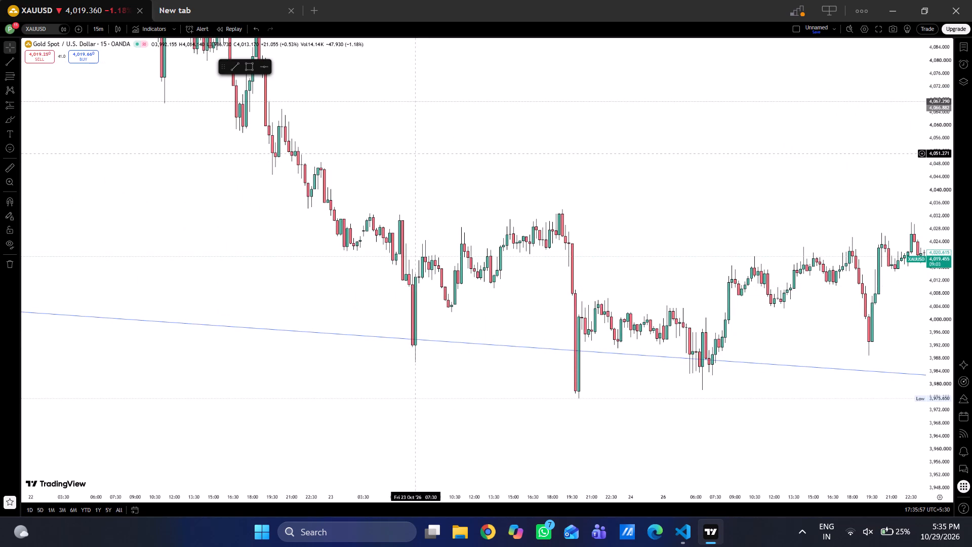
left_click_drag(463, 131, 382, 283)
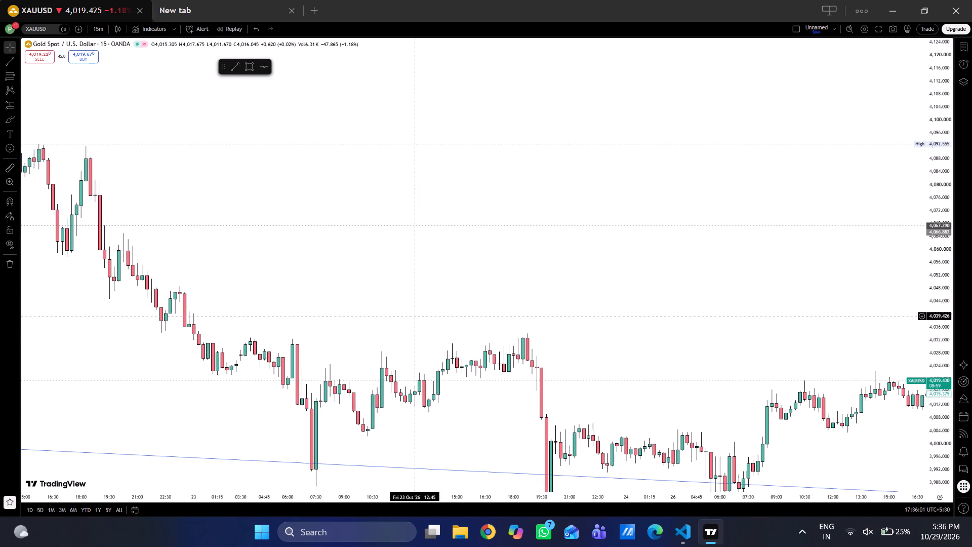
left_click_drag(415, 316, 371, 104)
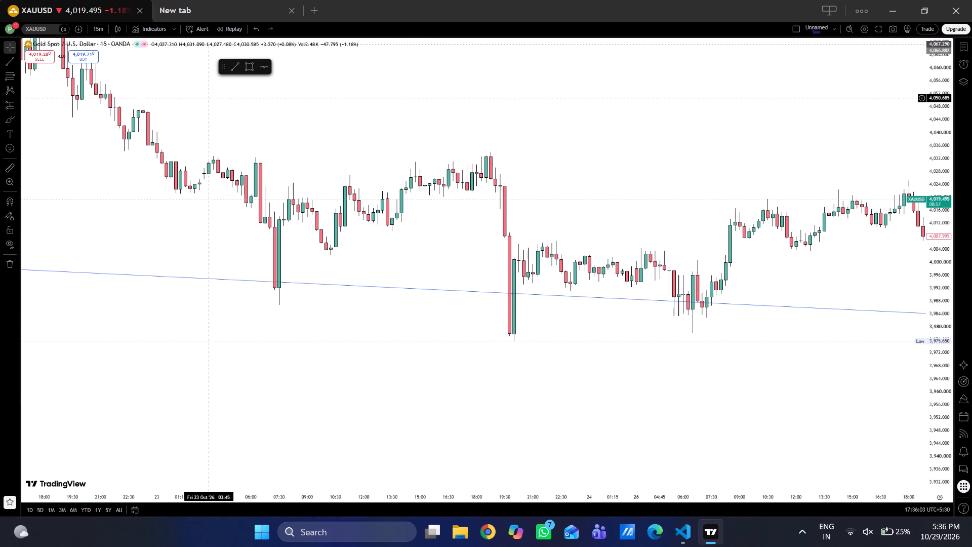
Draw a rising trendline from the 23 October 07:15 low at about 3,991.3 to about 4,040.1 at 24 October 00:00.
double_click(238, 68)
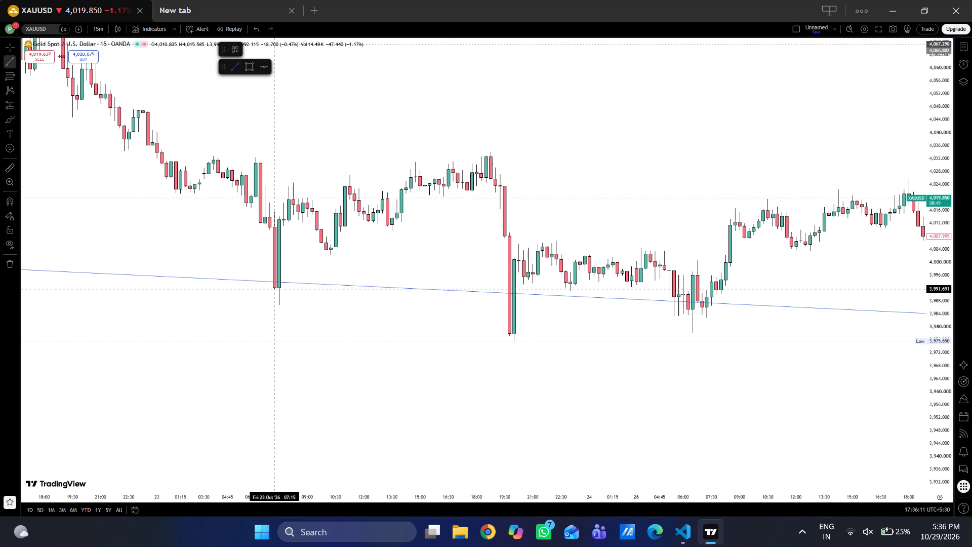
left_click_drag(274, 290, 553, 142)
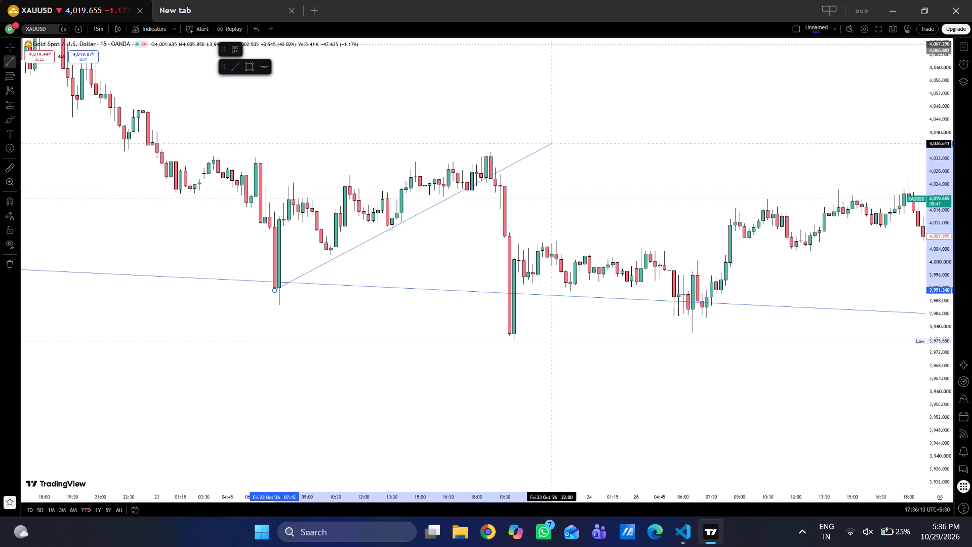
left_click_drag(553, 142, 586, 129)
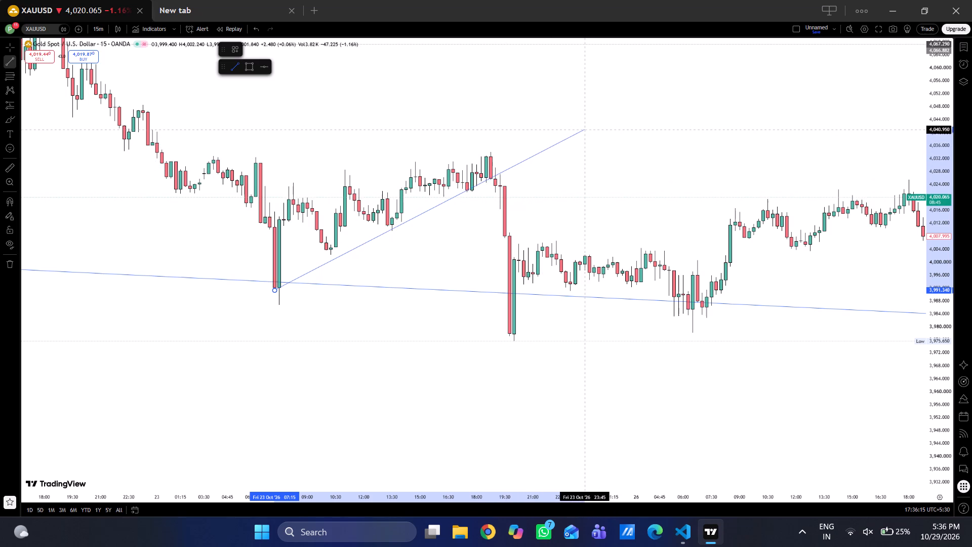
left_click_drag(586, 129, 590, 132)
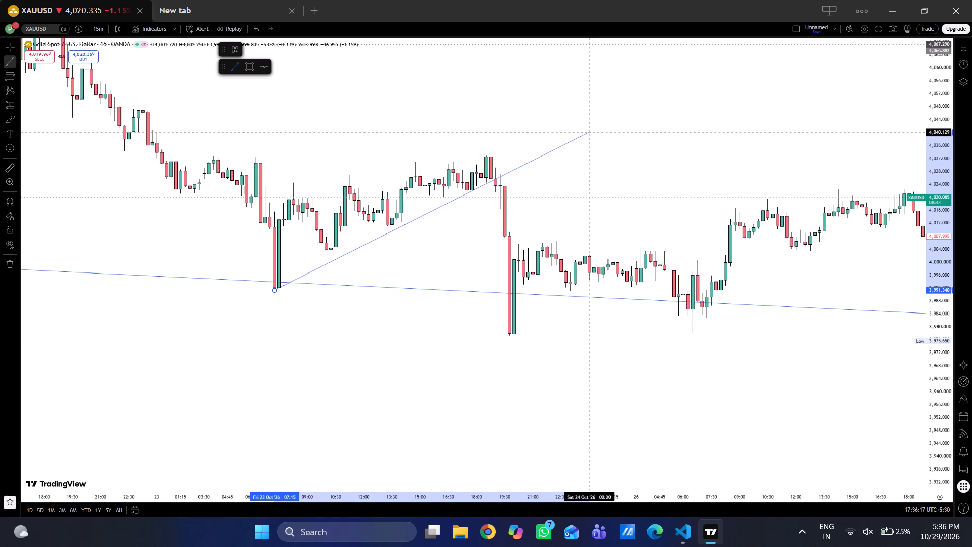
left_click(590, 132)
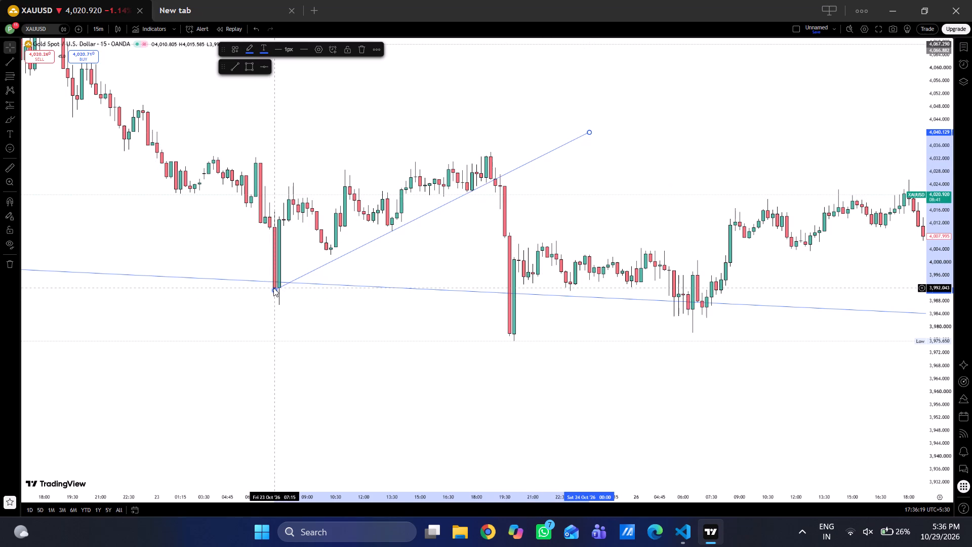
Extend the rising trendline's start back to 23 October 04:00 at about 3,983.6, keeping it along the lows.
left_click_drag(273, 288, 212, 312)
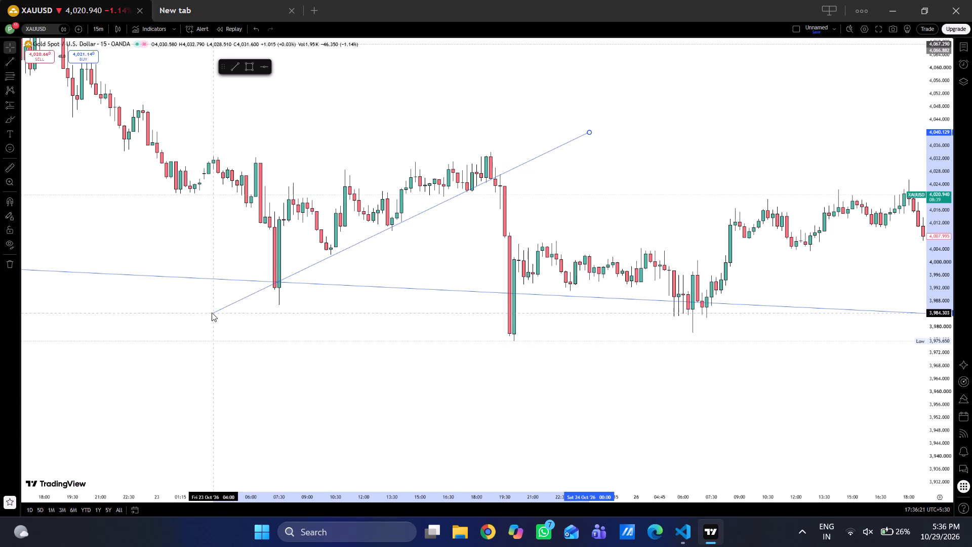
left_click_drag(212, 312, 212, 315)
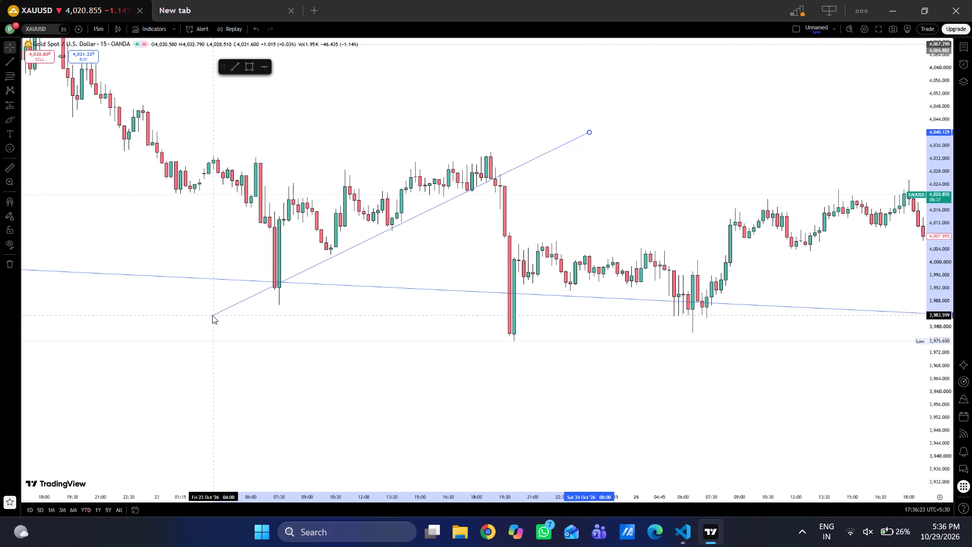
left_click_drag(212, 315, 212, 315)
left_click(212, 315)
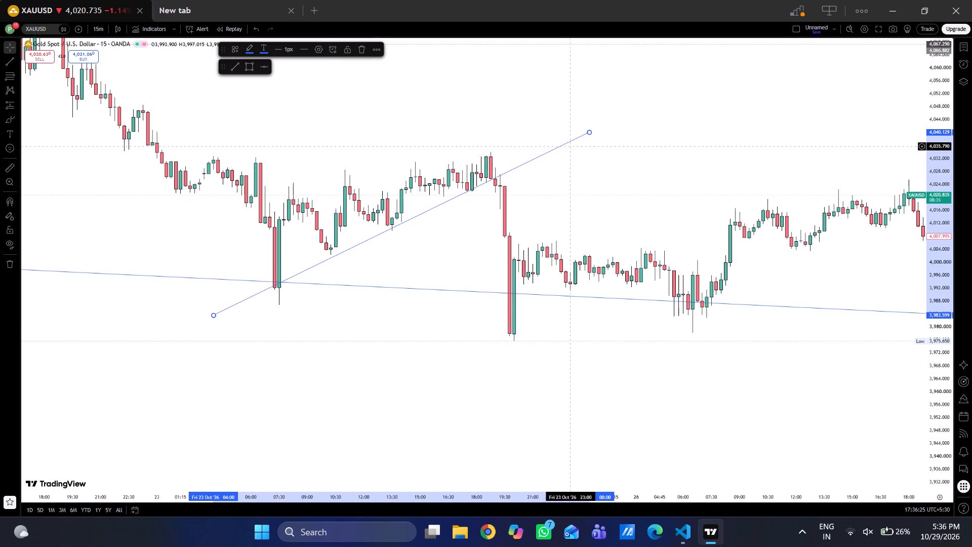
left_click(587, 176)
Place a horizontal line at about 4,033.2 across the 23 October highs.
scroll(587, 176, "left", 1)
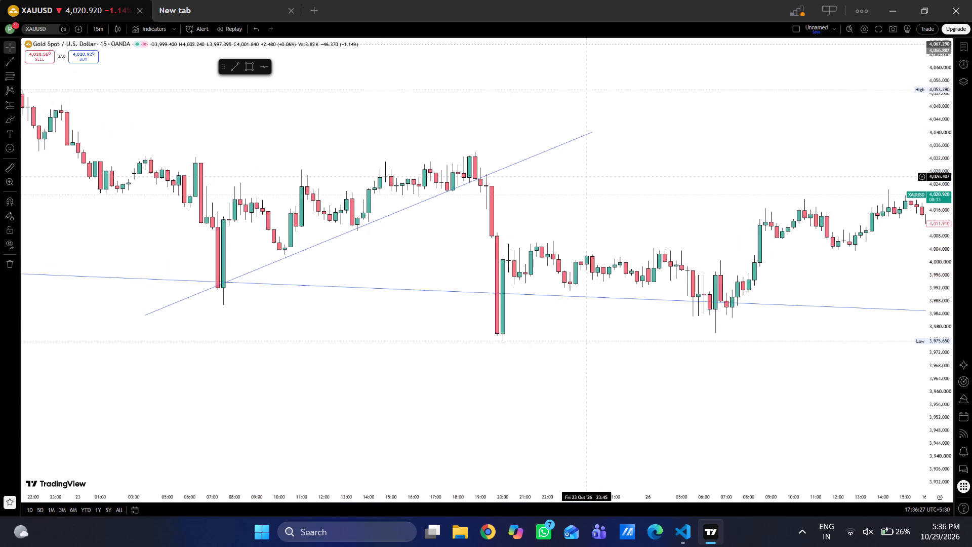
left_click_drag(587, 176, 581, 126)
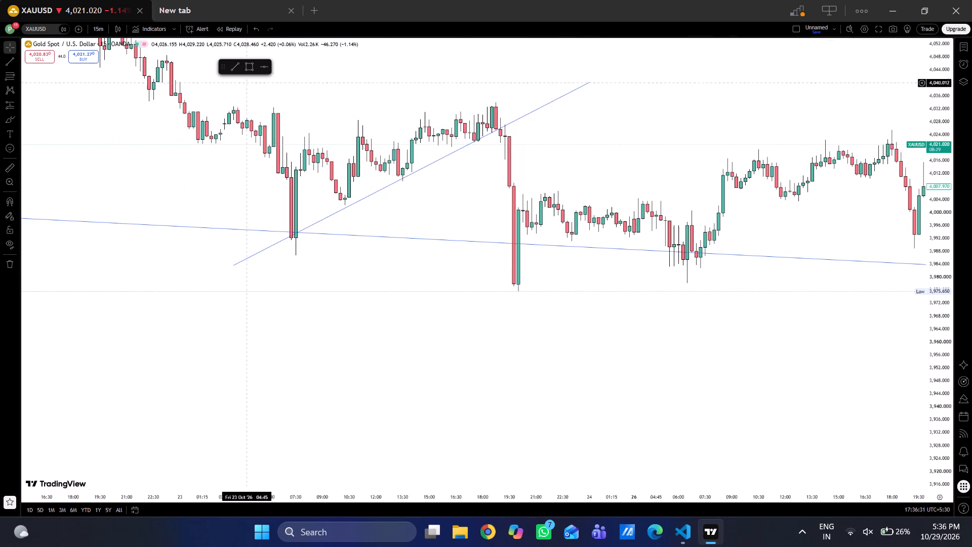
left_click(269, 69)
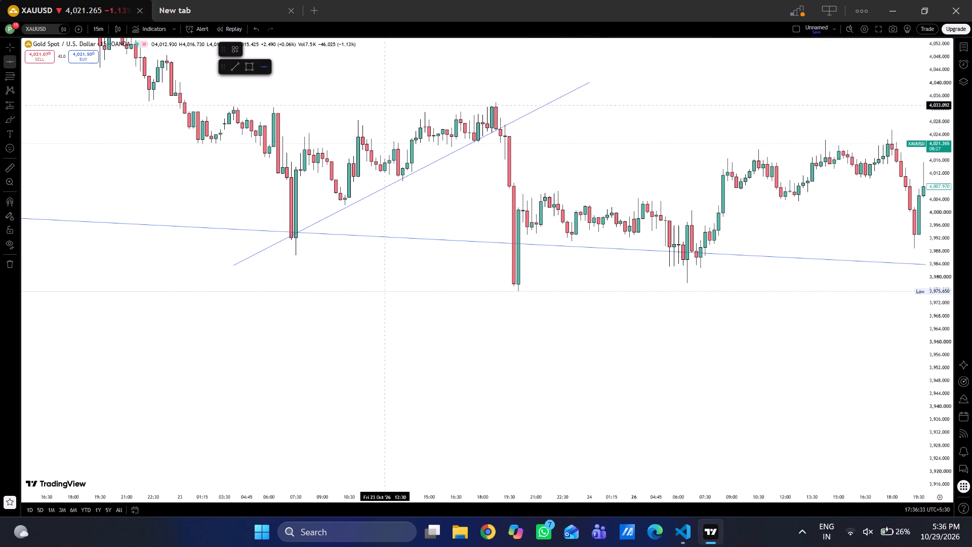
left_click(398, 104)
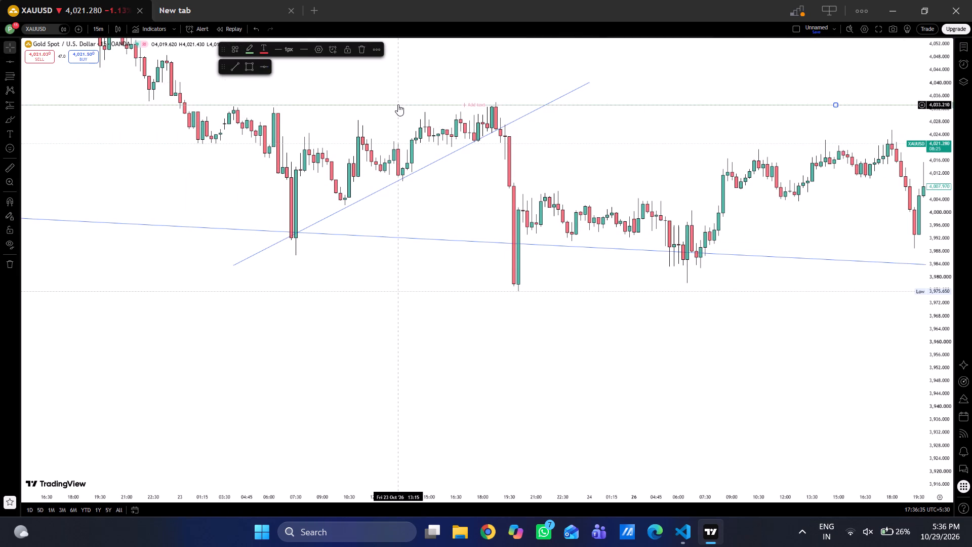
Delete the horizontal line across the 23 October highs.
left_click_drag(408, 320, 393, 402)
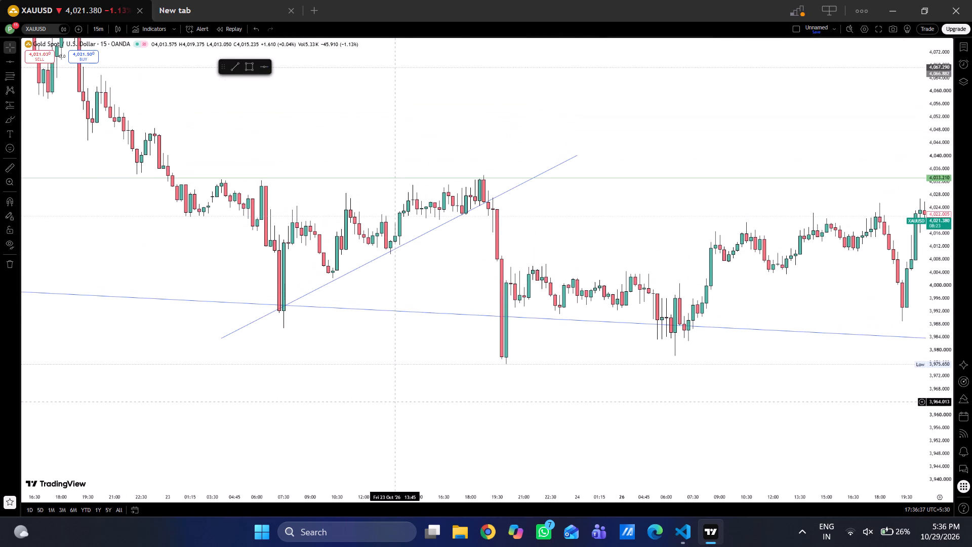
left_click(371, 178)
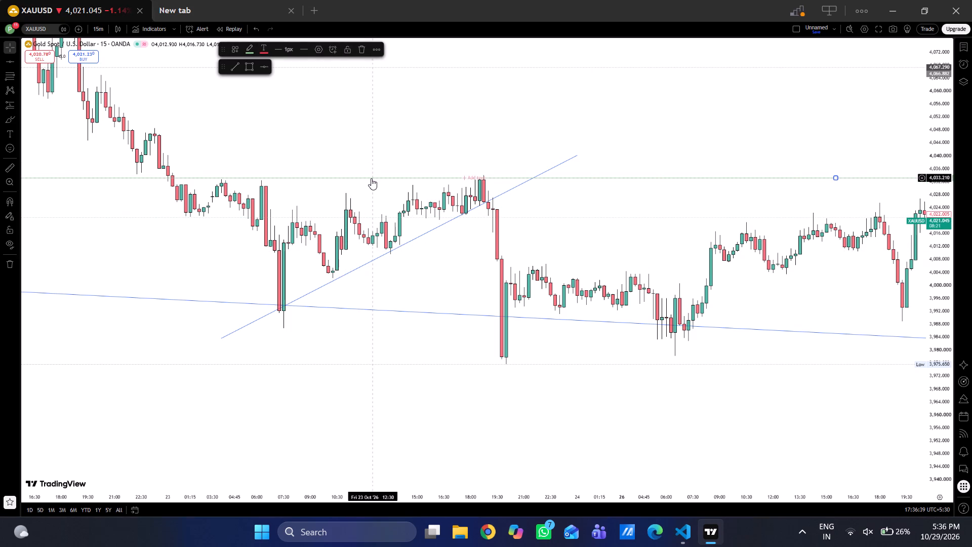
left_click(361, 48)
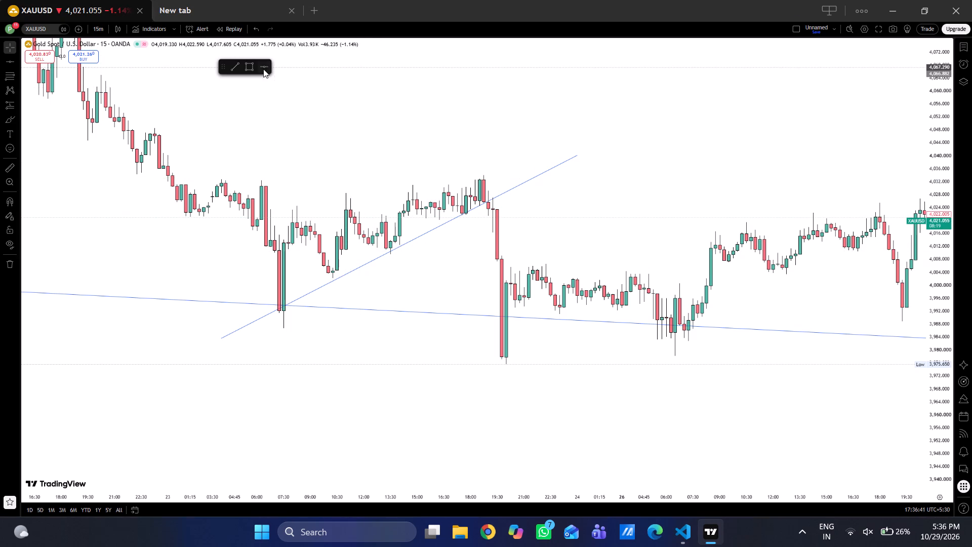
Draw a level trendline across the 23 October highs at about 4,032.7, from 23 October 02:15 to 24 October 02:15.
left_click(232, 65)
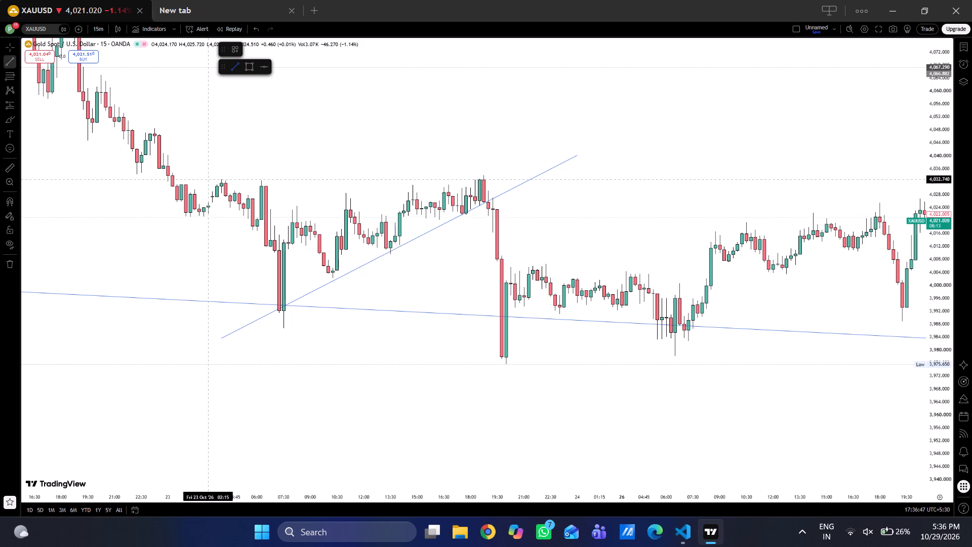
left_click_drag(206, 179, 607, 176)
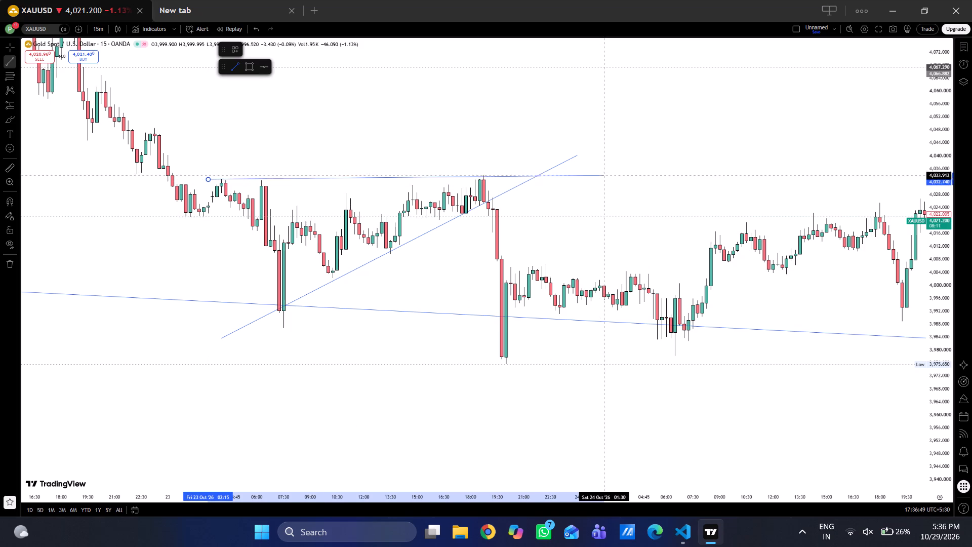
left_click_drag(607, 176, 615, 181)
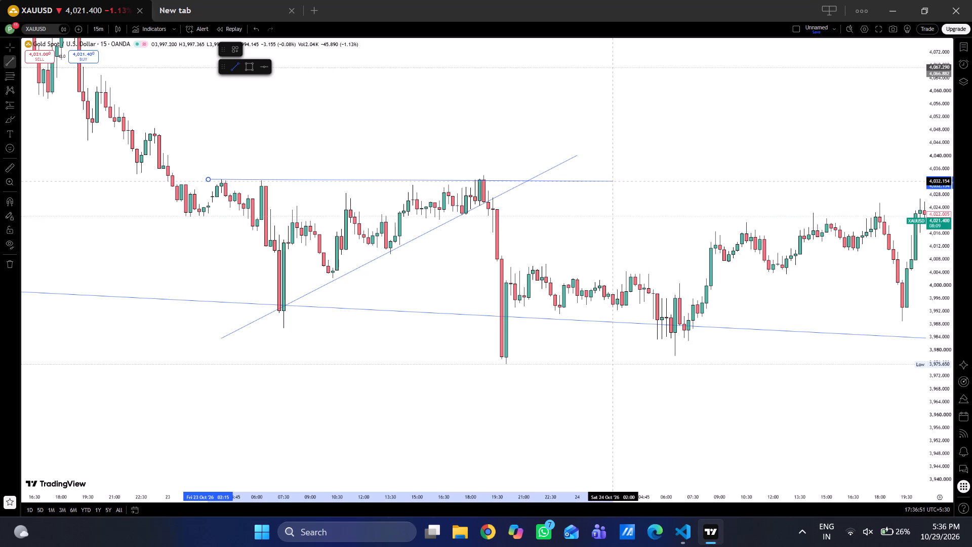
left_click_drag(615, 181, 616, 179)
left_click(616, 179)
left_click(612, 229)
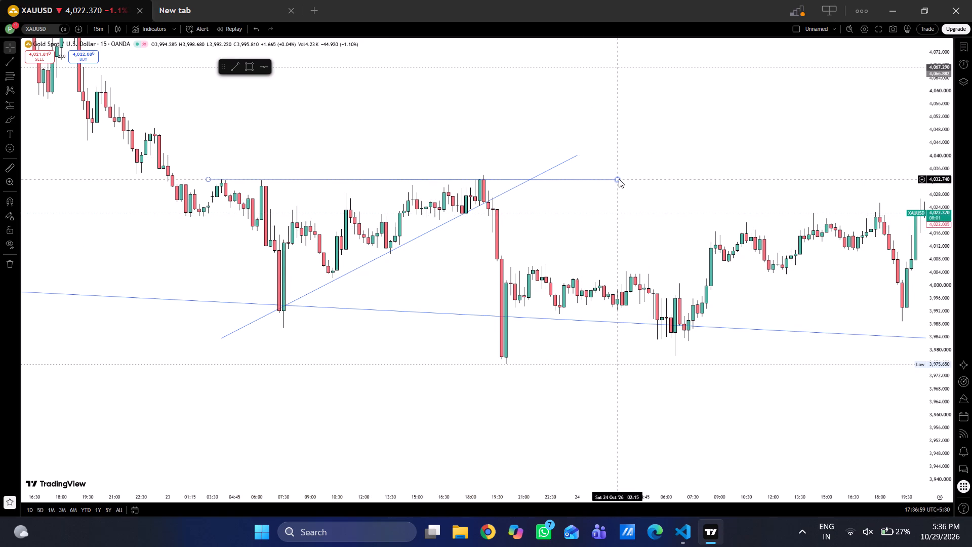
Shorten the level trendline's end to 23 October 21:15, where it crosses the rising trendline, keeping it at about 4,032.7.
left_click_drag(619, 179, 529, 176)
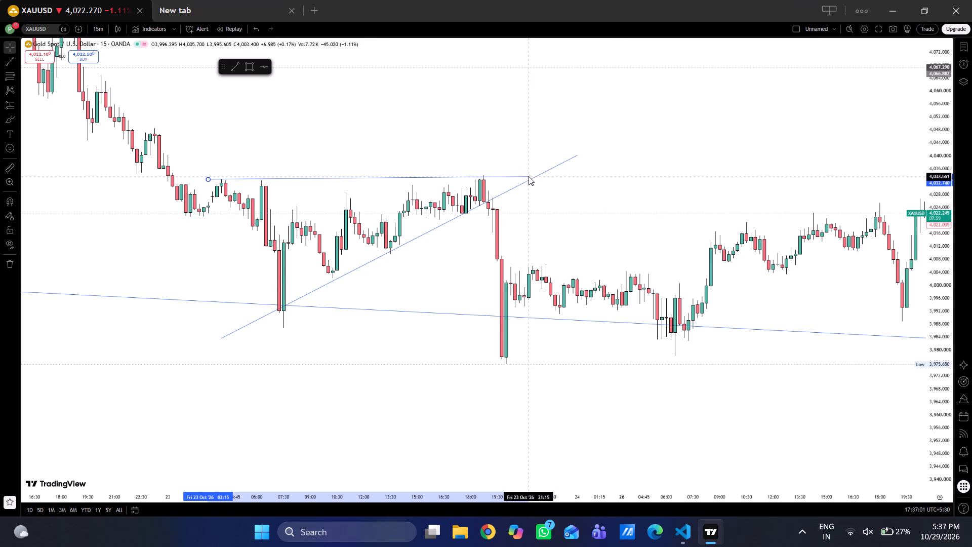
left_click_drag(529, 176, 529, 178)
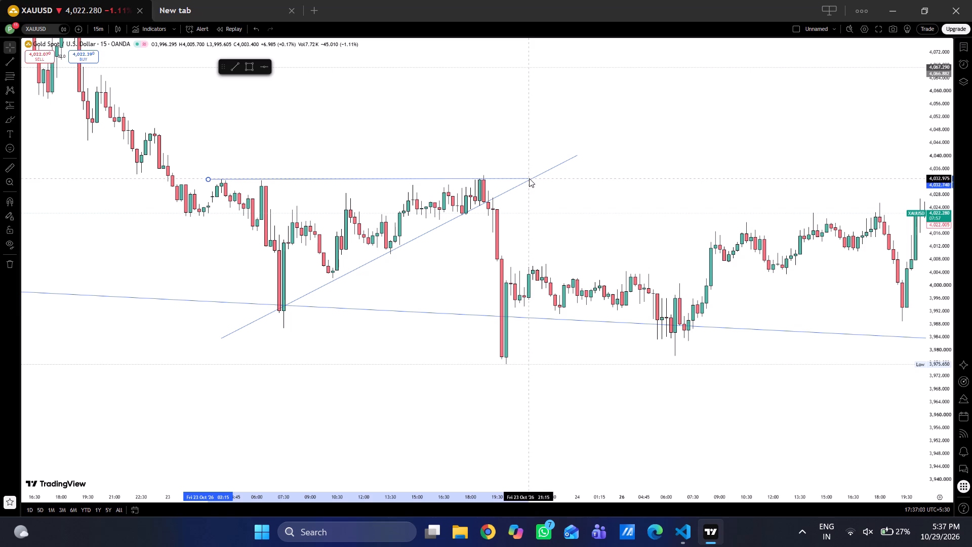
left_click_drag(529, 178, 529, 179)
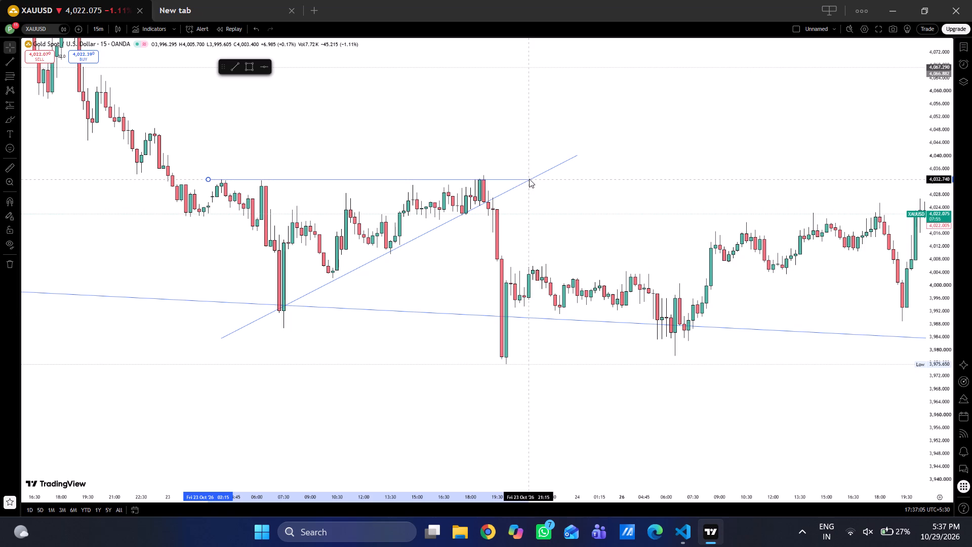
left_click_drag(529, 179, 530, 179)
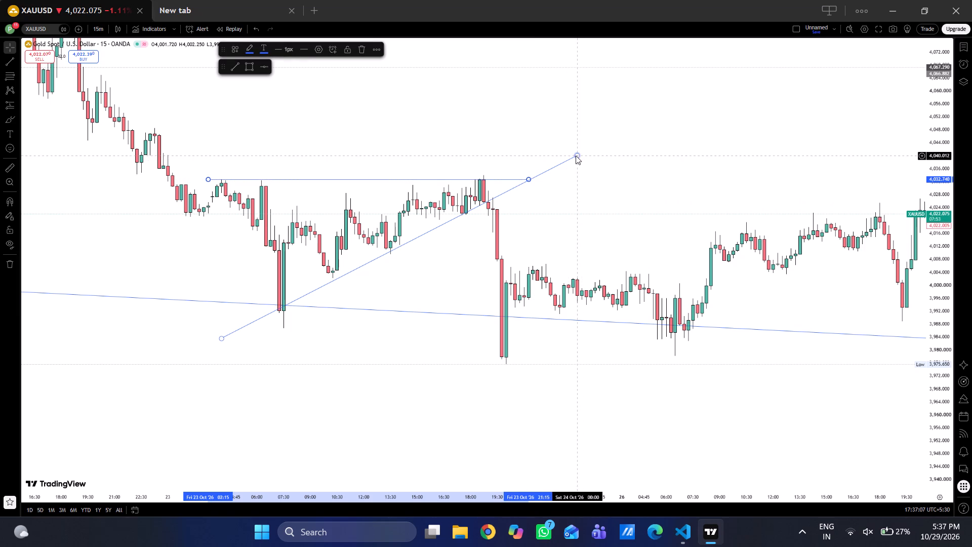
Shorten the rising trendline's upper end to 23 October 21:15 at about 4,032.5 so it meets the level trendline's end.
left_click_drag(576, 155, 529, 178)
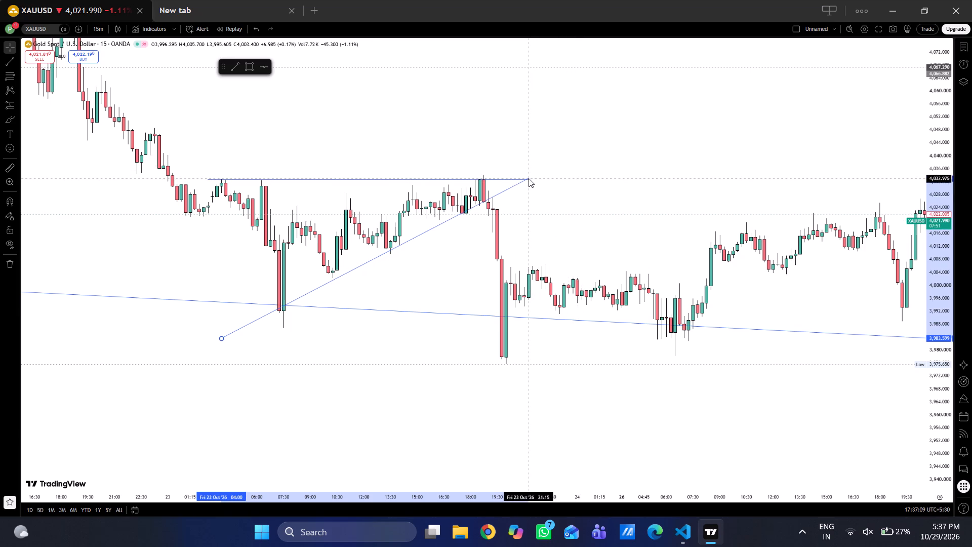
left_click_drag(529, 178, 527, 180)
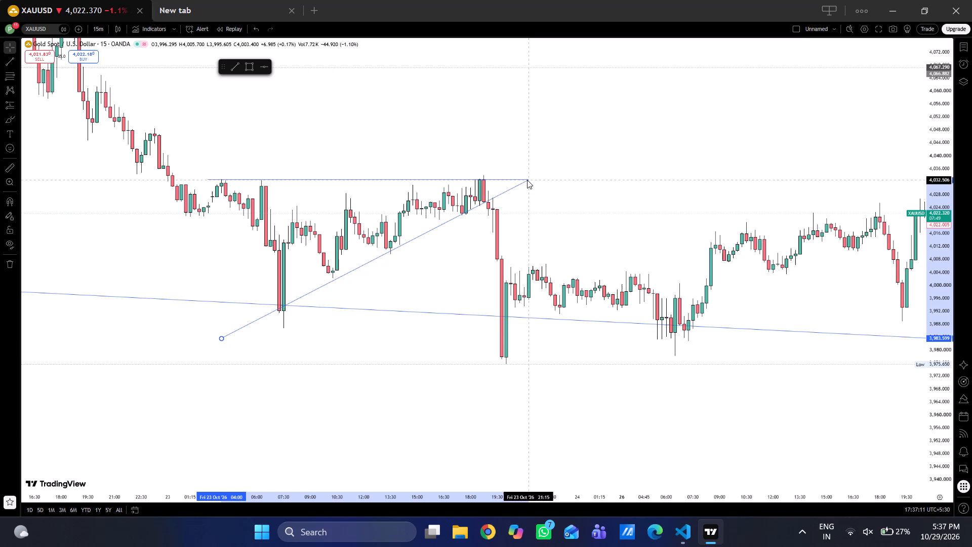
left_click_drag(527, 180, 528, 180)
left_click(538, 207)
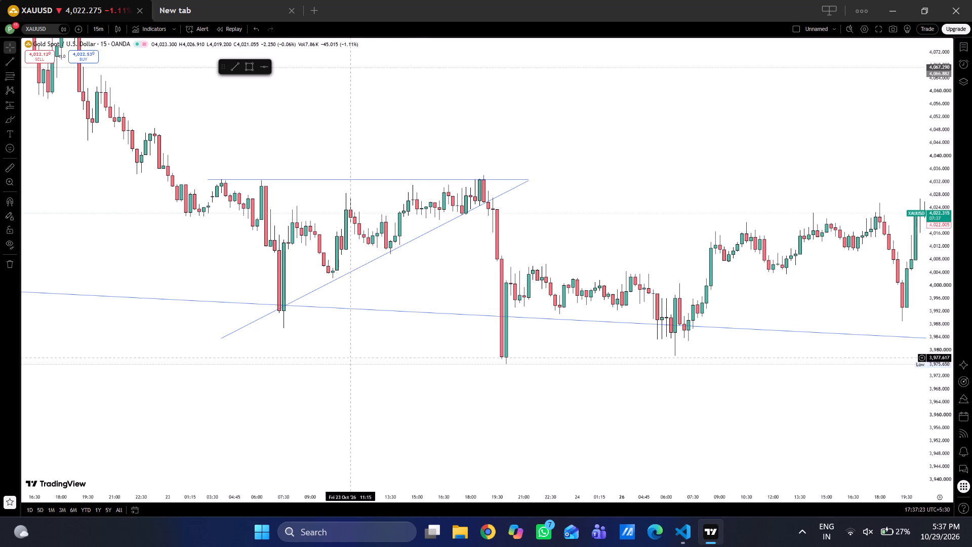
Examine the 15-minute price action before and after the triangle formed by the two trendlines on 23 October.
left_click_drag(319, 384, 593, 527)
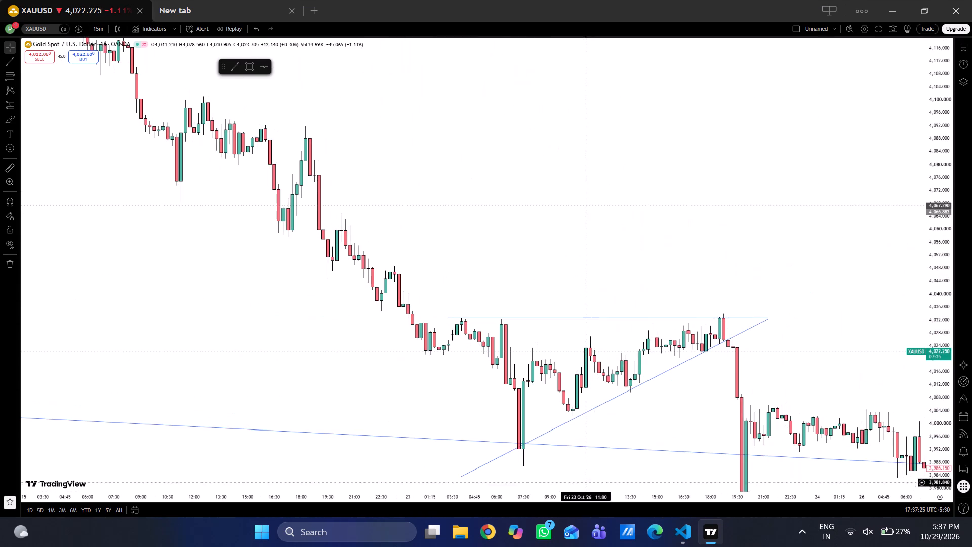
left_click_drag(772, 185, 479, 30)
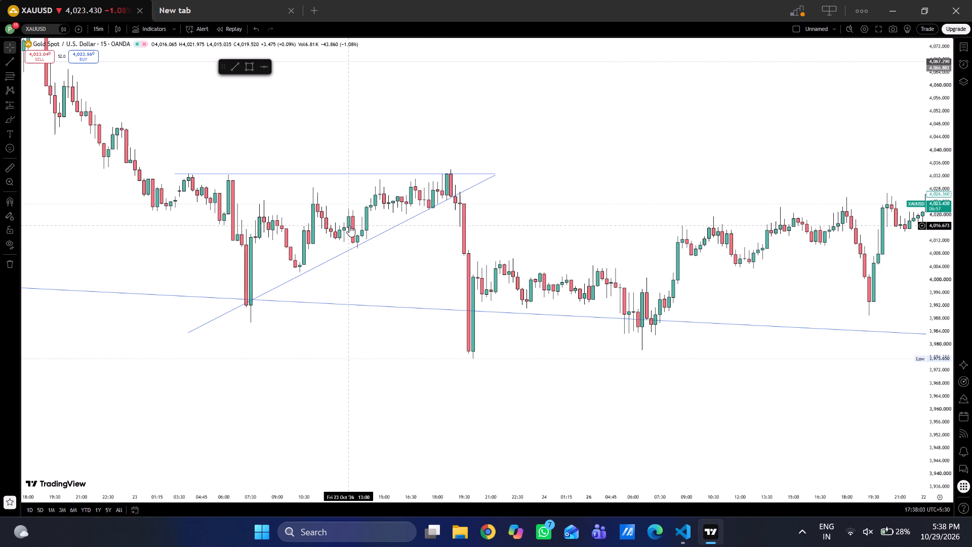
left_click_drag(270, 104, 612, 328)
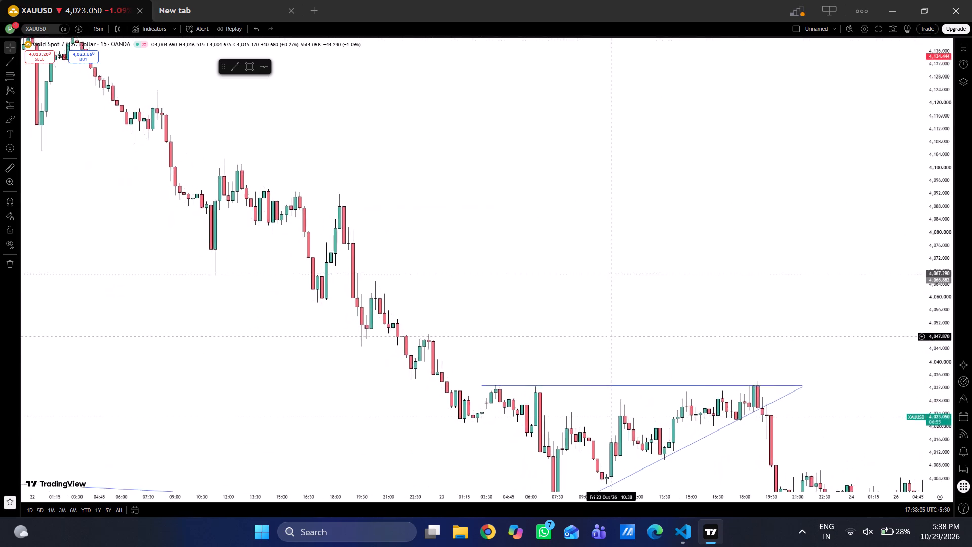
left_click_drag(612, 328, 777, 405)
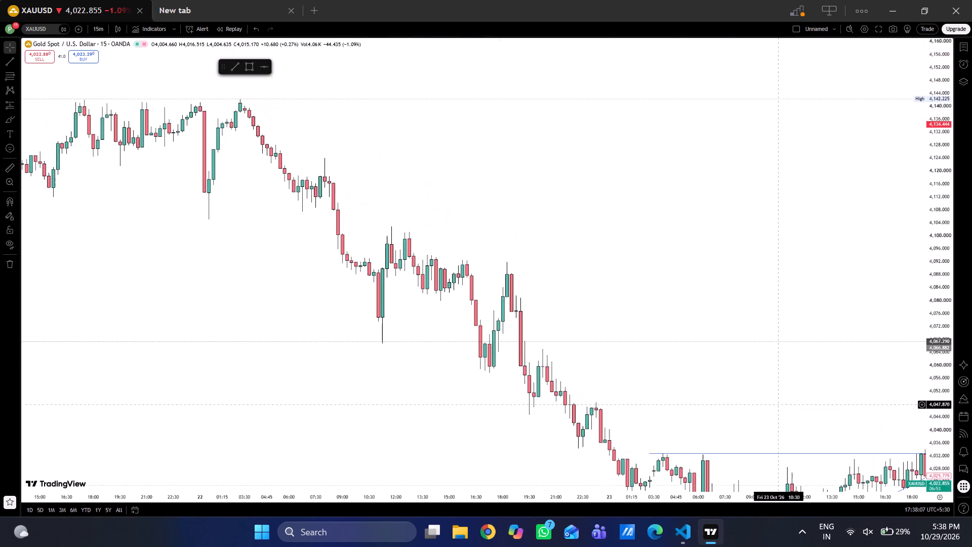
left_click_drag(777, 405, 725, 342)
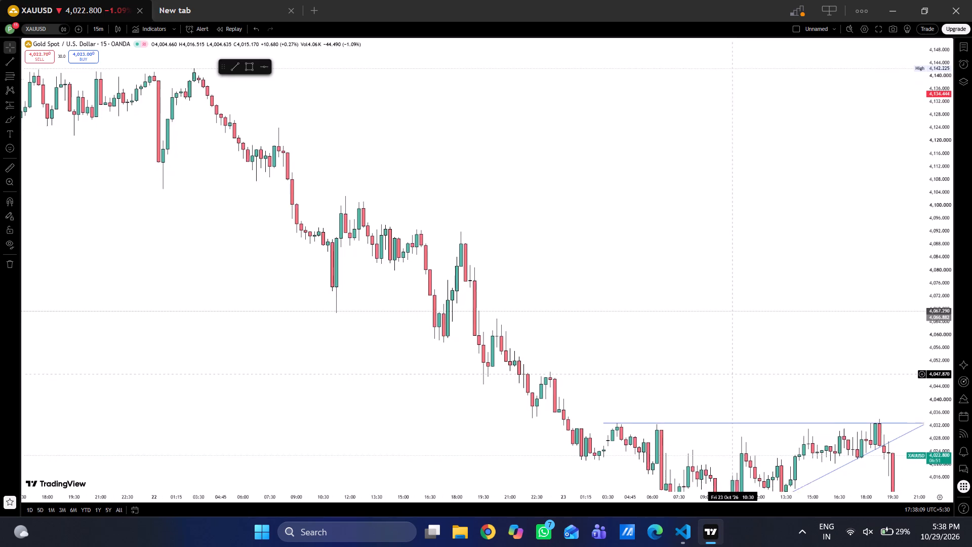
left_click_drag(725, 342, 731, 218)
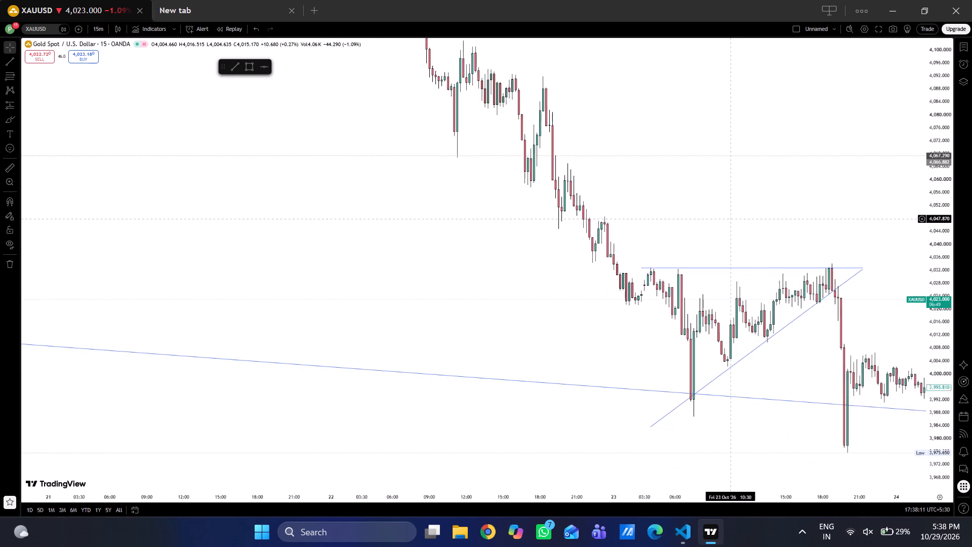
left_click_drag(731, 218, 687, 267)
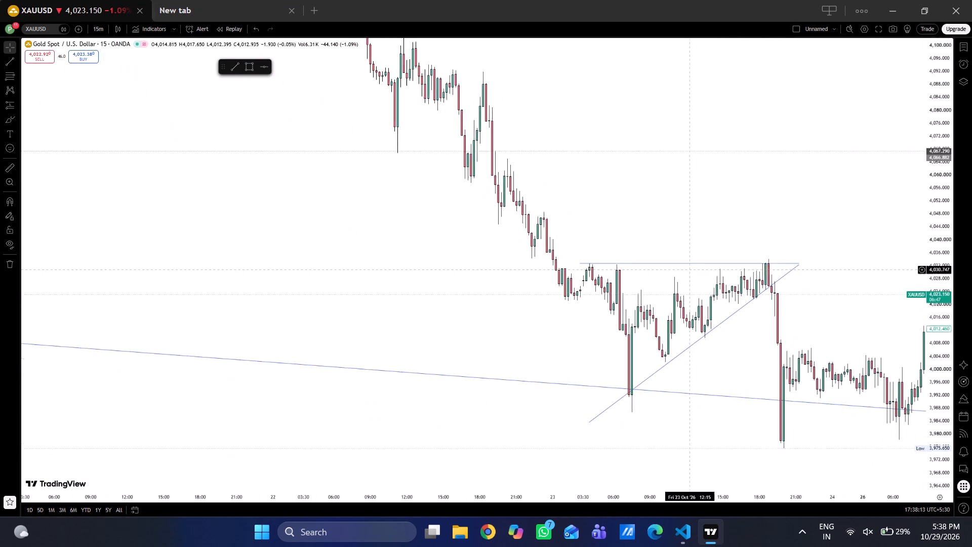
left_click_drag(687, 267, 650, 239)
left_click_drag(650, 239, 463, 264)
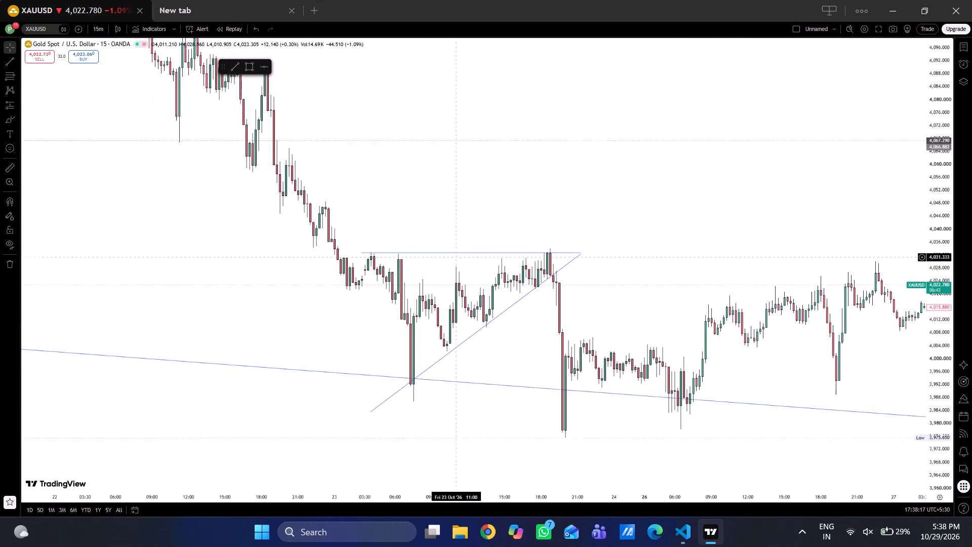
left_click_drag(463, 264, 628, 246)
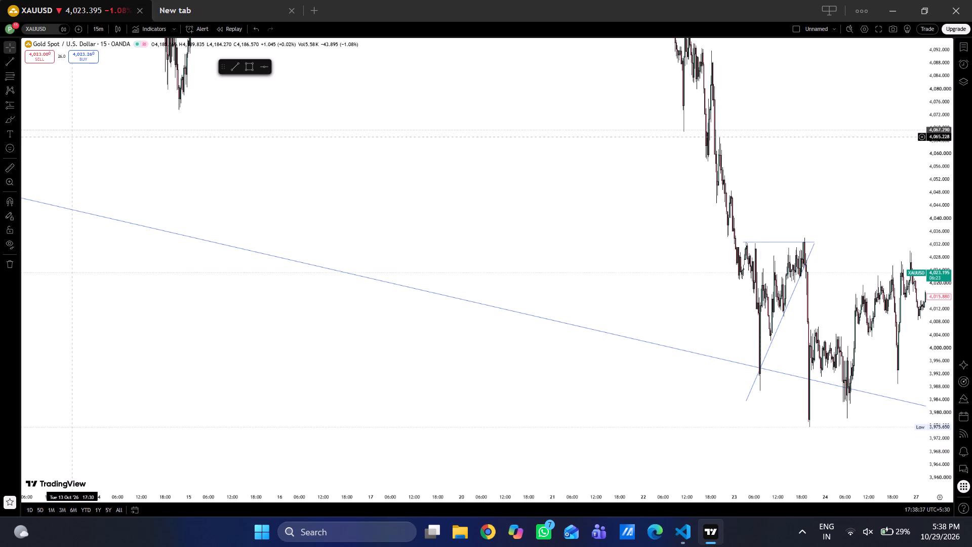
Switch to the 4-hour chart and review price action from June through the 23 October triangle to the short position.
left_click(104, 28)
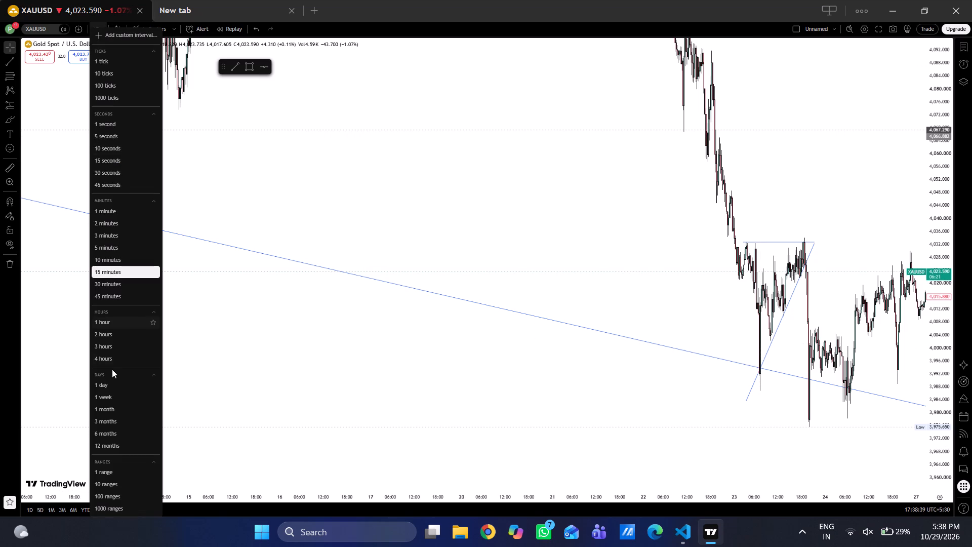
left_click(114, 361)
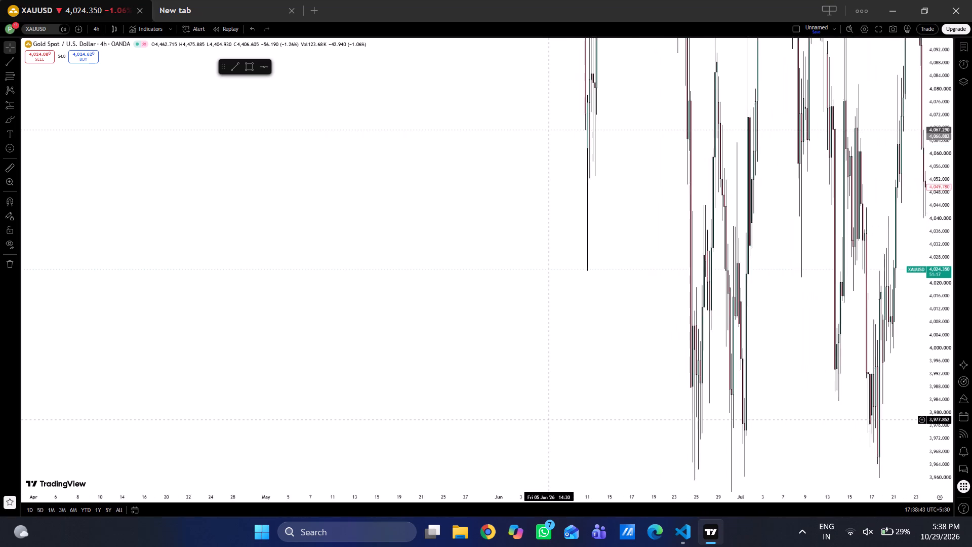
left_click_drag(850, 388, 542, 394)
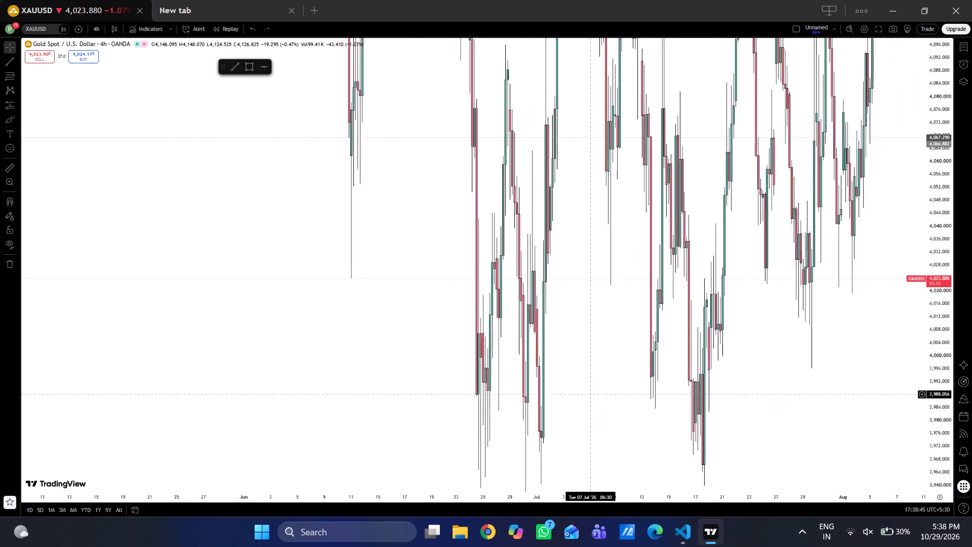
left_click_drag(542, 394, 537, 394)
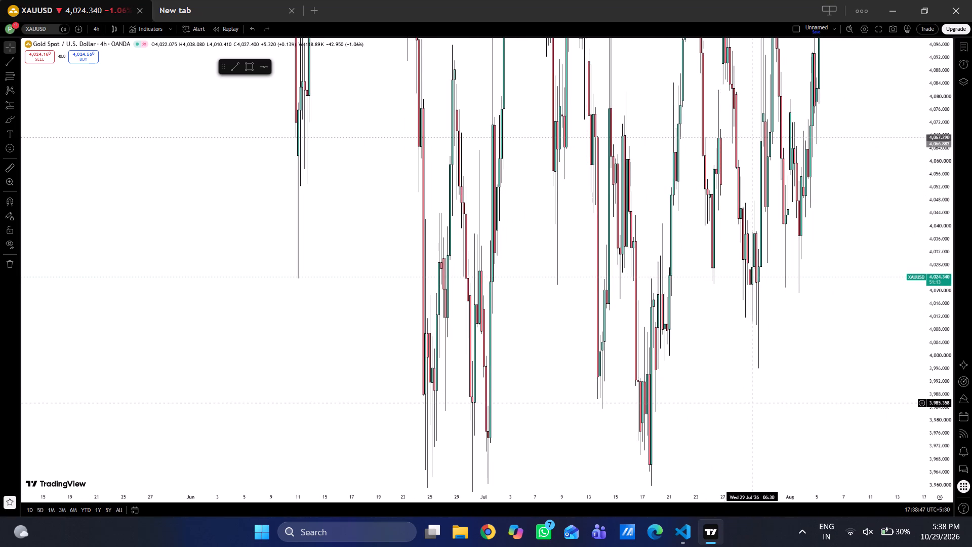
left_click_drag(757, 401, 304, 429)
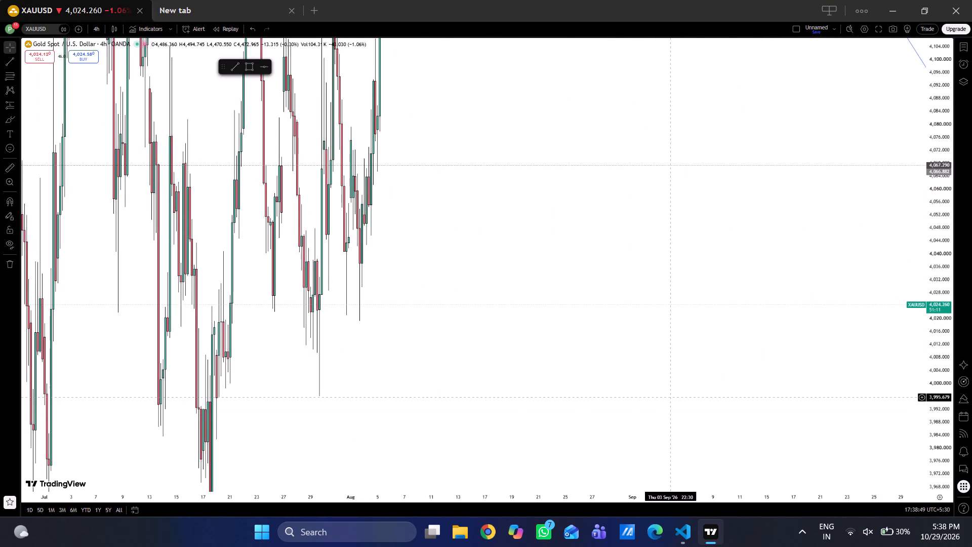
left_click_drag(803, 379, 332, 354)
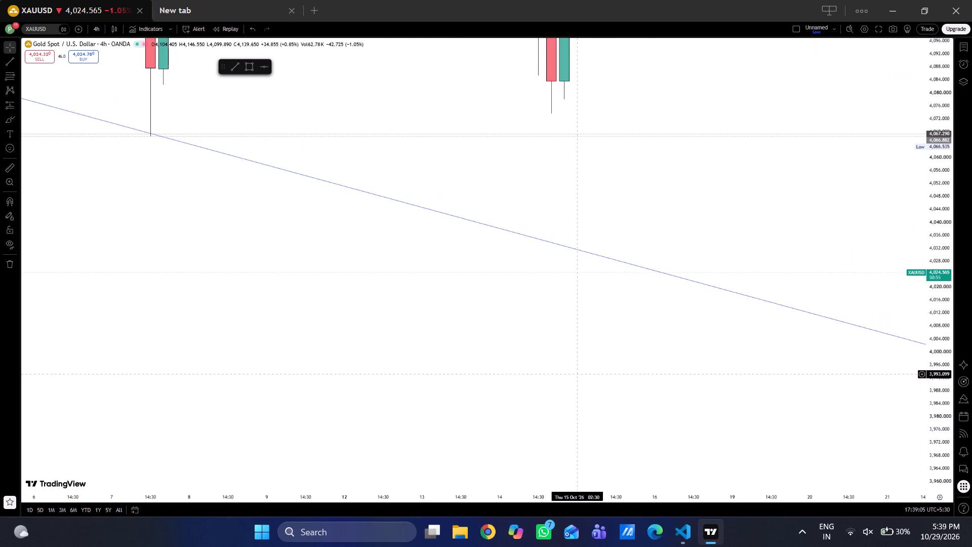
left_click_drag(773, 376, 521, 360)
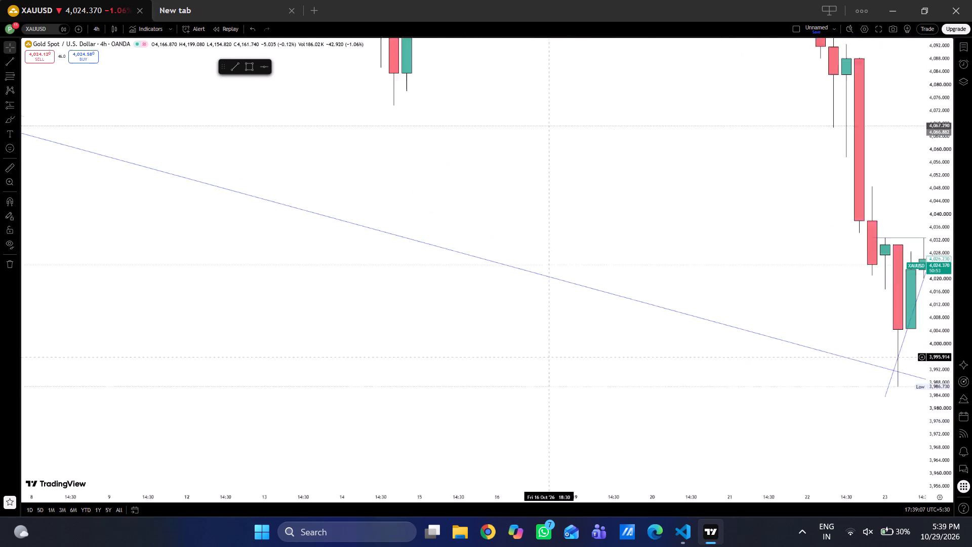
left_click_drag(521, 360, 462, 362)
left_click_drag(693, 346, 453, 359)
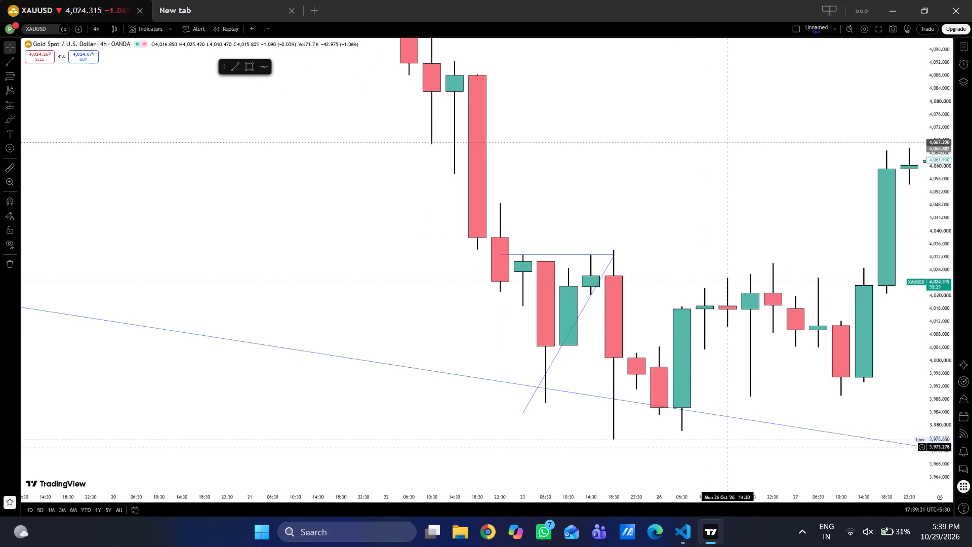
left_click_drag(732, 447, 463, 428)
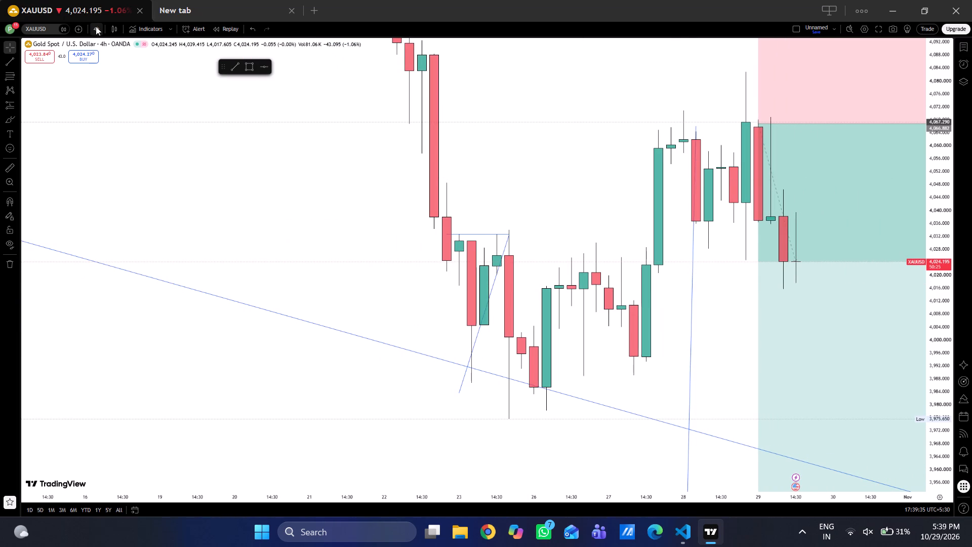
Switch back to the 15-minute chart and examine price action around the short position on 28 and 29 October.
left_click(97, 28)
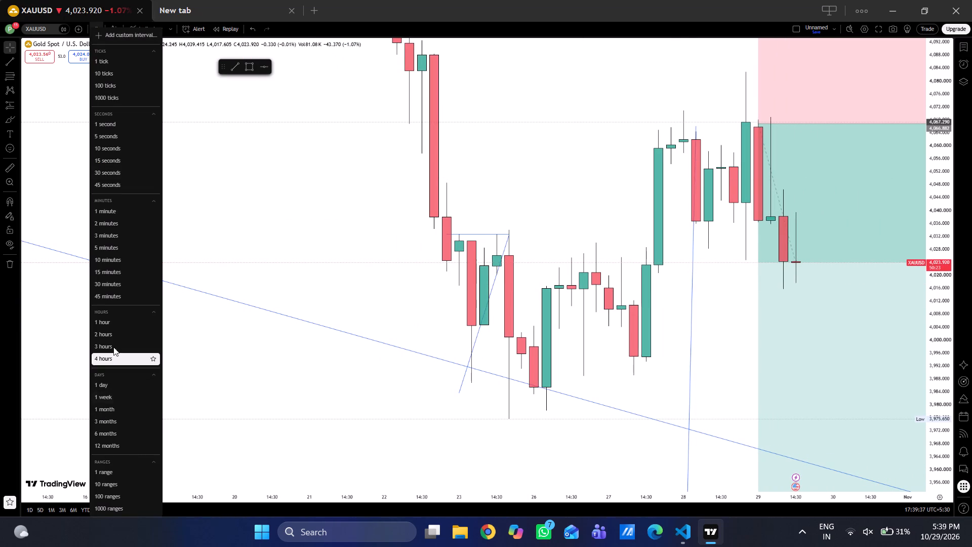
left_click(129, 269)
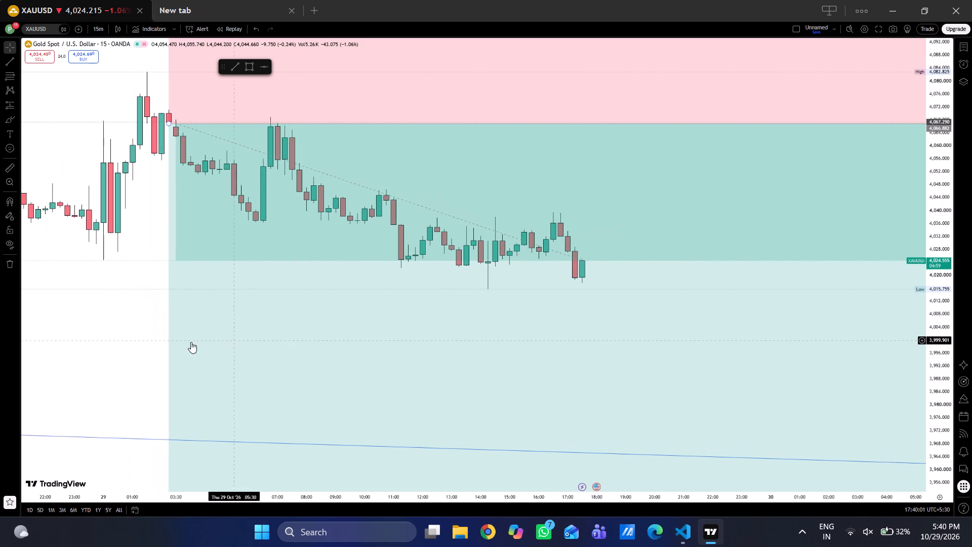
left_click_drag(117, 329, 223, 277)
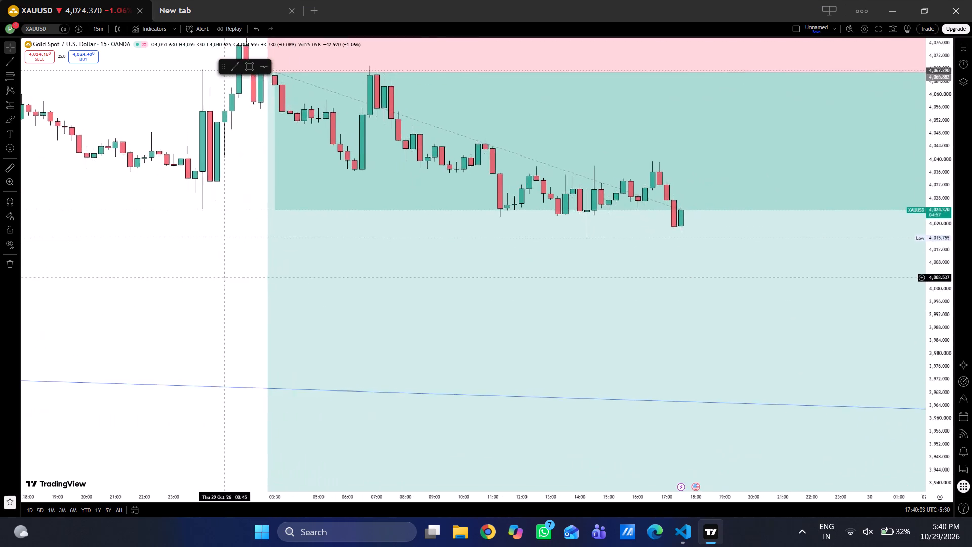
left_click_drag(223, 277, 229, 370)
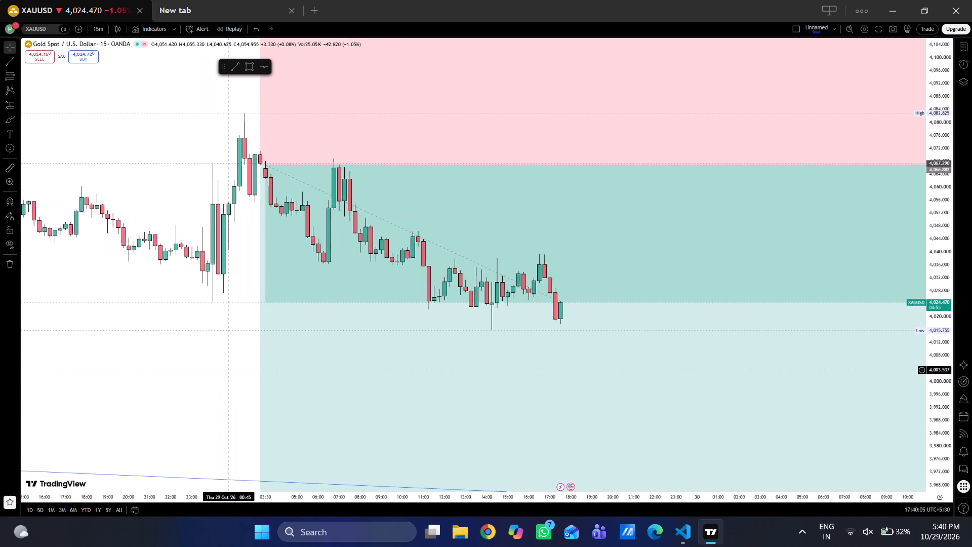
left_click_drag(152, 336, 236, 369)
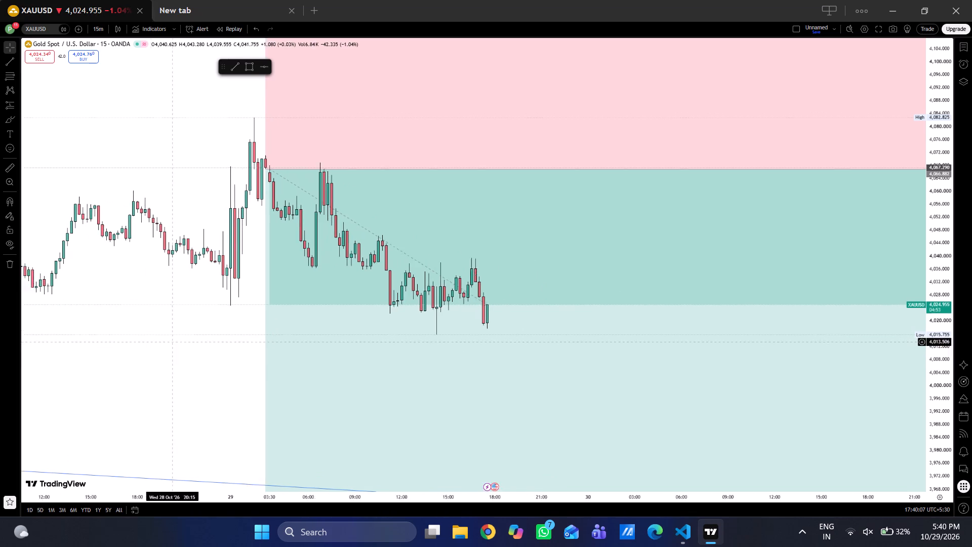
left_click_drag(236, 369, 339, 432)
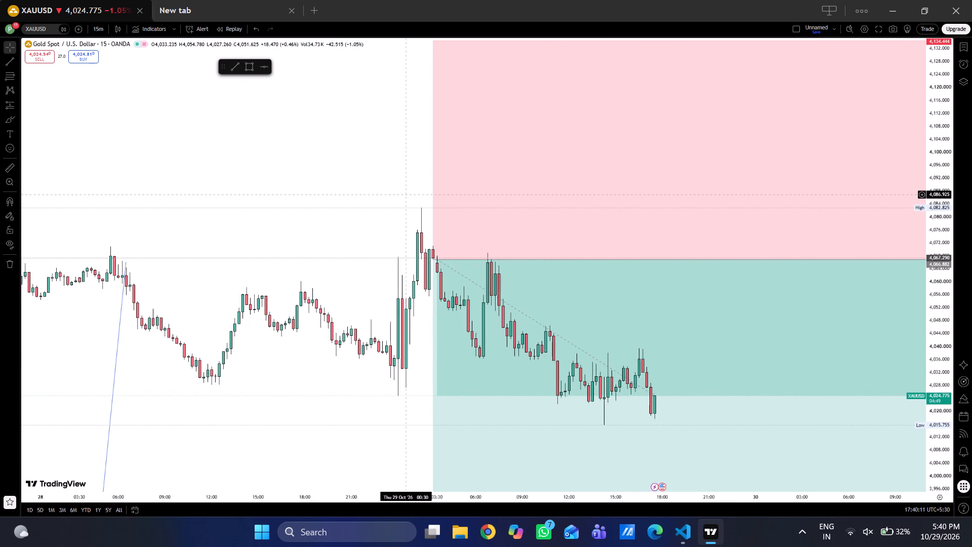
Activate the Trend line tool and turn on magnet snapping so its points lock onto candle prices.
left_click(234, 65)
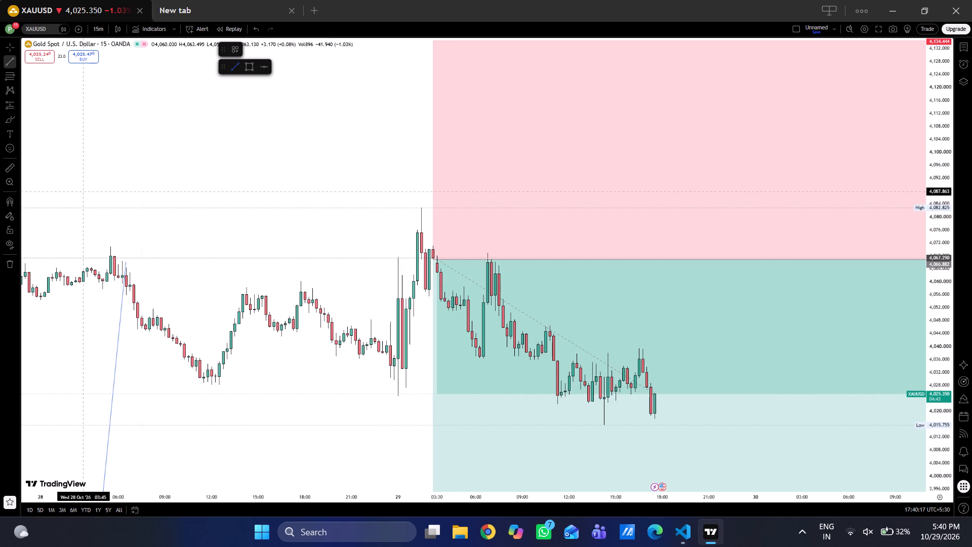
left_click(6, 199)
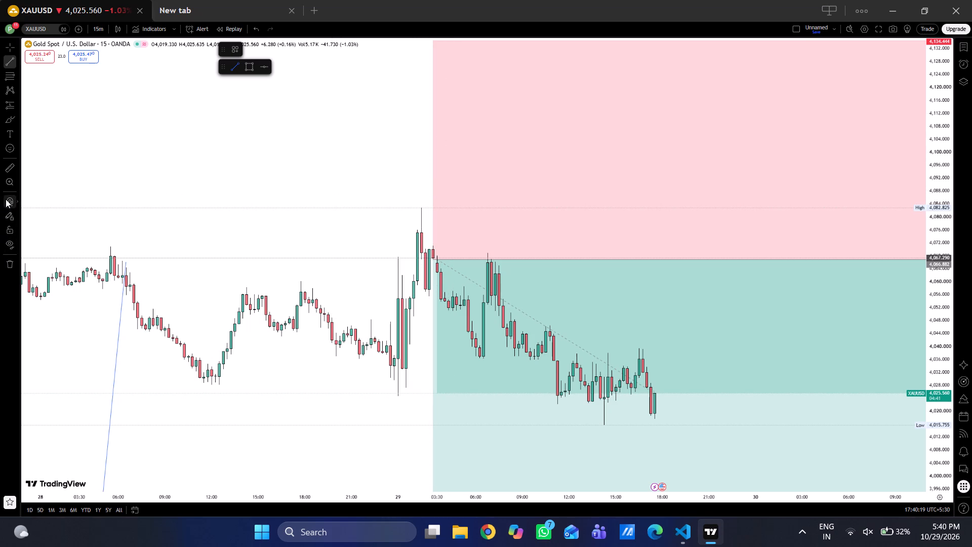
left_click(120, 219)
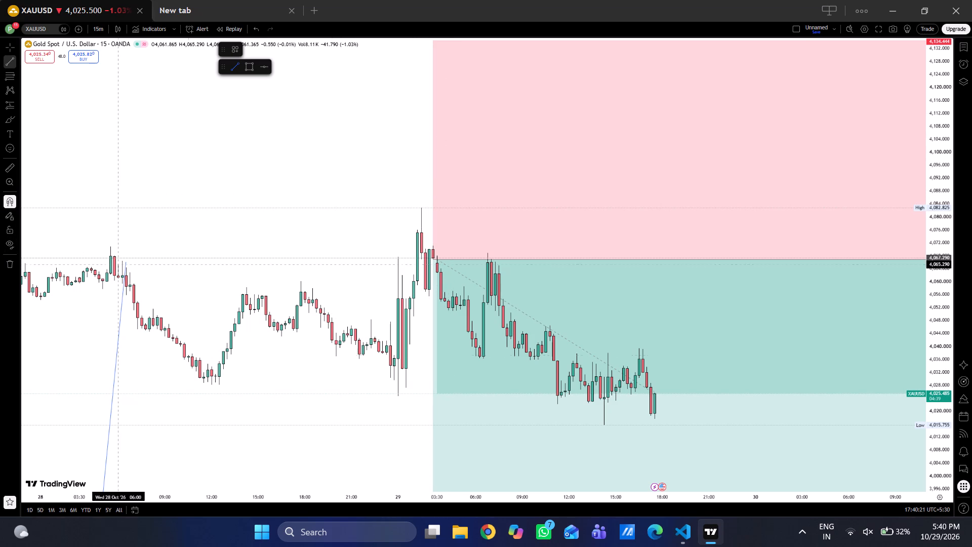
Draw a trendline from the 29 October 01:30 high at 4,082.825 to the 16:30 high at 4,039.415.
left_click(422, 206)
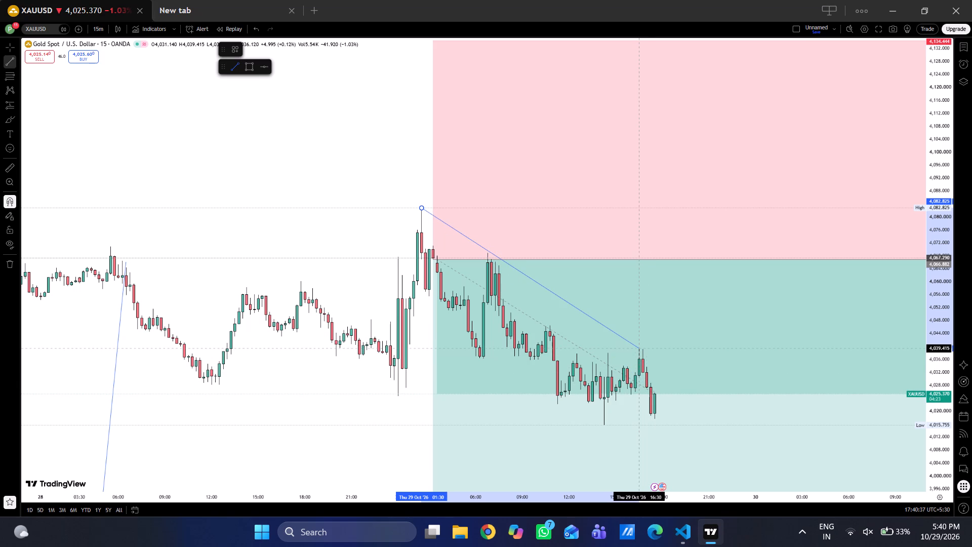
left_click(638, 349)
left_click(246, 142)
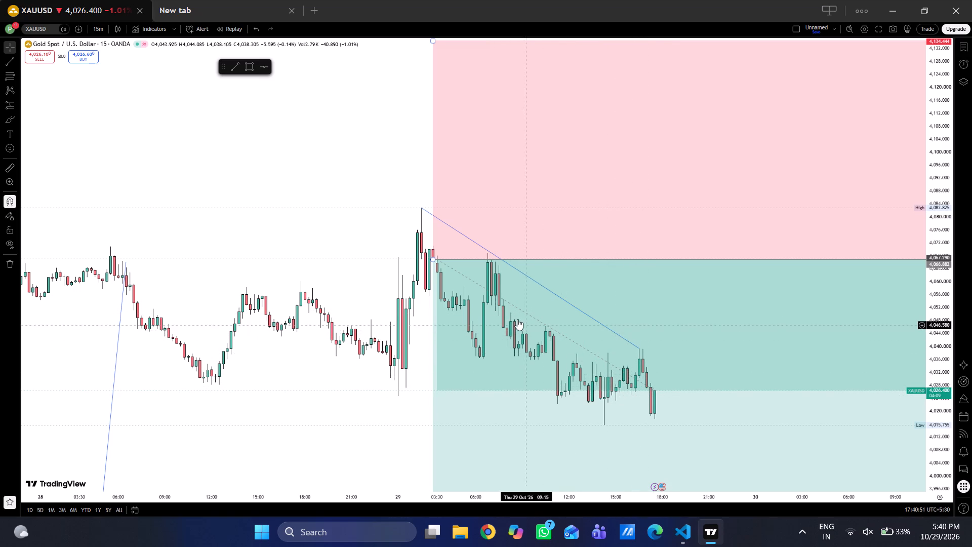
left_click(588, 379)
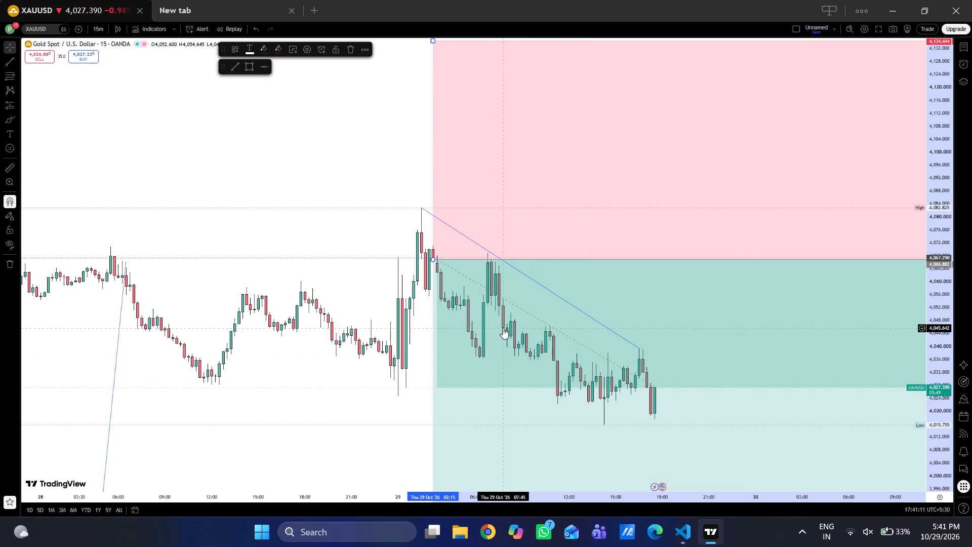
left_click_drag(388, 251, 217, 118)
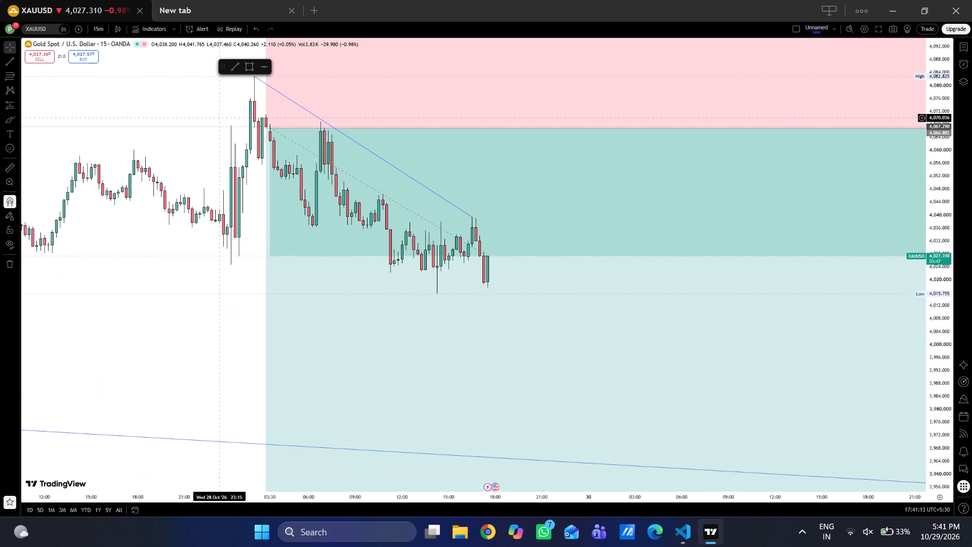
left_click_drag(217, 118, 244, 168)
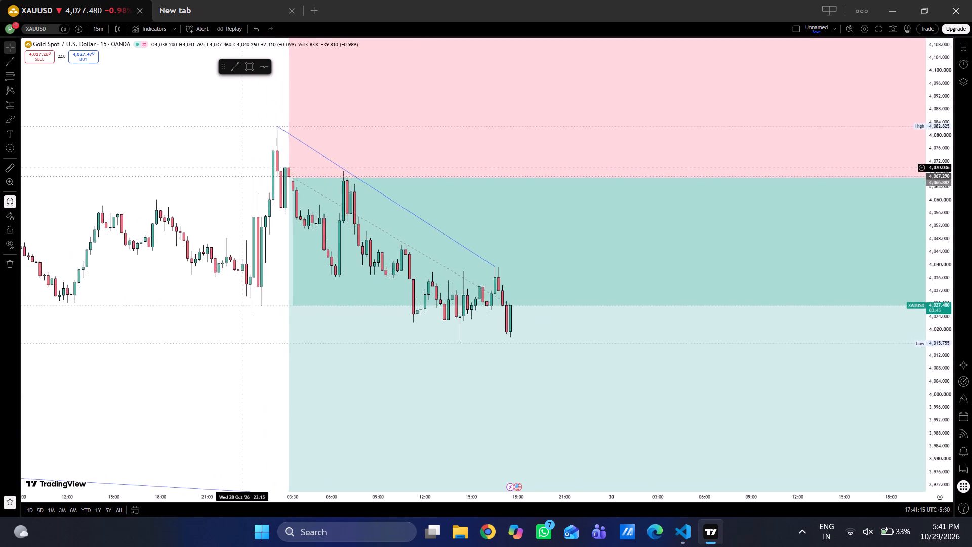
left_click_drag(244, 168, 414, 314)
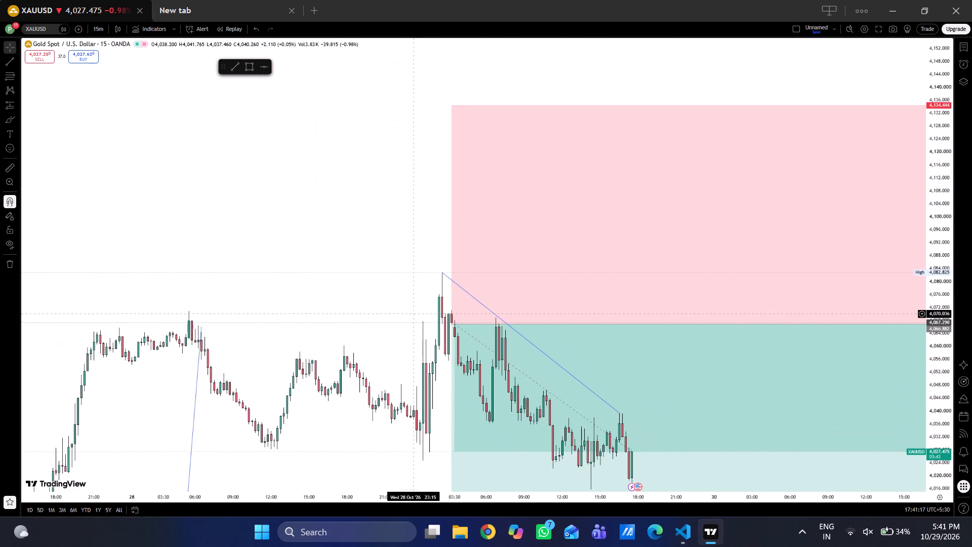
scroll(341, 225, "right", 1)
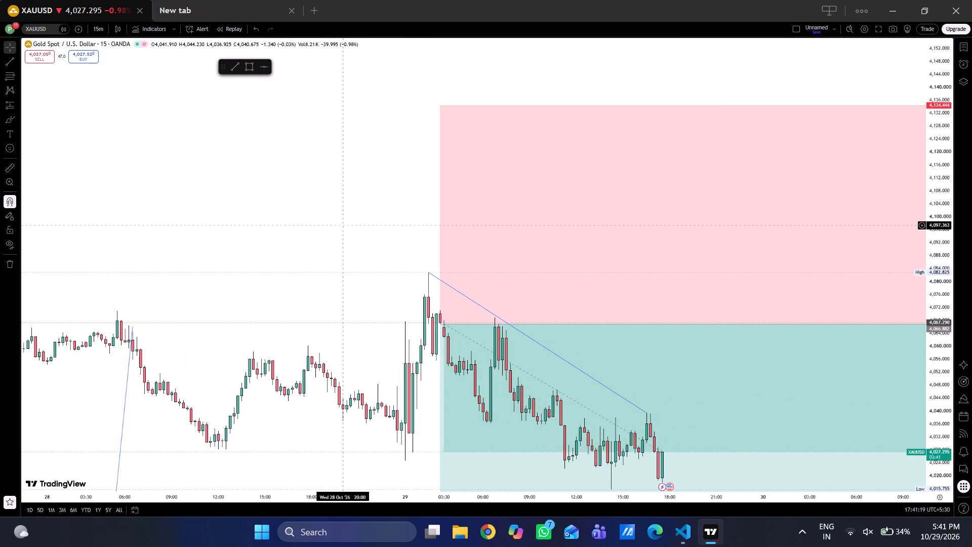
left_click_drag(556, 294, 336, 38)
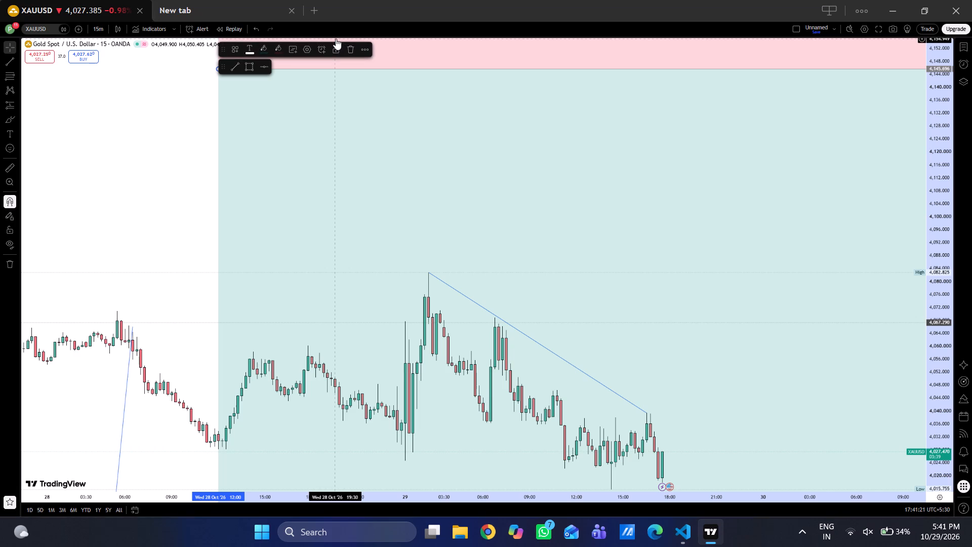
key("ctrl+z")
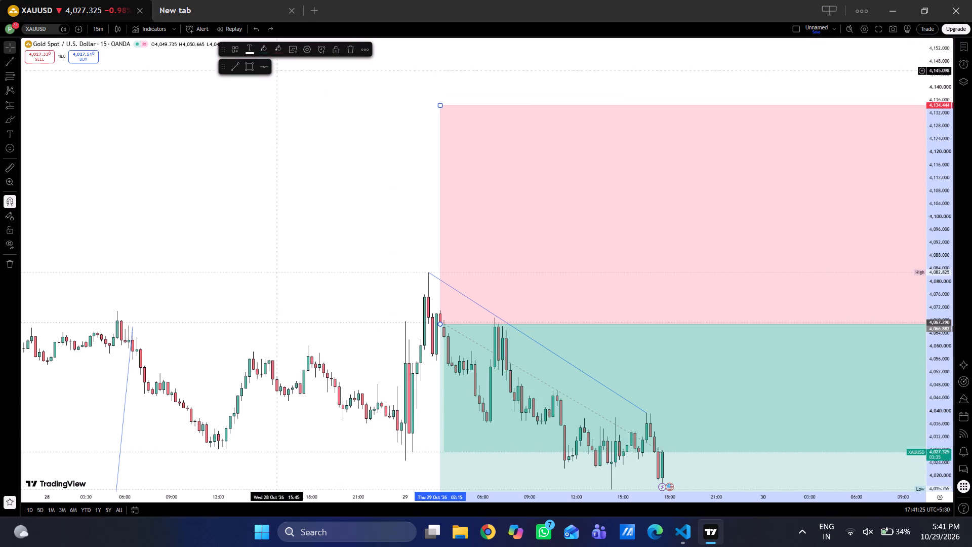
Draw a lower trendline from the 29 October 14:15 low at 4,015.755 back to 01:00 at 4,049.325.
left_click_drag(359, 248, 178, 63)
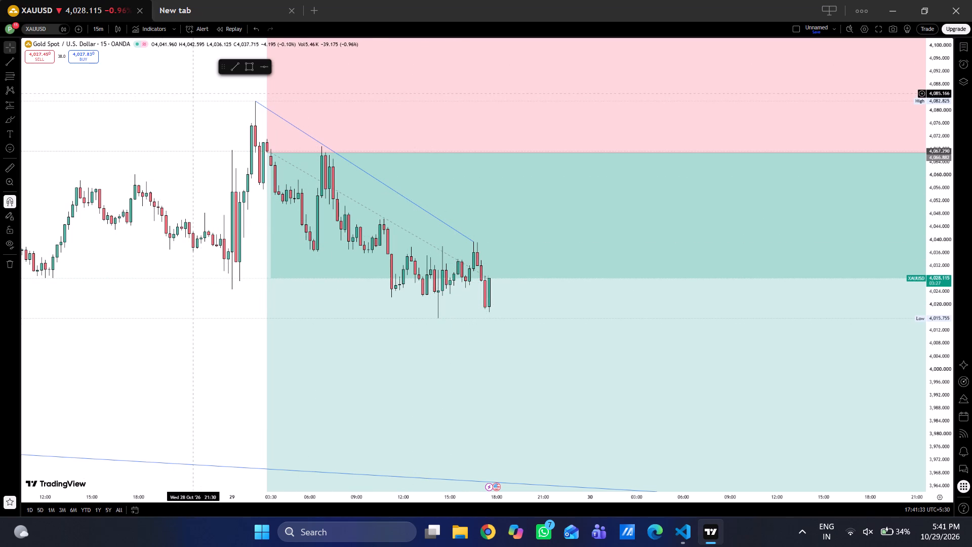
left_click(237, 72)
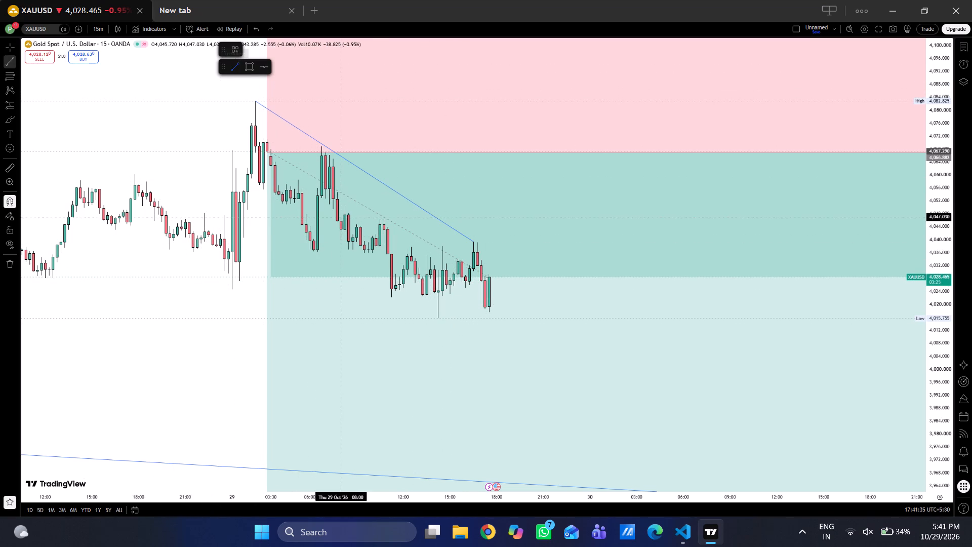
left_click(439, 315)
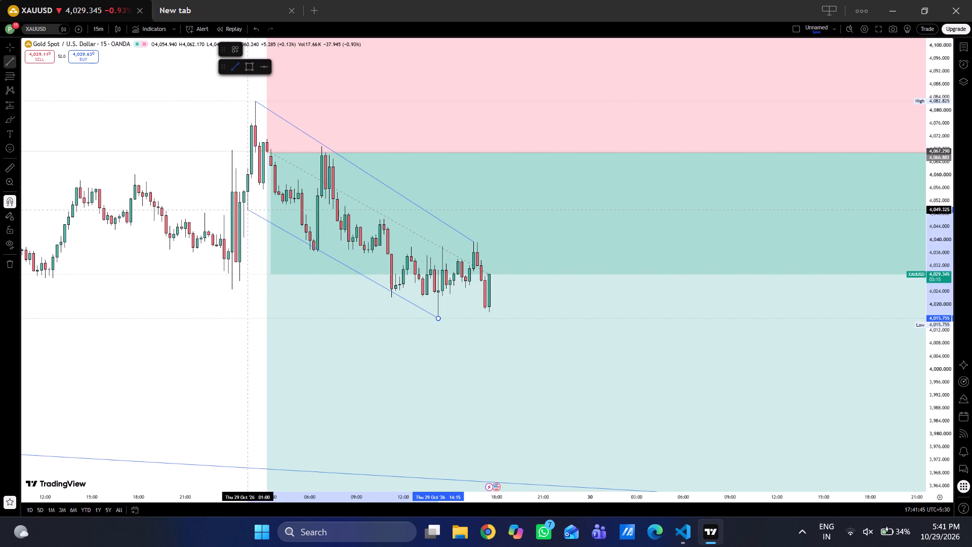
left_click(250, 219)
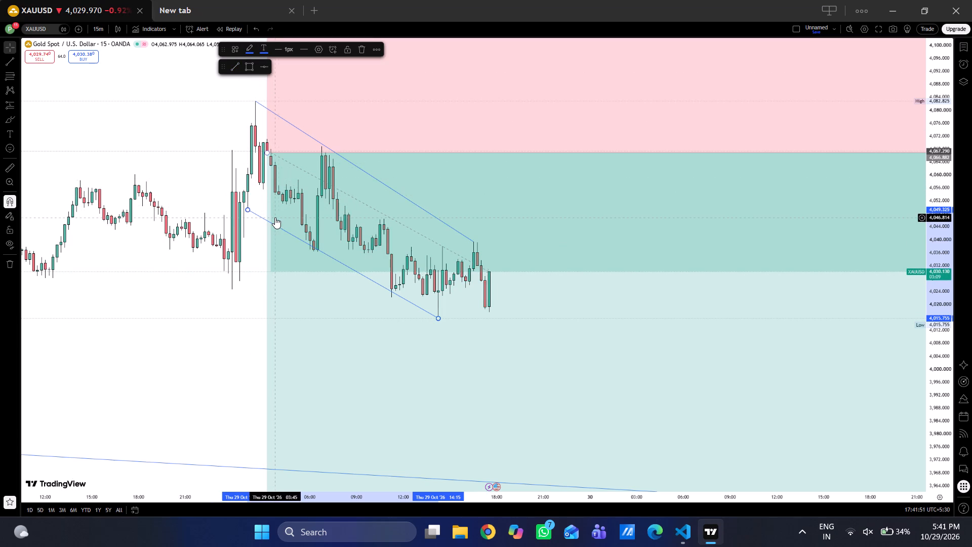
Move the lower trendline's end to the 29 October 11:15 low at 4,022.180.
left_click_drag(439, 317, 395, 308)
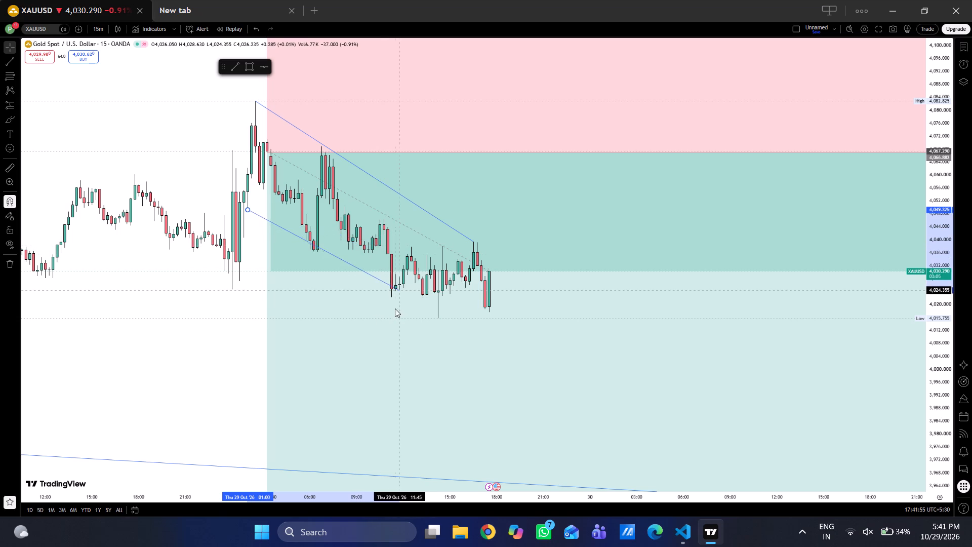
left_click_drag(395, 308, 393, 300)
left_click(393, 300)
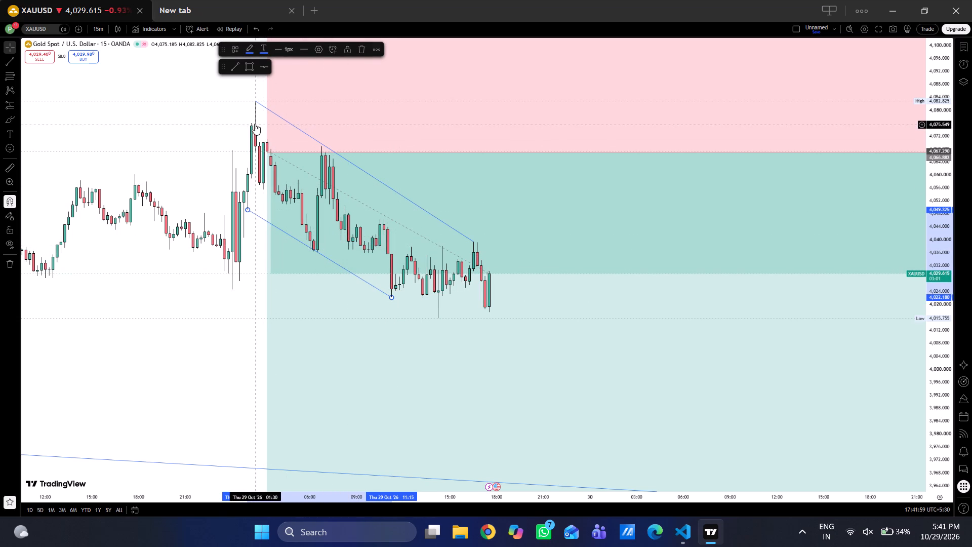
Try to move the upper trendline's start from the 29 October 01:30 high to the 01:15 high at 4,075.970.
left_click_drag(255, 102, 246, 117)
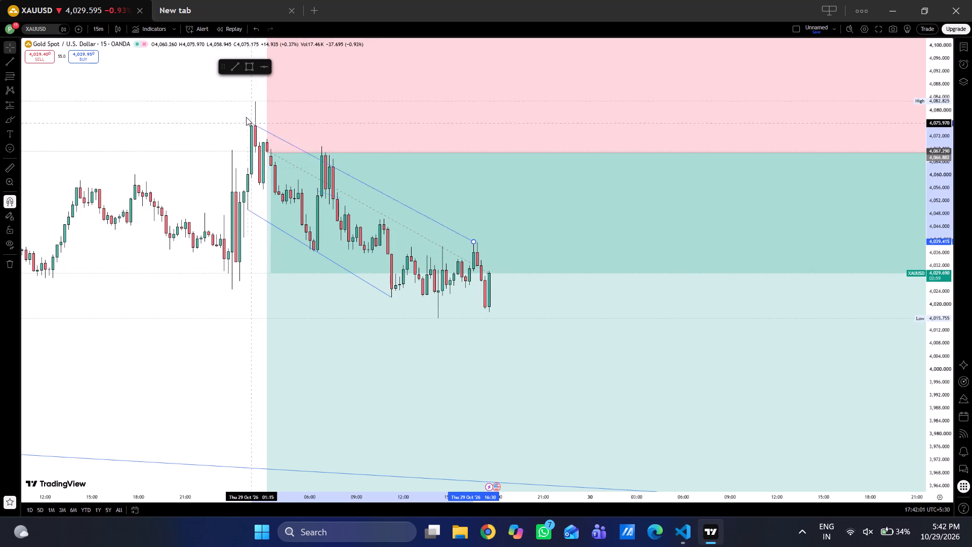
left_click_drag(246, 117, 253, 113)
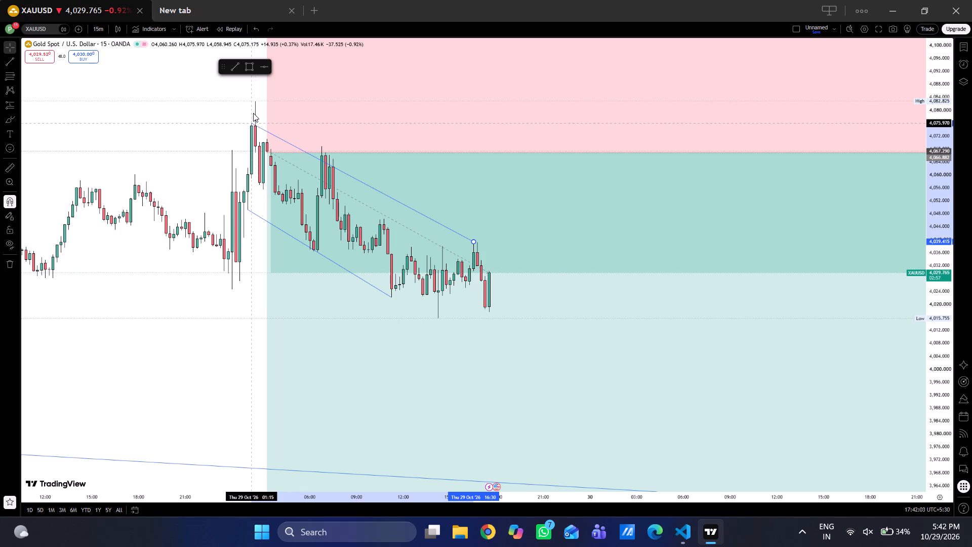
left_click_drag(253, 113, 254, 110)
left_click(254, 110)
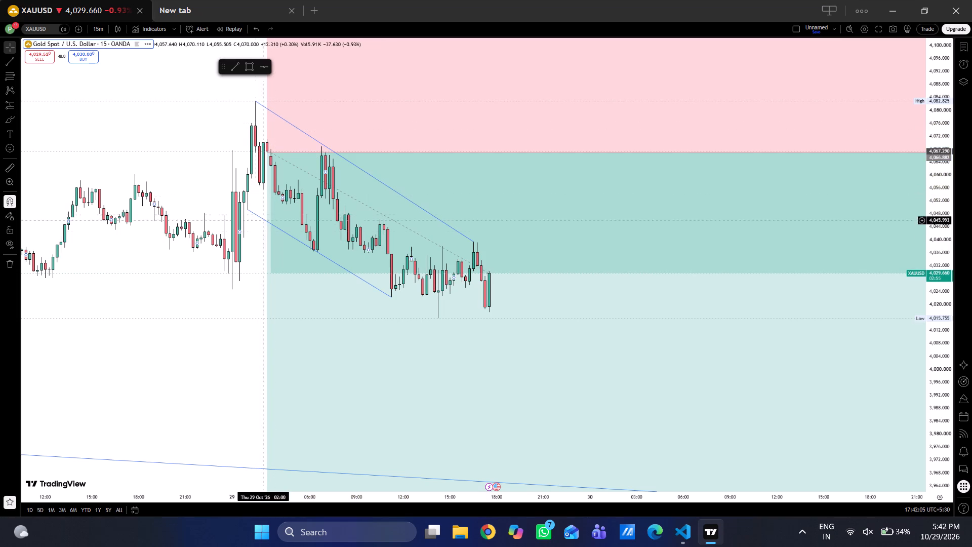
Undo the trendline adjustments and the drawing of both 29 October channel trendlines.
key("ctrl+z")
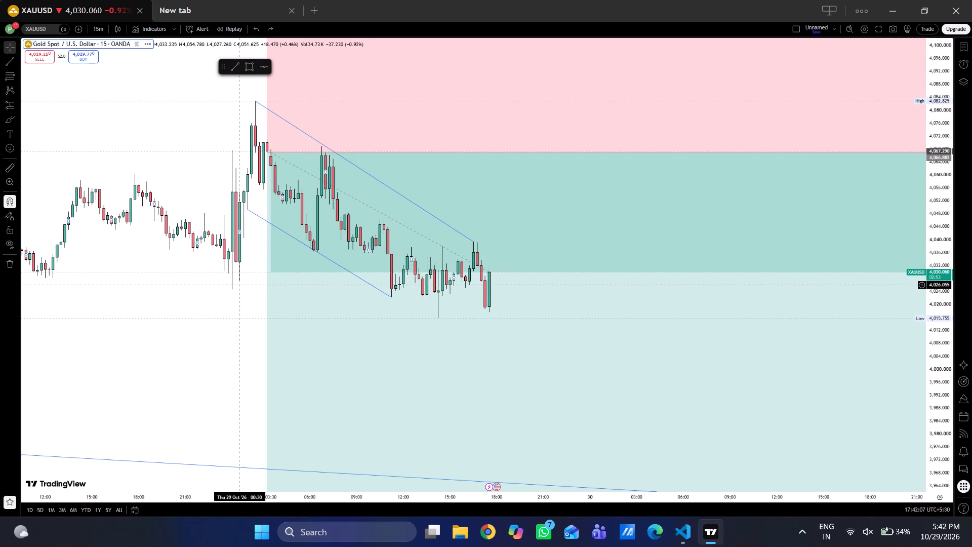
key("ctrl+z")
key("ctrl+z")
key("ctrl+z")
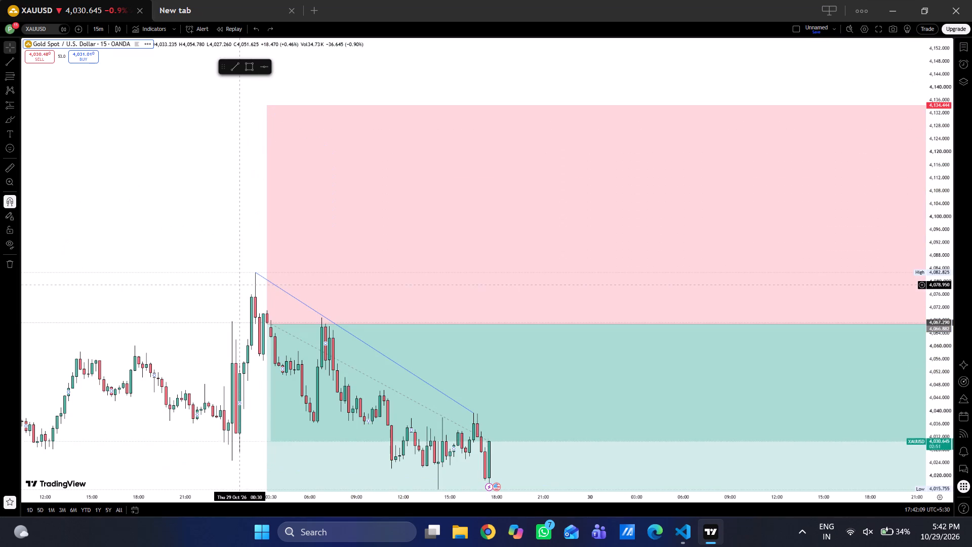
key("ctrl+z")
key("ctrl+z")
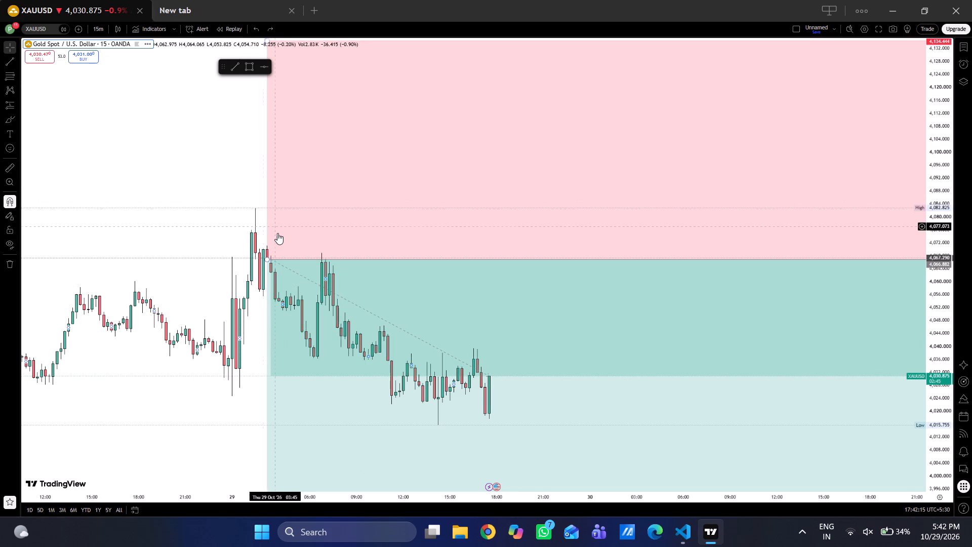
Examine the 15-minute price action around the short position's entry on 29 October at different zoom levels.
scroll(282, 239, "up", 1)
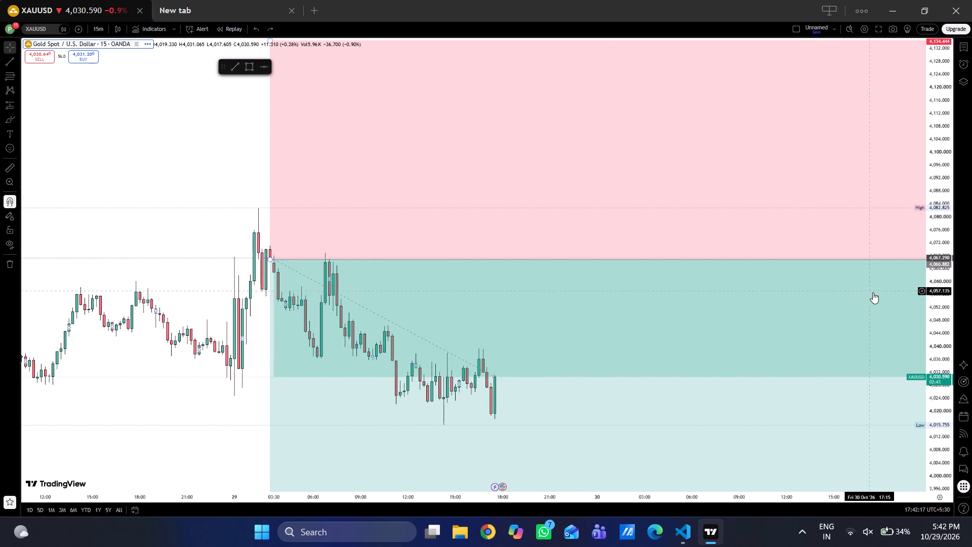
scroll(935, 310, "down", 2)
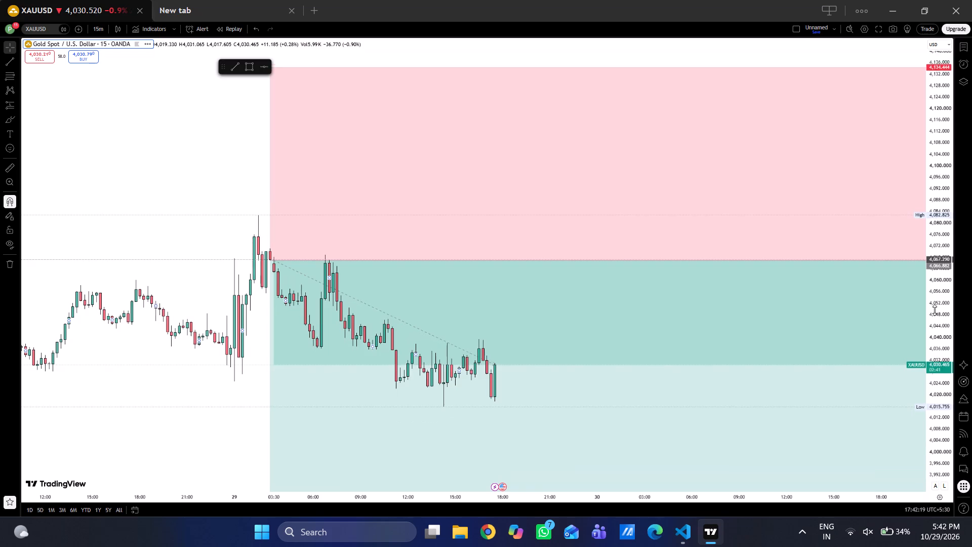
scroll(935, 310, "up", 8)
scroll(752, 275, "down", 2)
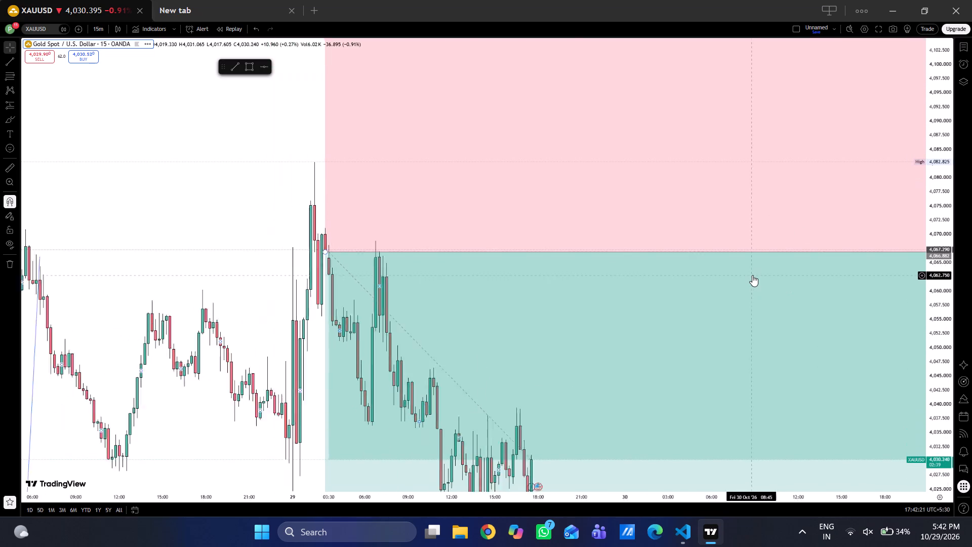
scroll(752, 275, "down", 2)
scroll(752, 275, "up", 4)
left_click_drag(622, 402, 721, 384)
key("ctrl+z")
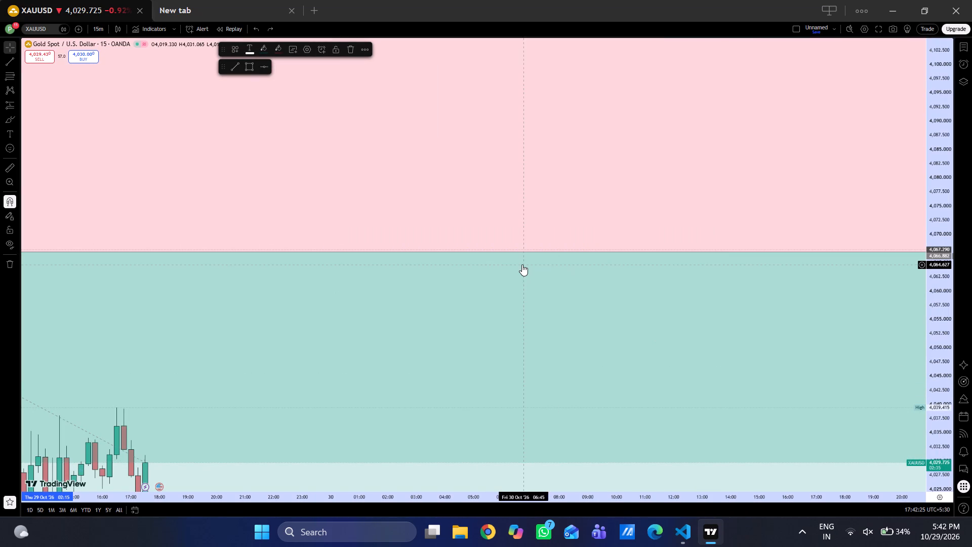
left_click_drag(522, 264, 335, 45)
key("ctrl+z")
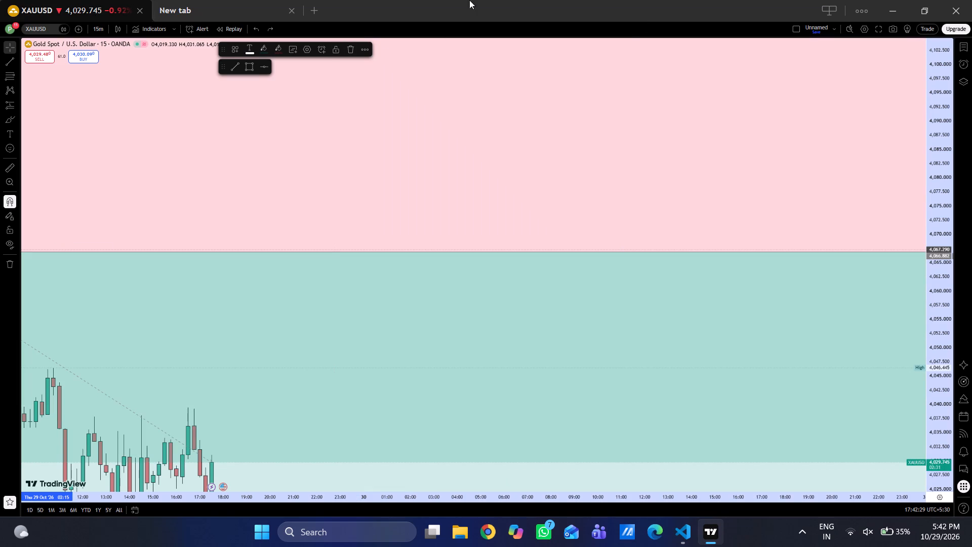
Examine the 15-minute candles closely from the evening of 28 October to the latest candle inside the short position.
scroll(546, 305, "down", 3)
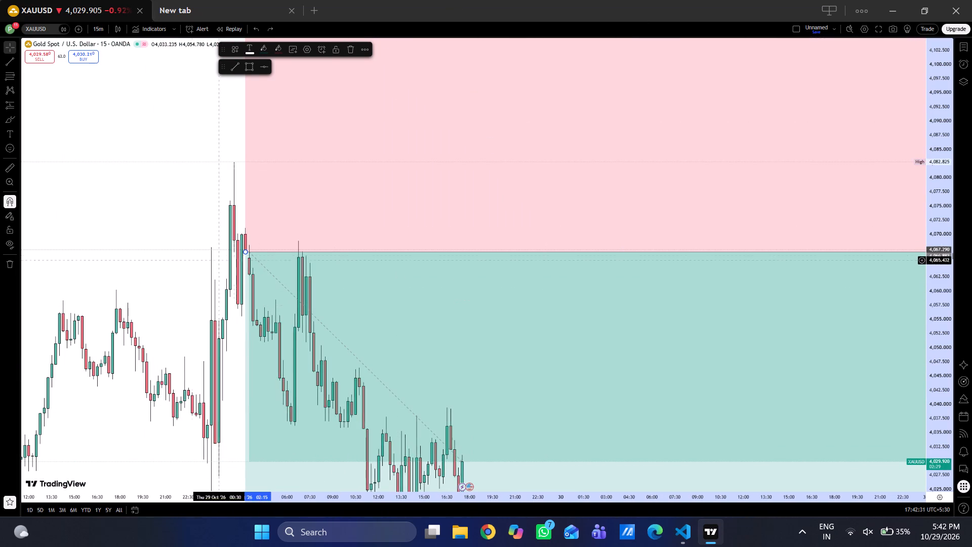
left_click_drag(164, 241, 73, 0)
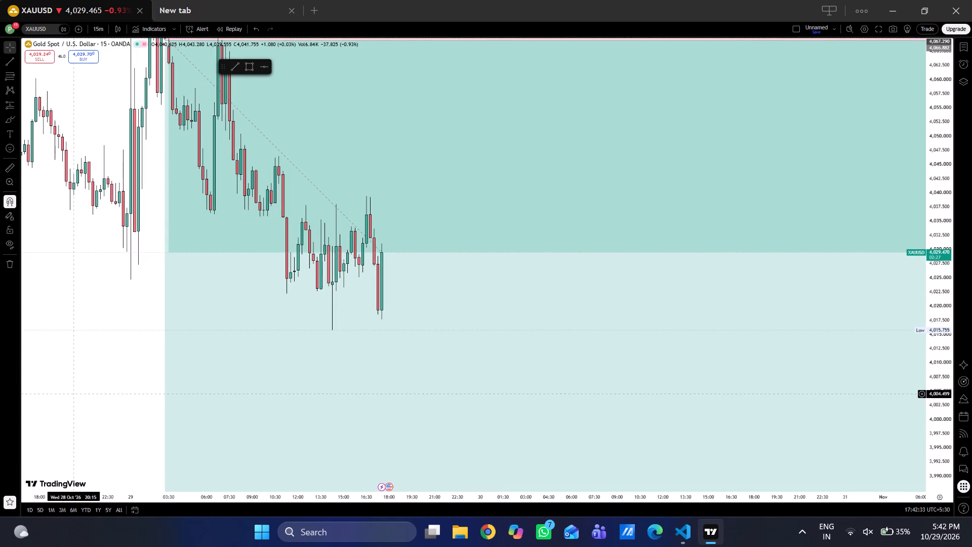
scroll(75, 387, "up", 2)
scroll(75, 387, "down", 1)
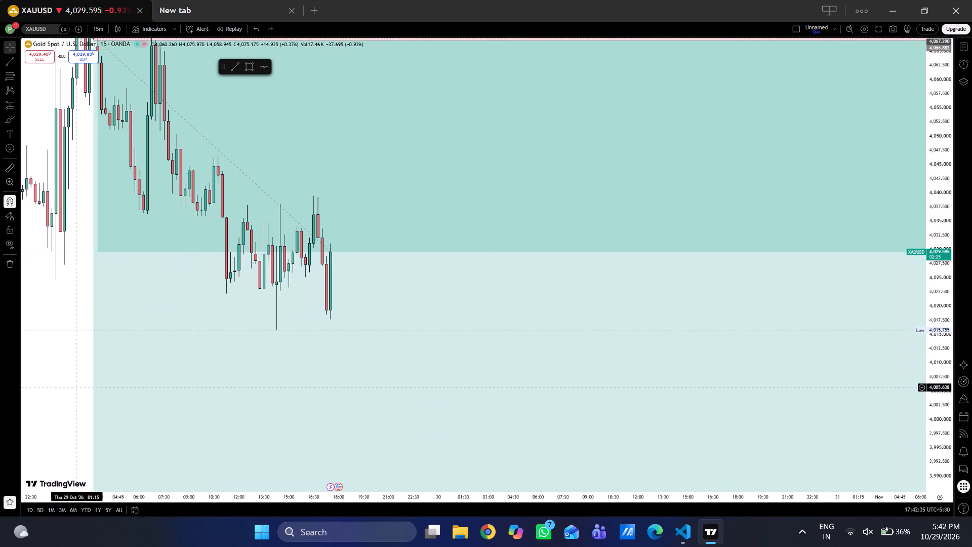
scroll(75, 387, "down", 1)
left_click_drag(54, 347, 491, 434)
scroll(491, 434, "up", 4)
scroll(152, 366, "up", 1)
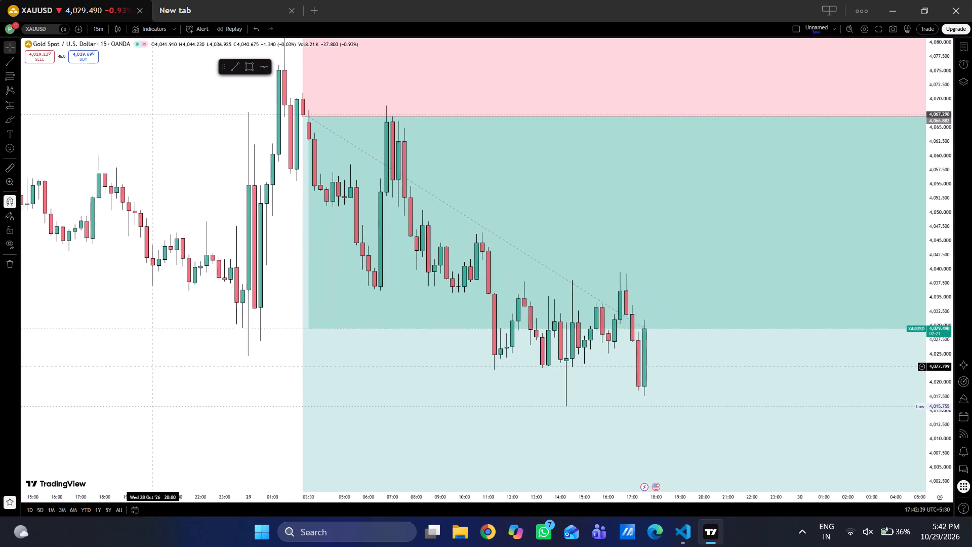
scroll(152, 366, "up", 1)
left_click_drag(53, 369, 247, 350)
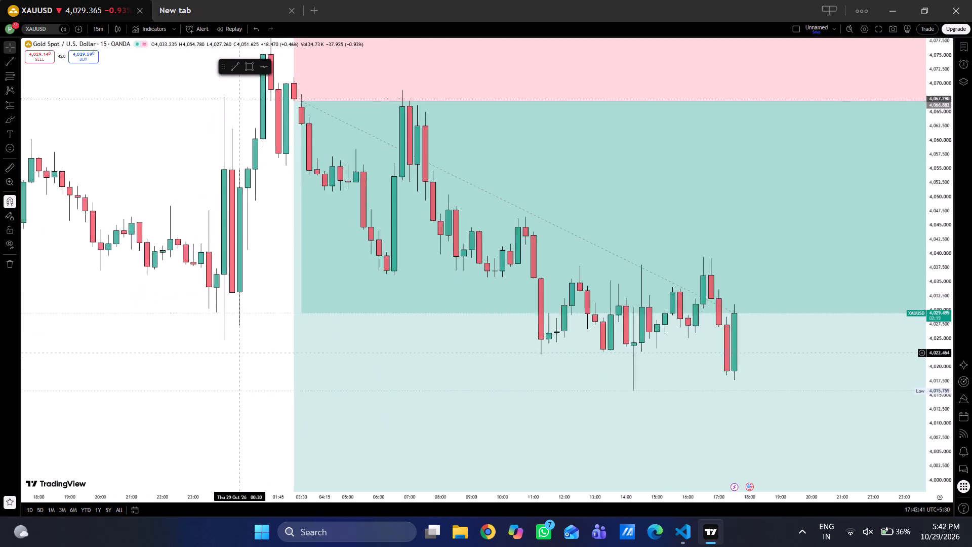
left_click_drag(247, 350, 250, 350)
scroll(250, 350, "up", 1)
left_click_drag(74, 348, 159, 399)
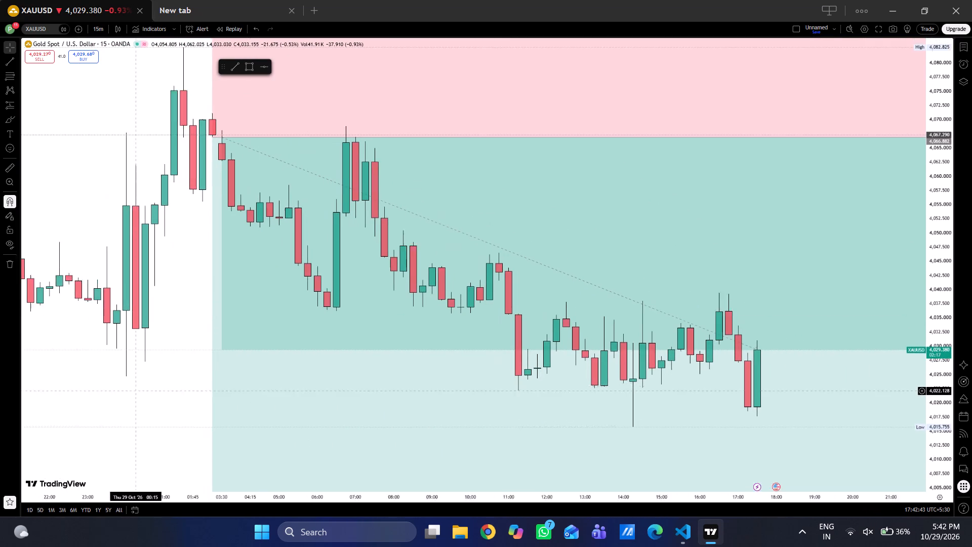
Examine the 15-minute candles from late 28 October through the latest candle inside the short position.
left_click_drag(159, 399, 226, 382)
scroll(226, 382, "up", 1)
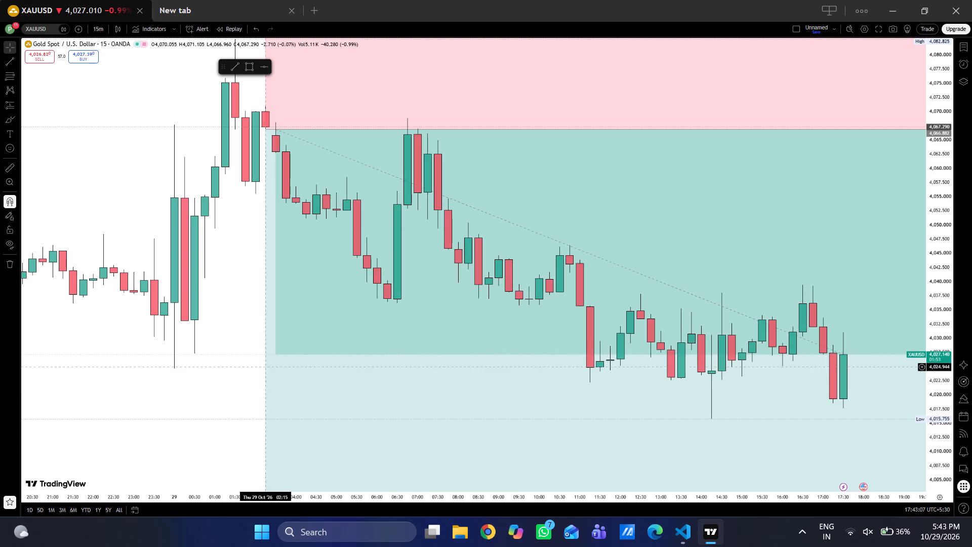
left_click_drag(166, 392, 205, 349)
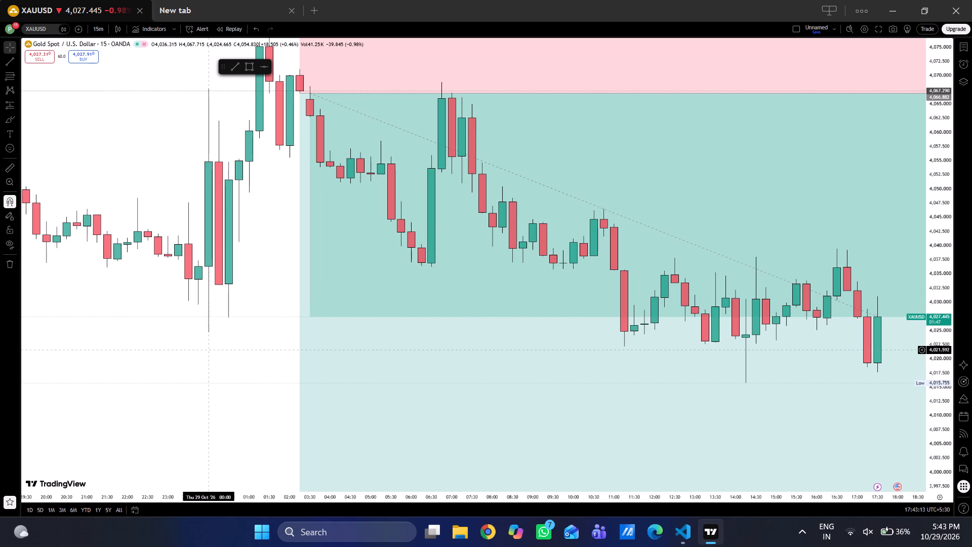
left_click_drag(233, 378, 219, 407)
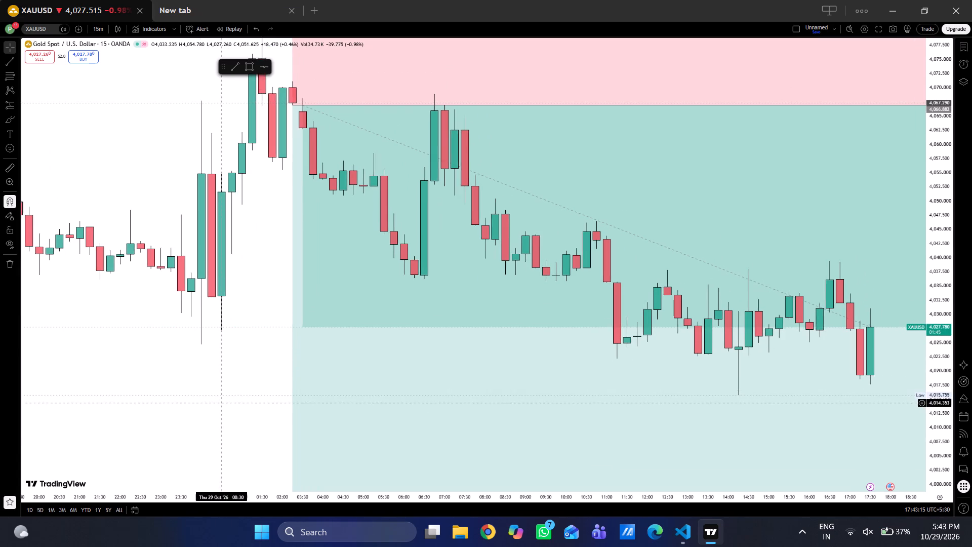
left_click_drag(219, 407, 146, 352)
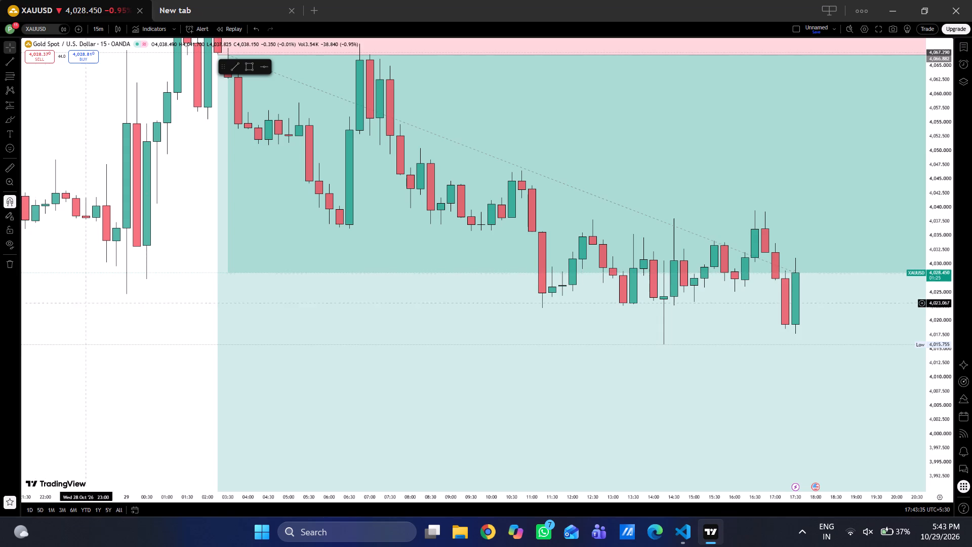
left_click_drag(196, 134, 152, 207)
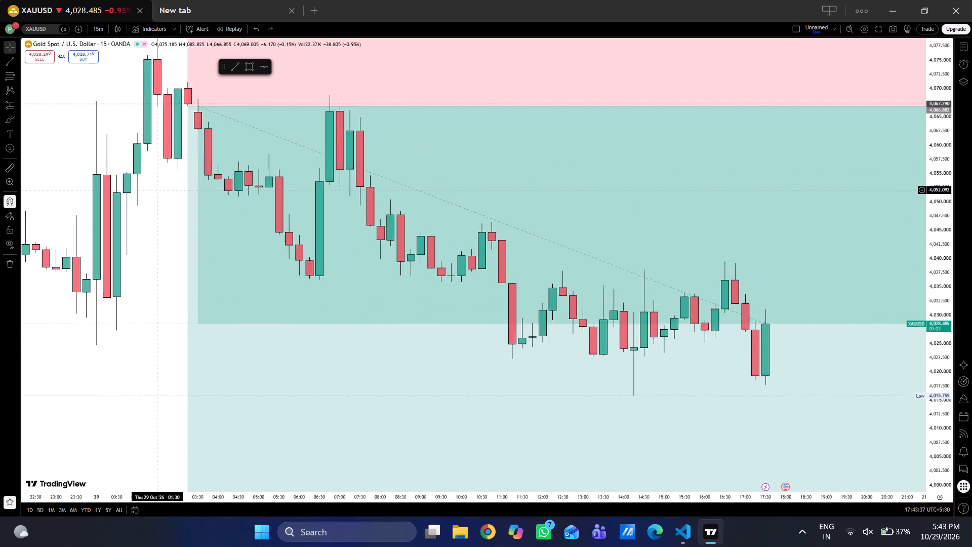
left_click_drag(152, 207, 87, 178)
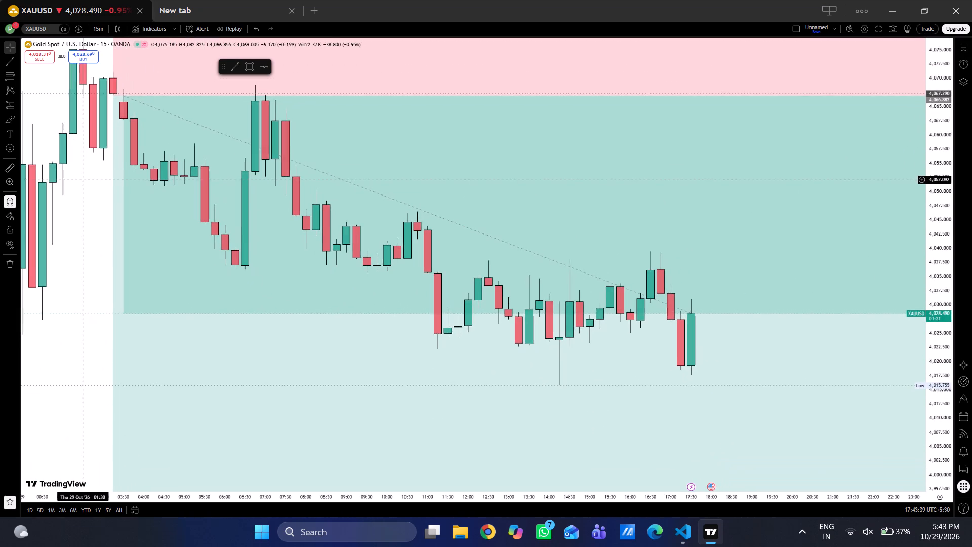
left_click_drag(87, 178, 87, 177)
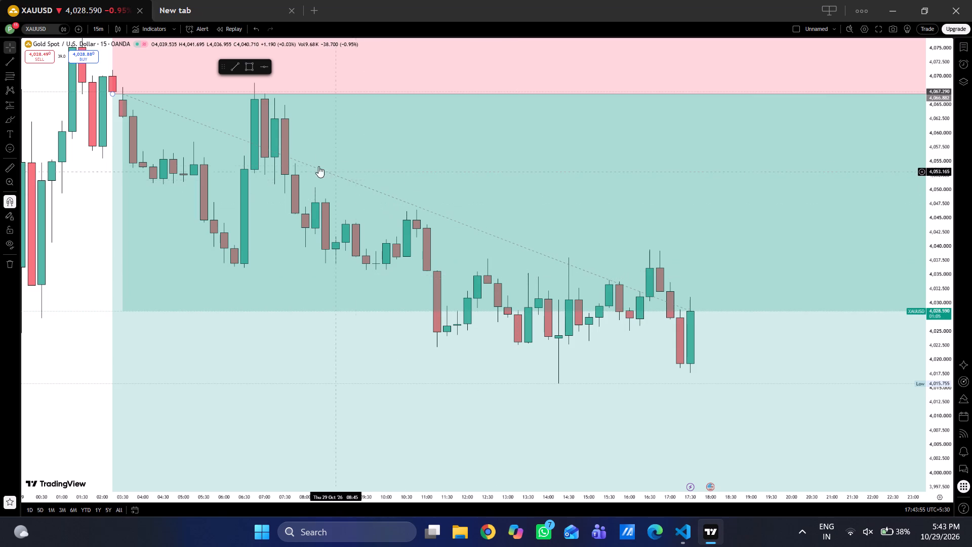
Switch the XAUUSD chart to the 1-minute interval and examine the 29 October afternoon candles with an enlarged price scale.
left_click(98, 30)
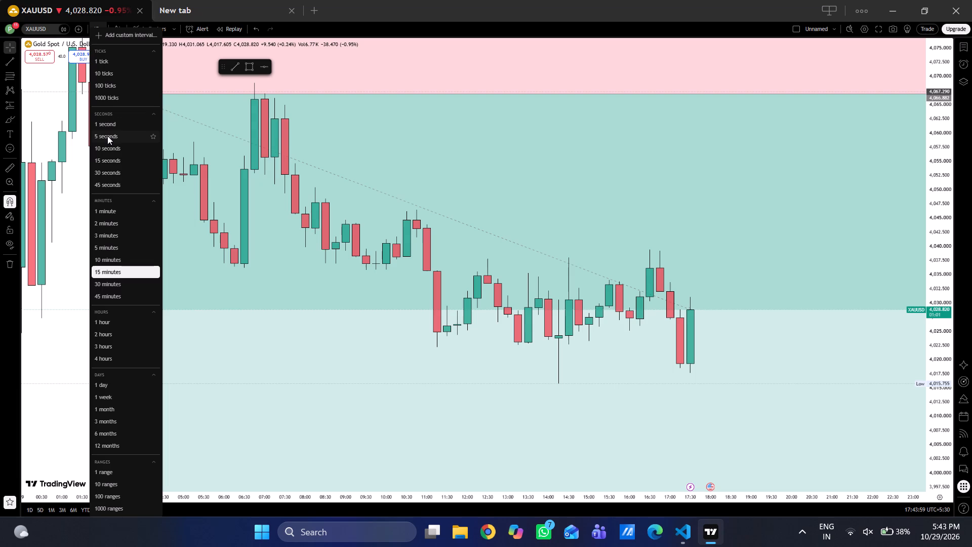
left_click(115, 209)
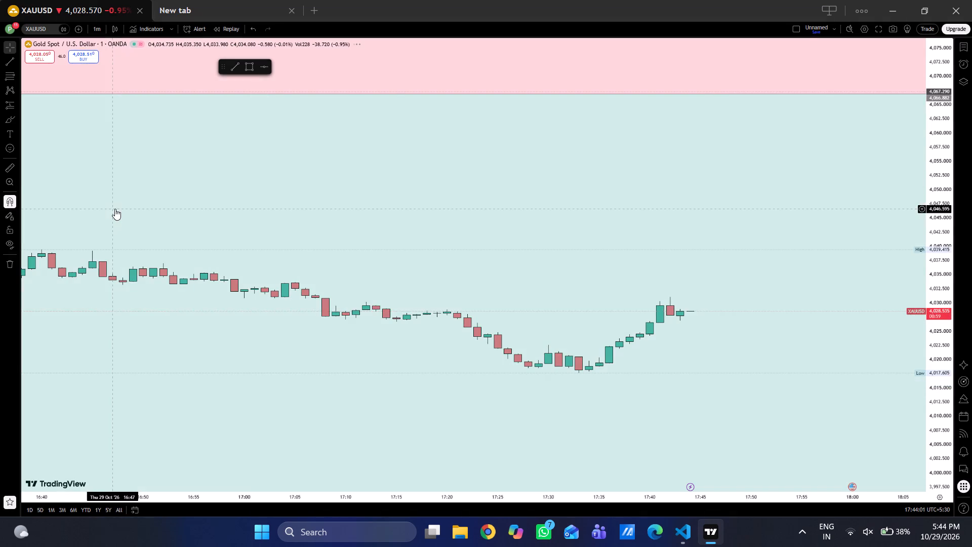
scroll(395, 293, "down", 3)
scroll(395, 293, "up", 2)
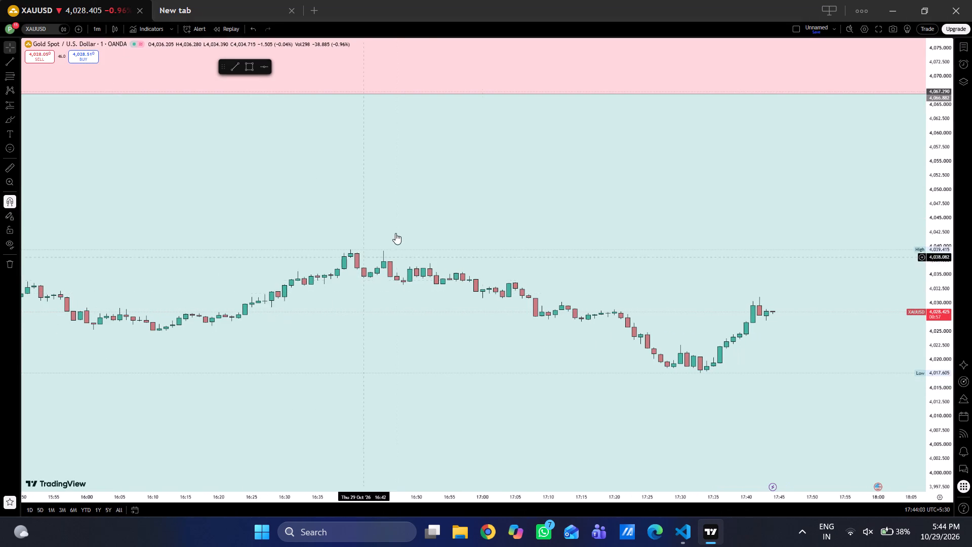
scroll(939, 333, "down", 5)
scroll(939, 333, "up", 7)
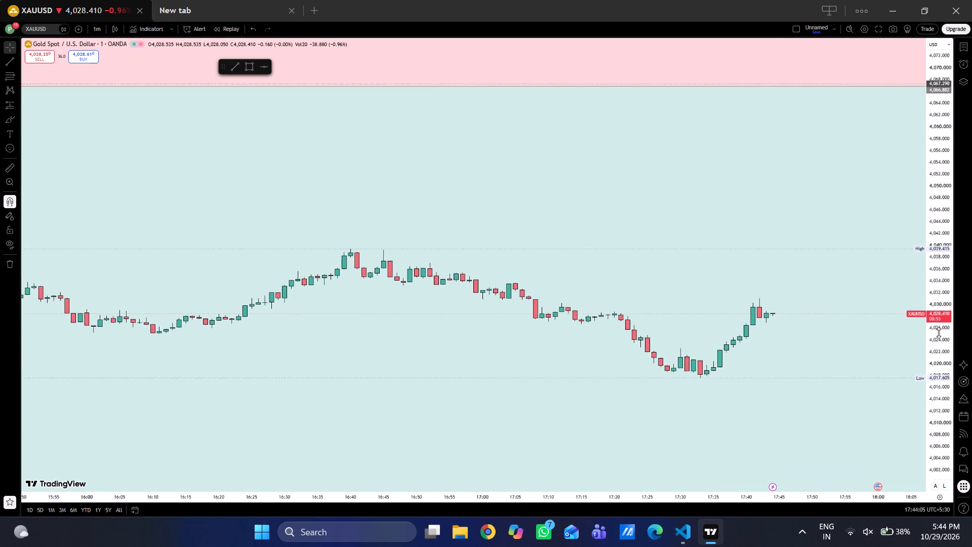
scroll(939, 333, "up", 9)
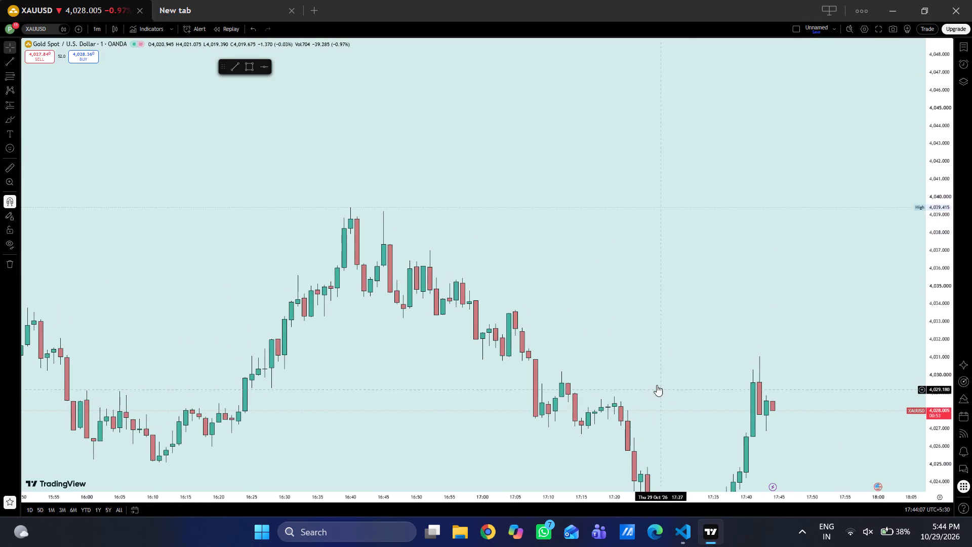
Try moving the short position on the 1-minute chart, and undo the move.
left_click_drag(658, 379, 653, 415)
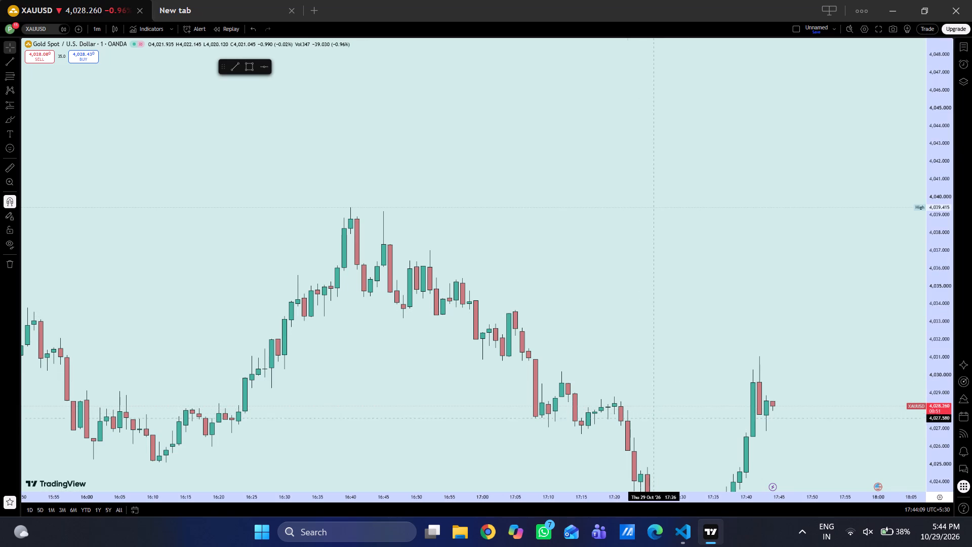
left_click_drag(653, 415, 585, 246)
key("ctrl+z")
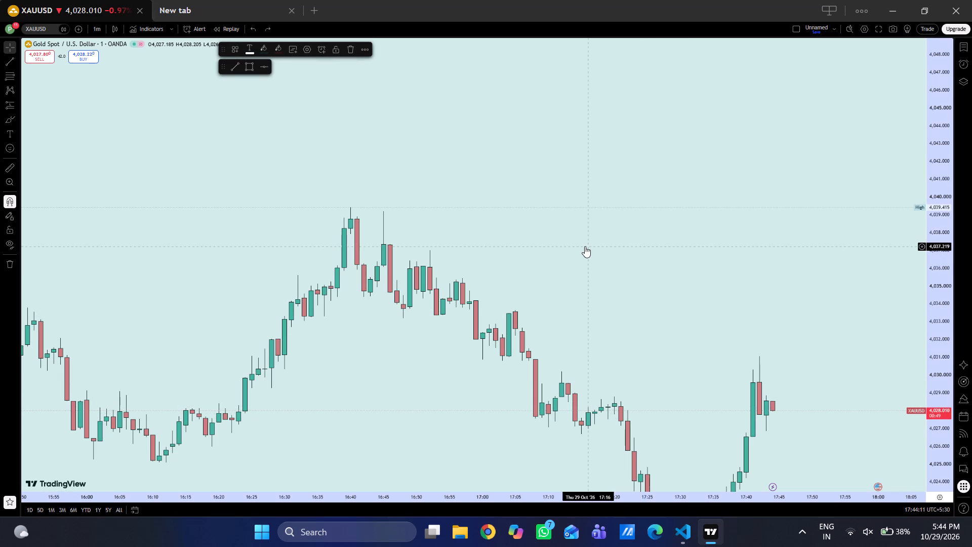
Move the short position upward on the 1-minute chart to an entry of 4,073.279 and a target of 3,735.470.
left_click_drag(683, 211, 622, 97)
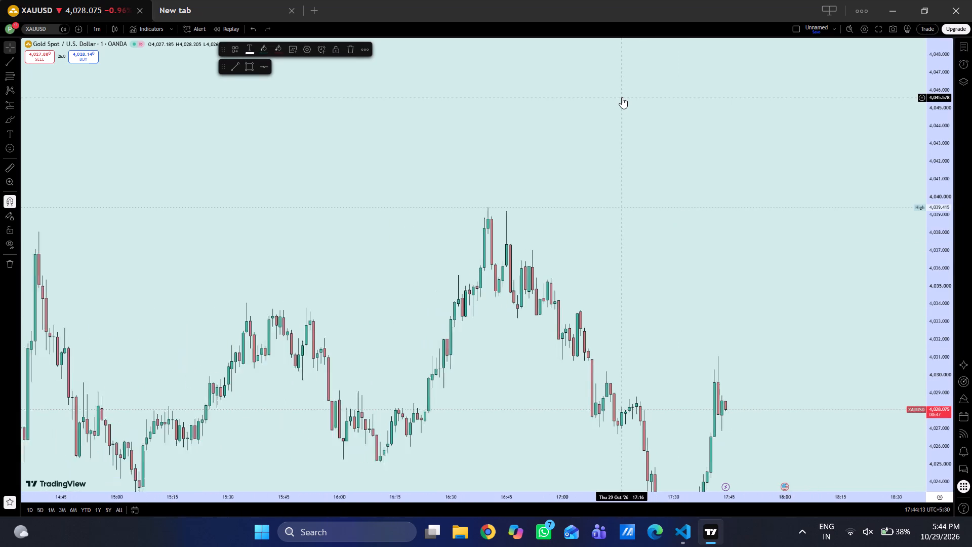
Examine the 1-minute price action against the whole short position and the horizontal levels above it, using wider price ranges.
scroll(938, 374, "down", 4)
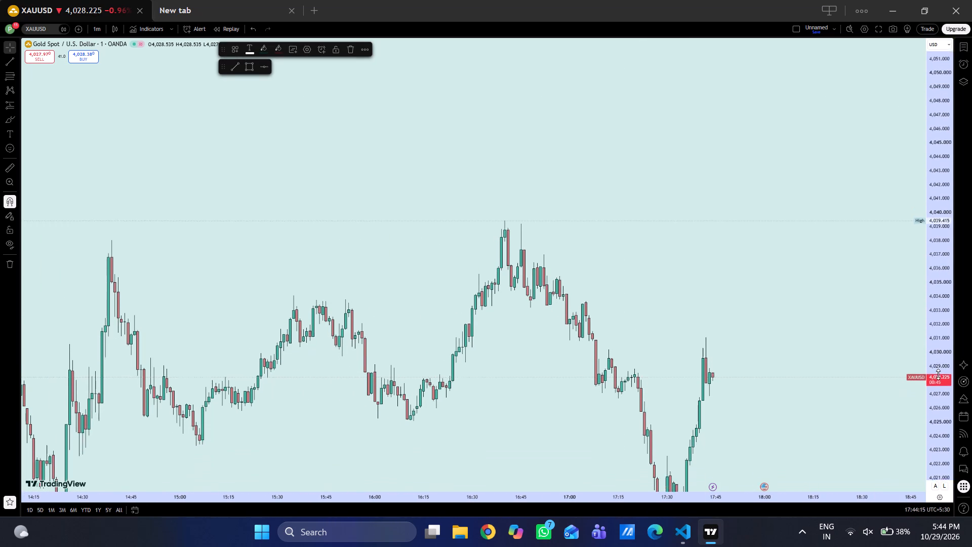
scroll(938, 374, "down", 2)
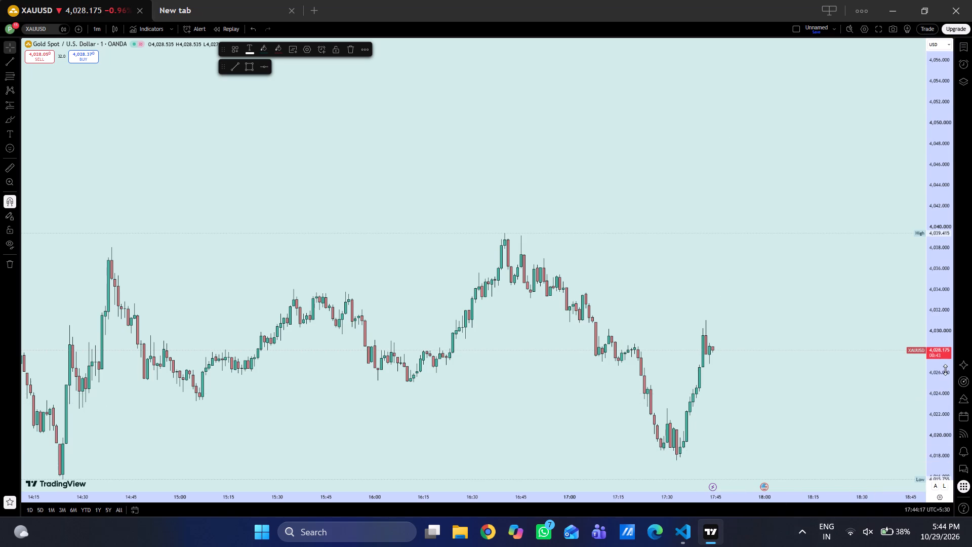
scroll(945, 370, "up", 7)
scroll(945, 370, "down", 20)
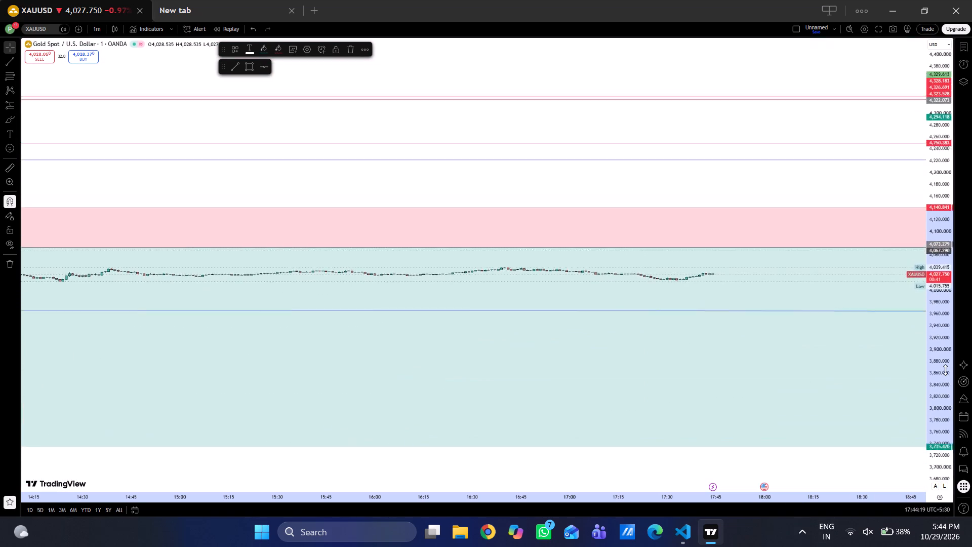
scroll(945, 370, "down", 3)
scroll(945, 370, "up", 1)
left_click_drag(794, 416, 781, 293)
scroll(781, 293, "up", 5)
scroll(781, 293, "down", 4)
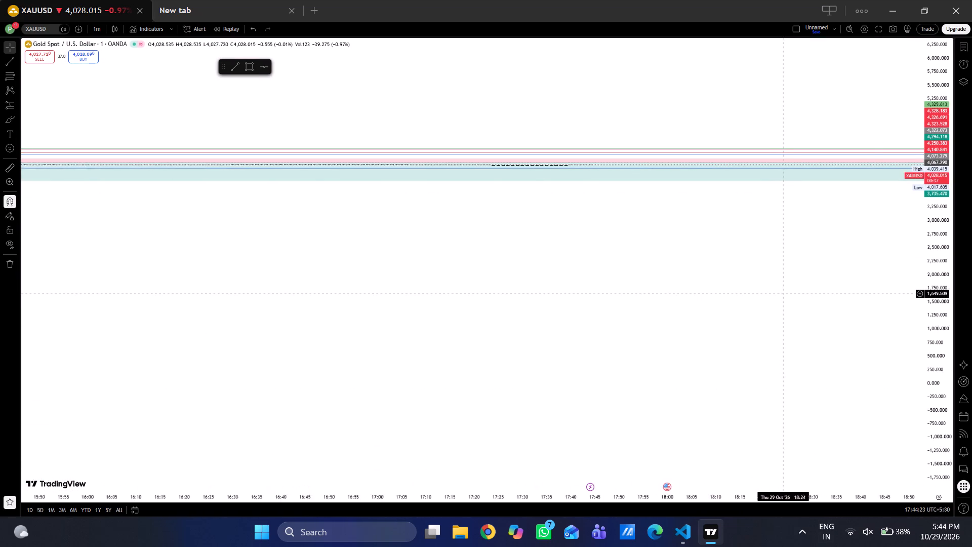
Examine the latest 1-minute candles relative to the short position zones and the blue trendline below, using narrower price ranges.
scroll(944, 242, "up", 8)
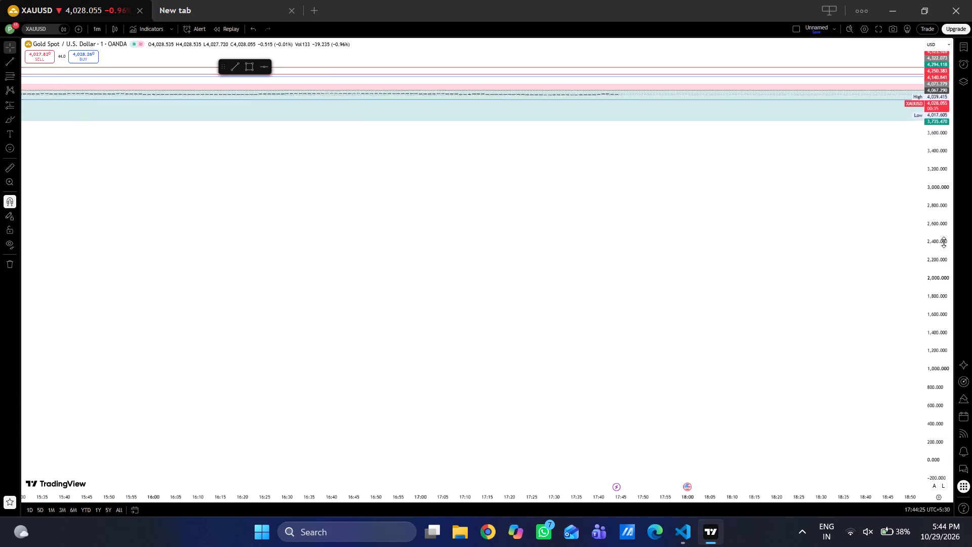
left_click(771, 192)
left_click_drag(771, 192, 777, 402)
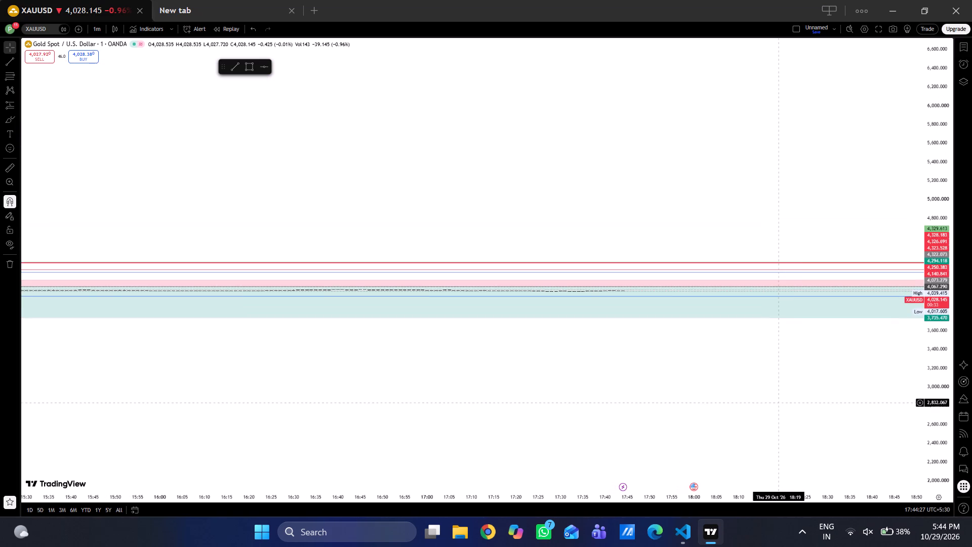
scroll(929, 293, "up", 5)
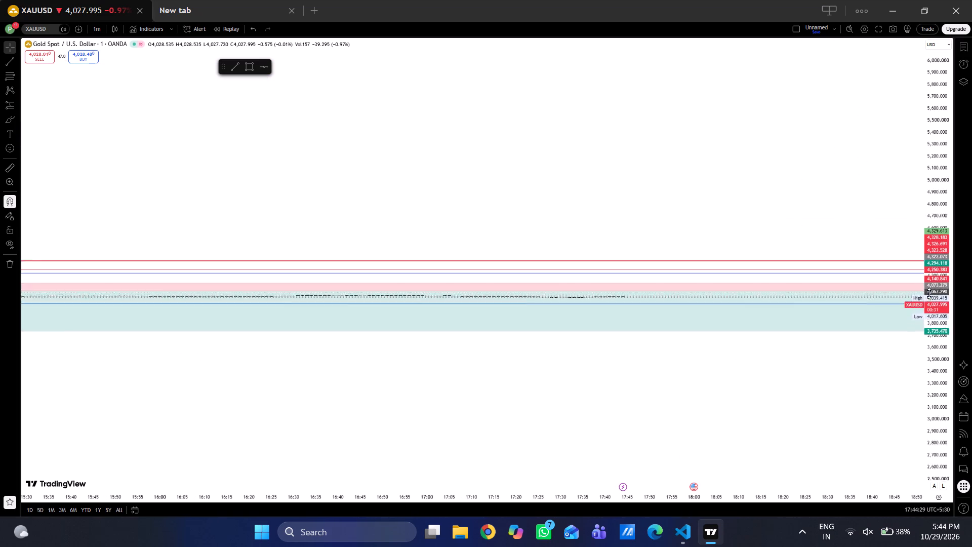
scroll(929, 293, "up", 15)
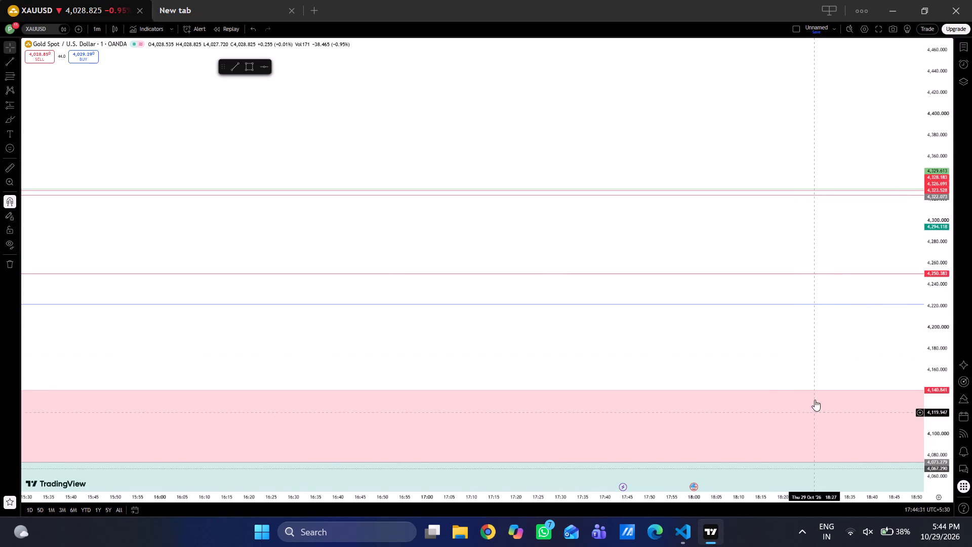
left_click_drag(627, 320, 578, 0)
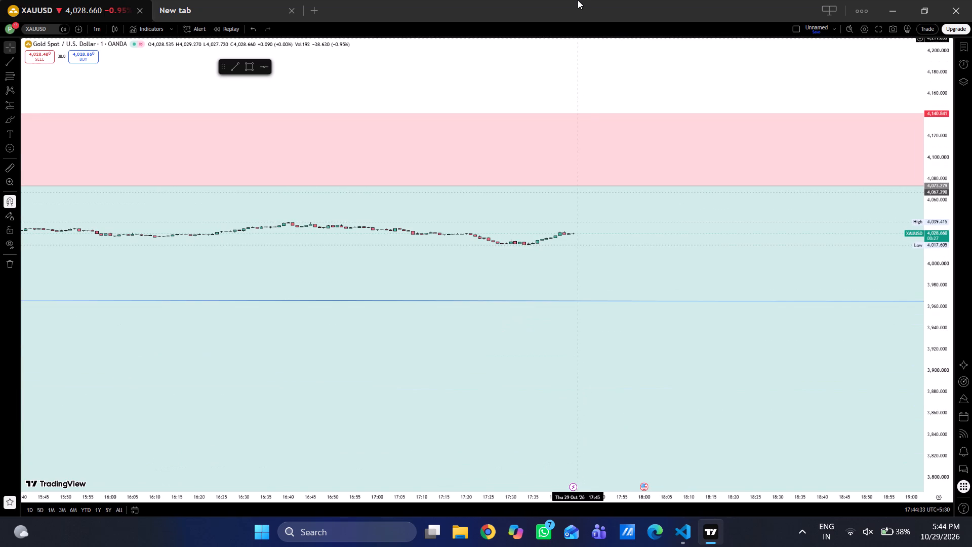
left_click_drag(584, 90, 584, 4)
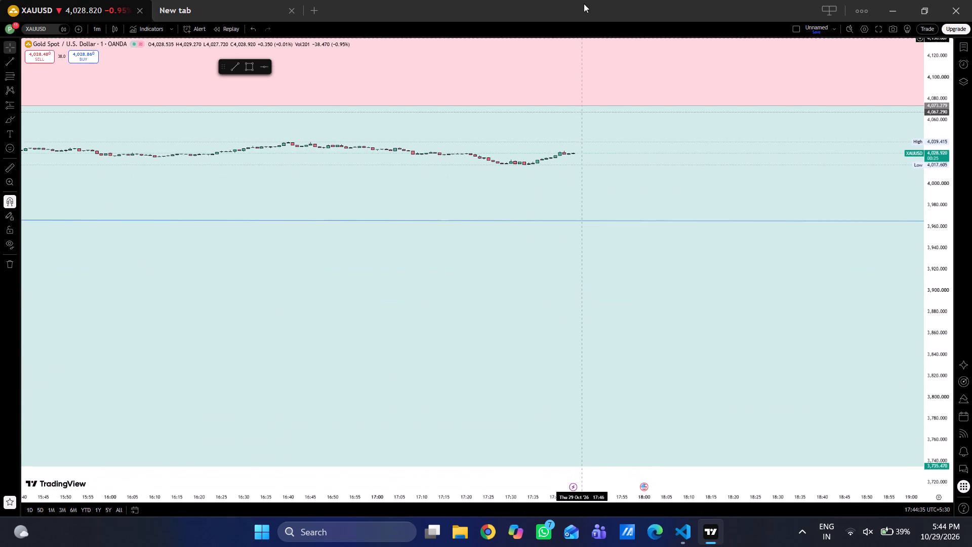
scroll(938, 191, "up", 10)
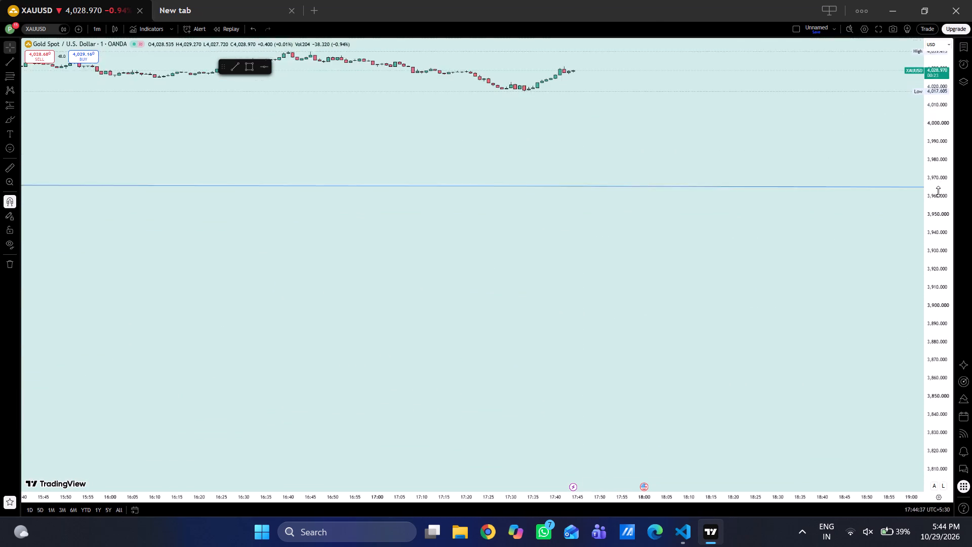
scroll(938, 191, "down", 7)
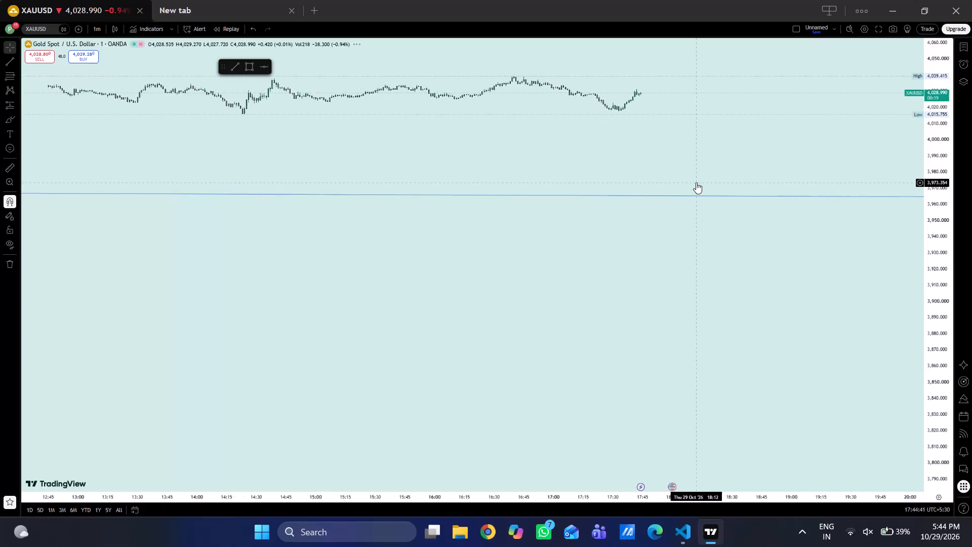
Move the short position further upward on the 1-minute chart to a target of 3,780.339.
left_click_drag(696, 182, 634, 110)
right_click(634, 110)
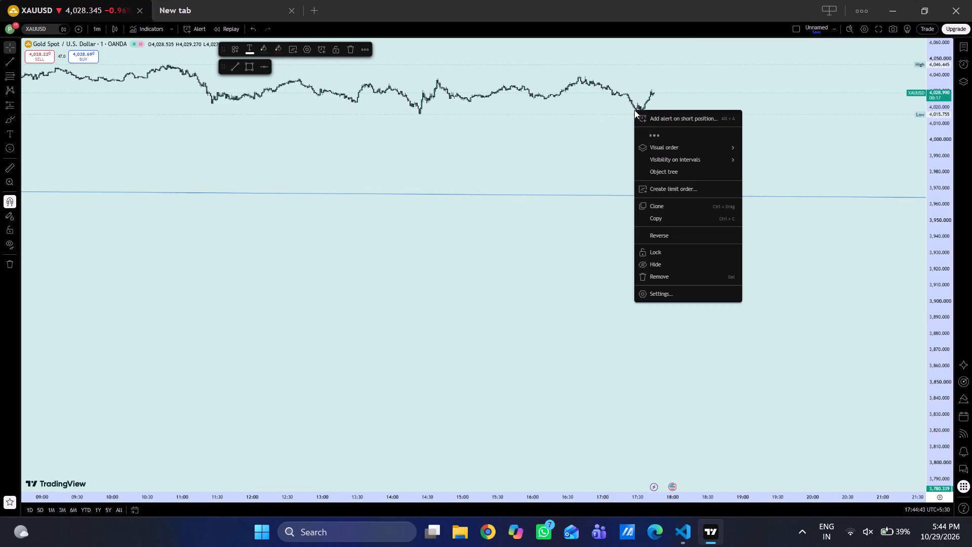
left_click_drag(634, 110, 559, 0)
left_click(511, 281)
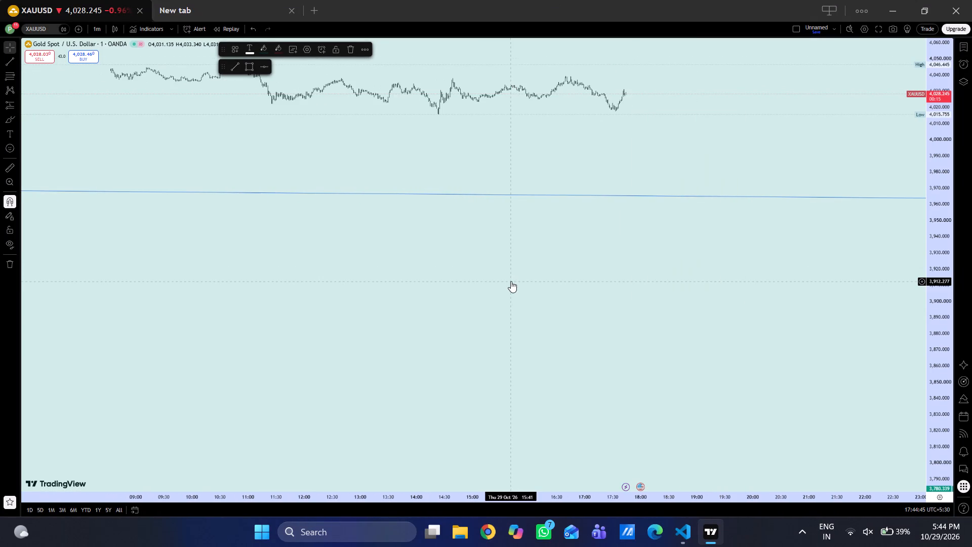
right_click_drag(511, 281, 515, 408)
left_click(505, 262)
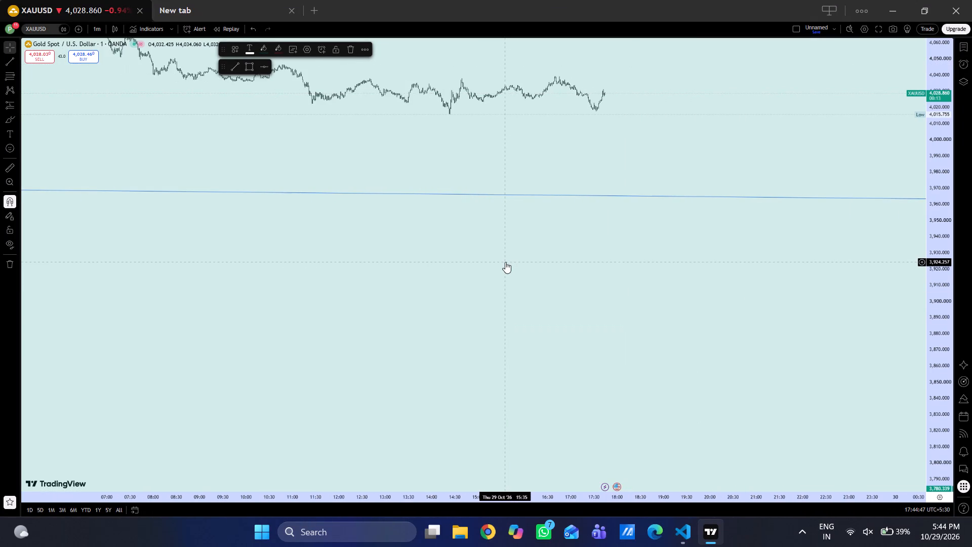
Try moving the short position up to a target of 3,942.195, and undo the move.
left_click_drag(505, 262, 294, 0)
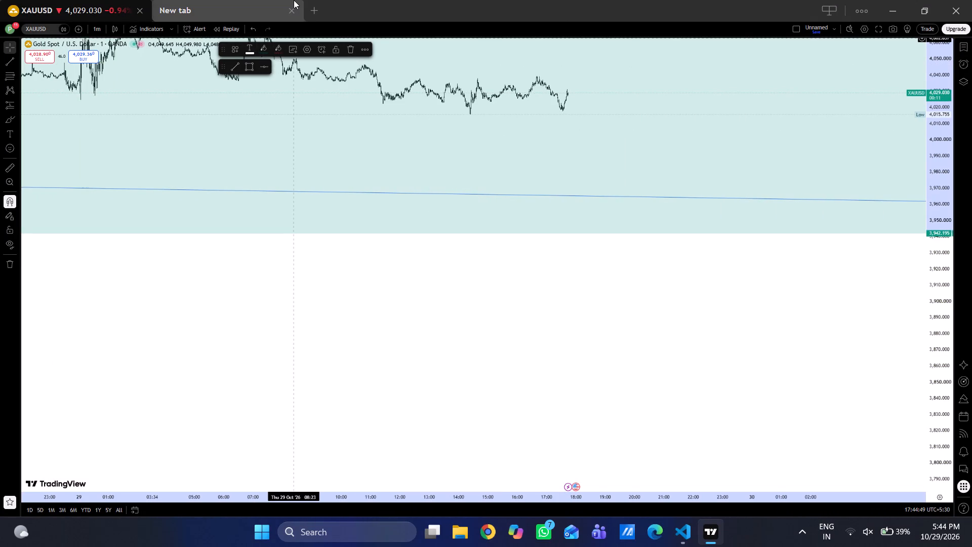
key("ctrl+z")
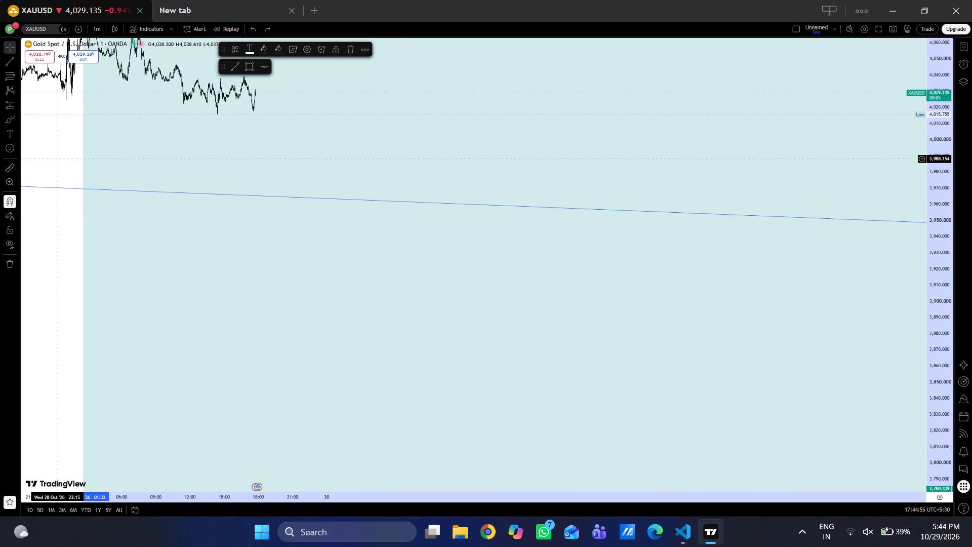
Switch the XAUUSD chart to the 4-hour interval and inspect the area around the short position.
left_click(92, 35)
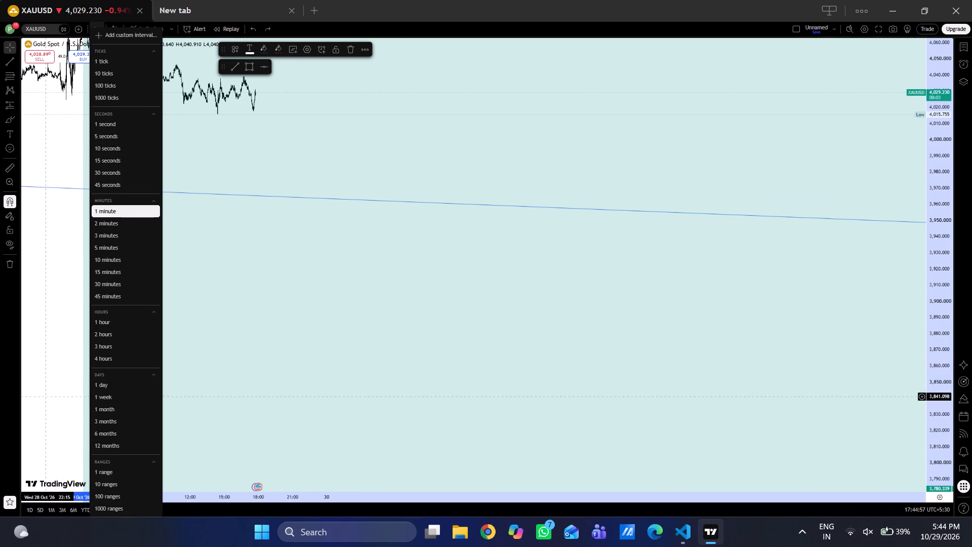
left_click(116, 363)
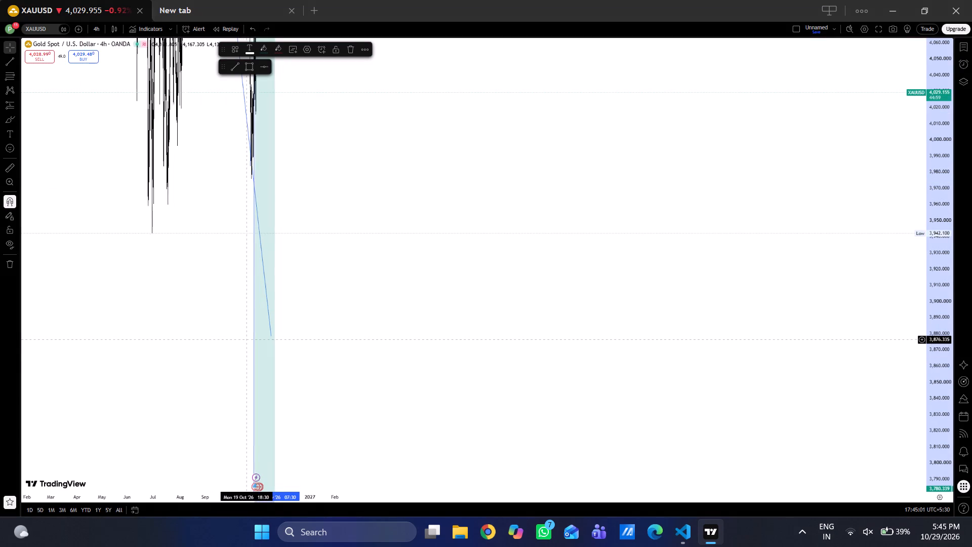
scroll(411, 265, "down", 3)
scroll(411, 265, "up", 6)
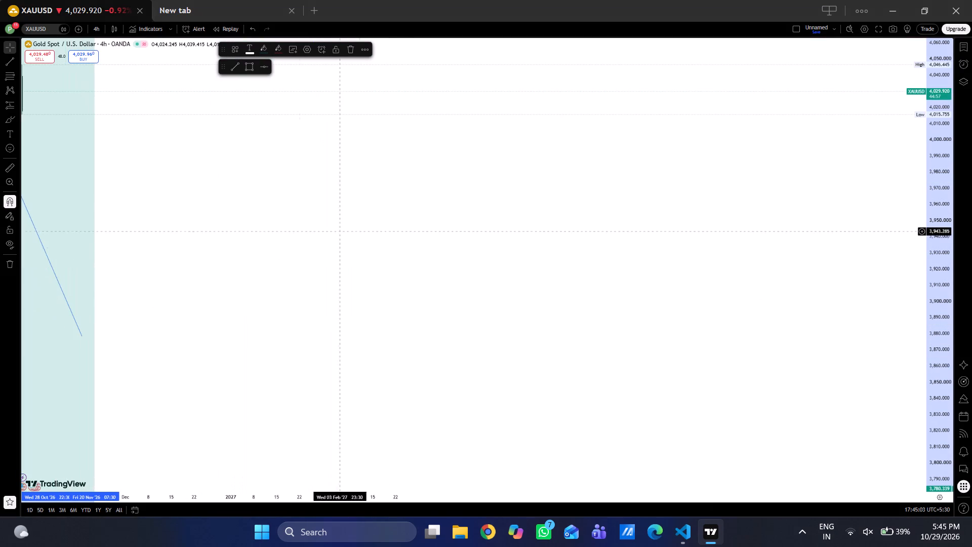
Move the short position back in time on the 4-hour chart, with its later edge at 29 Oct 10:30 and a target of 3,799.837.
left_click_drag(274, 252, 549, 251)
scroll(549, 251, "down", 4)
scroll(549, 251, "up", 4)
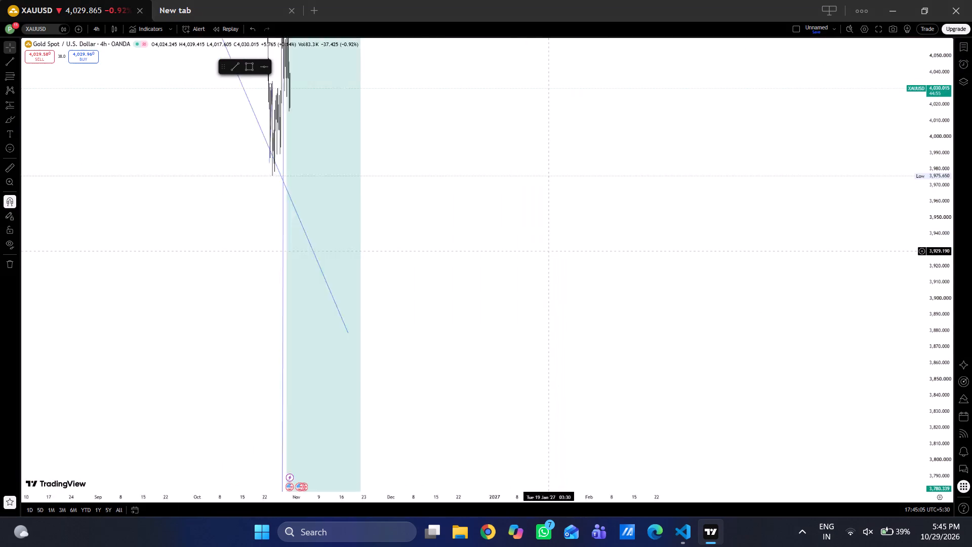
scroll(549, 251, "up", 1)
left_click_drag(247, 222, 583, 193)
scroll(583, 193, "up", 1)
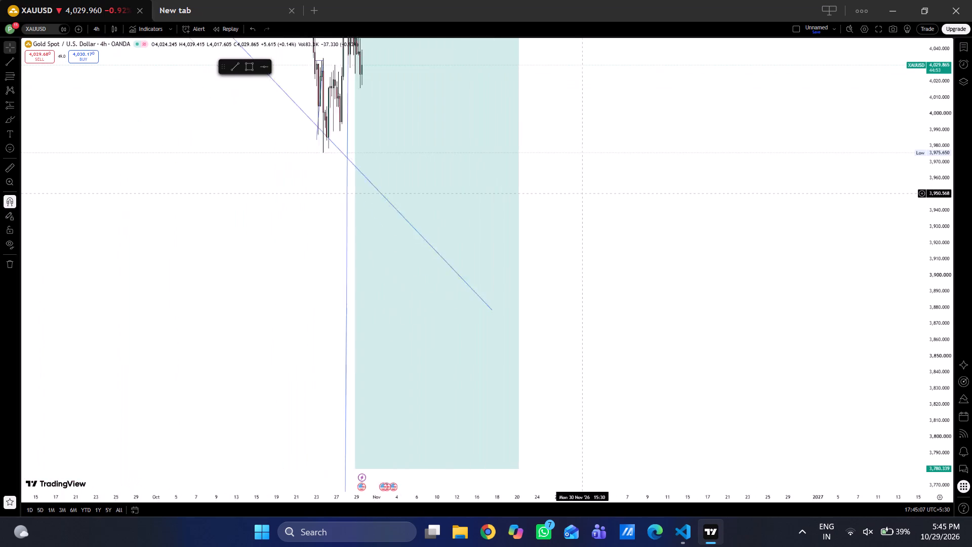
scroll(583, 193, "up", 1)
left_click_drag(425, 188, 758, 235)
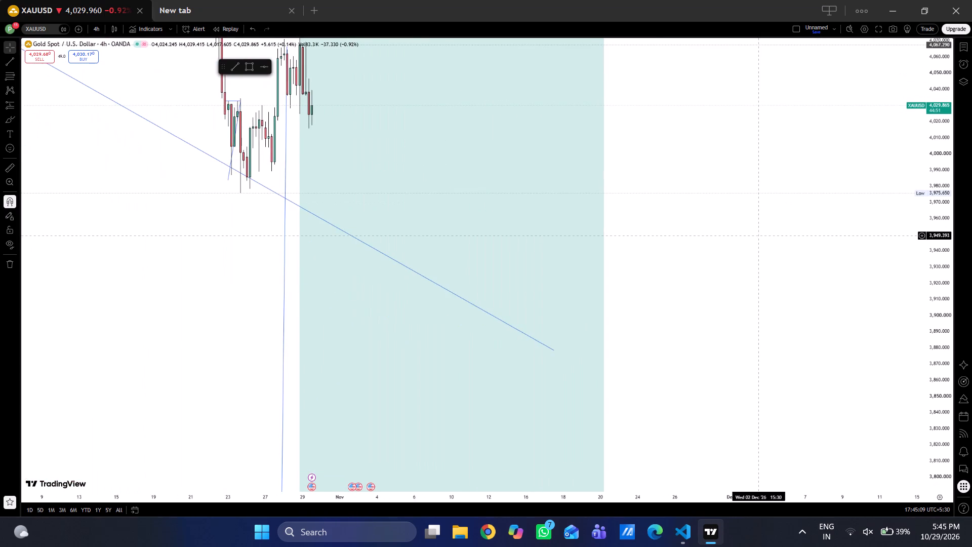
scroll(758, 235, "up", 2)
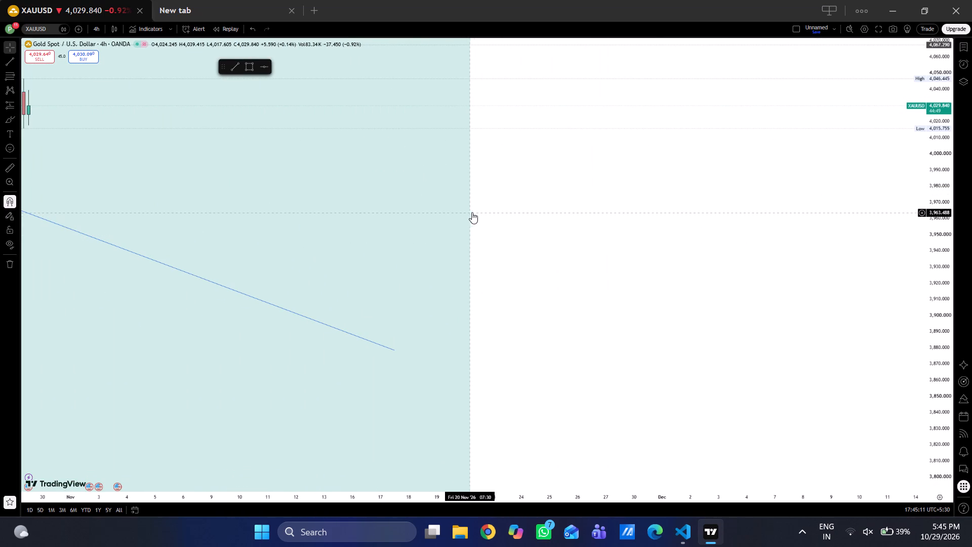
left_click_drag(470, 211, 423, 217)
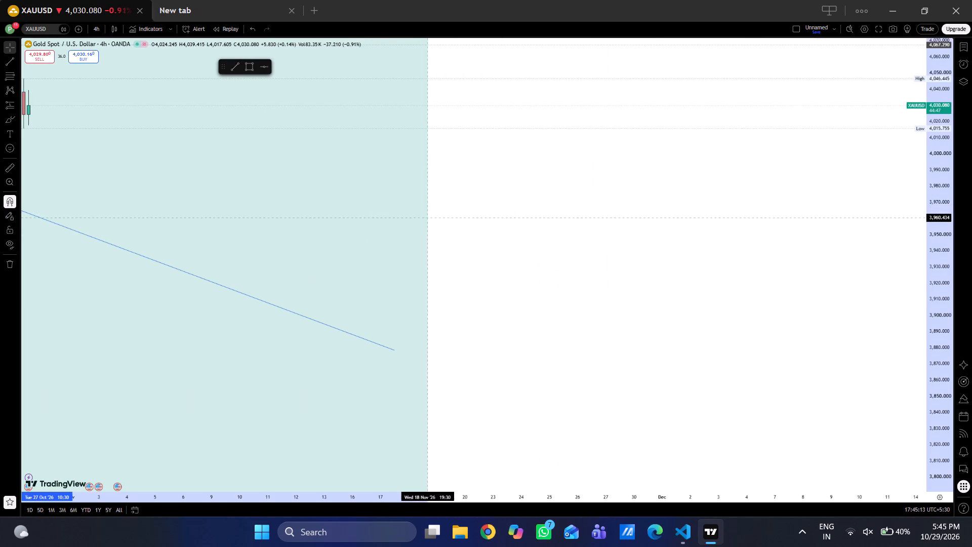
left_click_drag(423, 217, 54, 182)
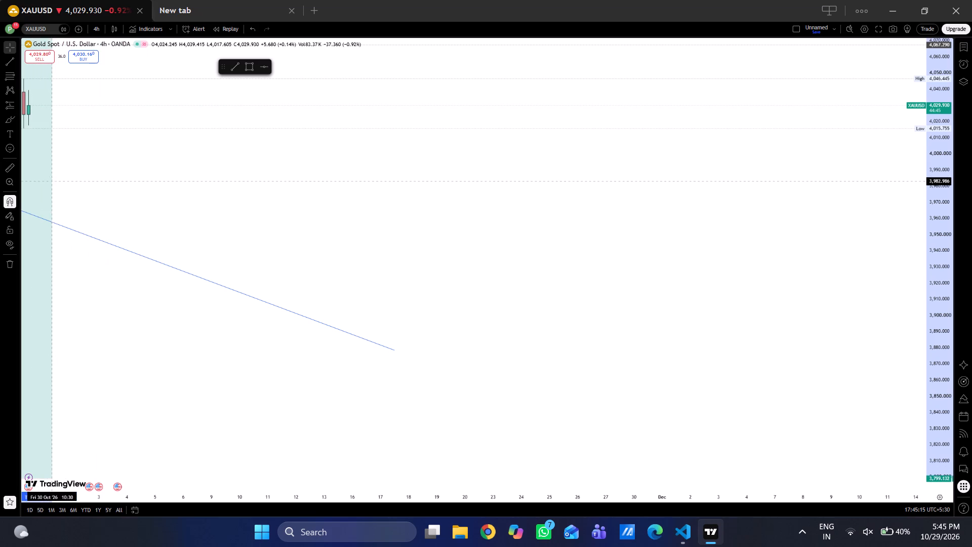
left_click_drag(54, 182, 33, 180)
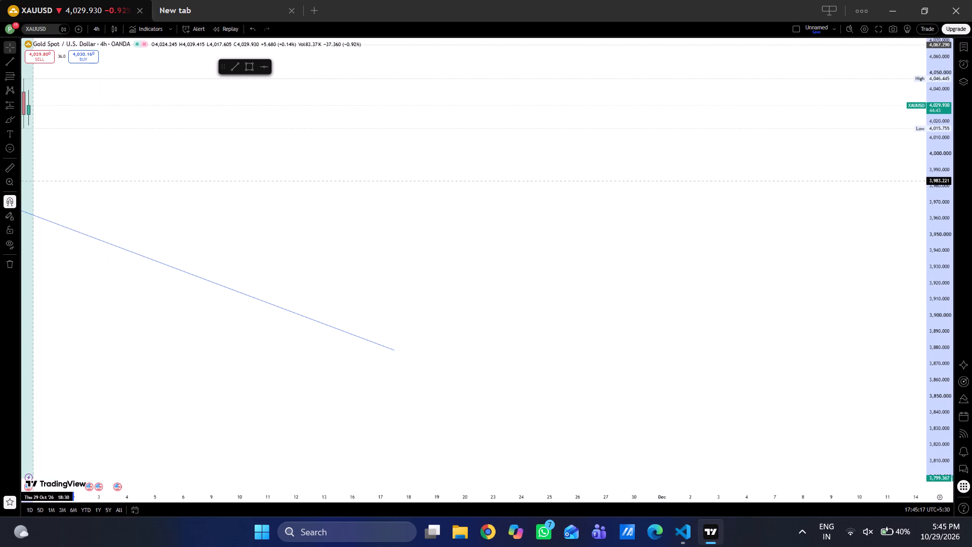
left_click_drag(33, 180, 26, 180)
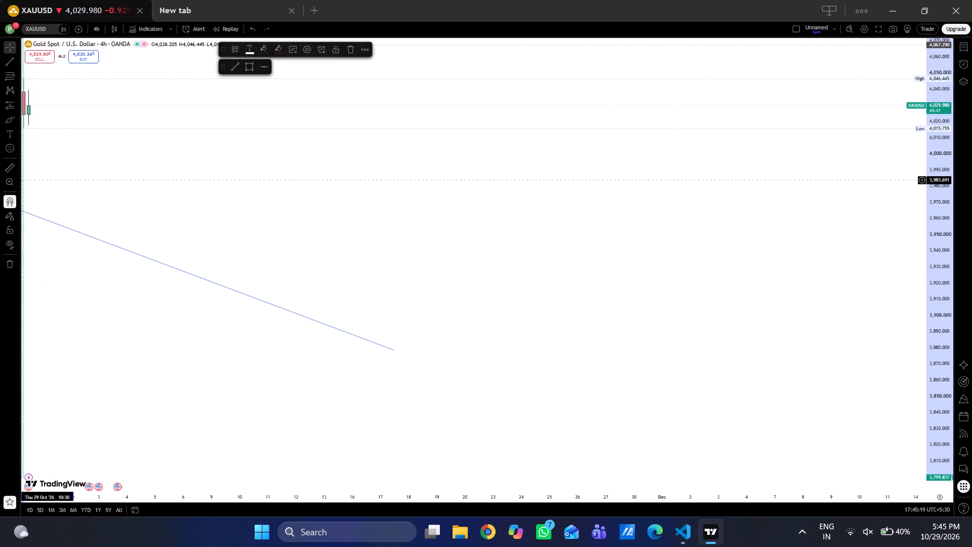
Switch the XAUUSD chart to the 1-minute interval, showing the 29 October candles after the short position's end at 10:30.
left_click_drag(184, 176, 580, 224)
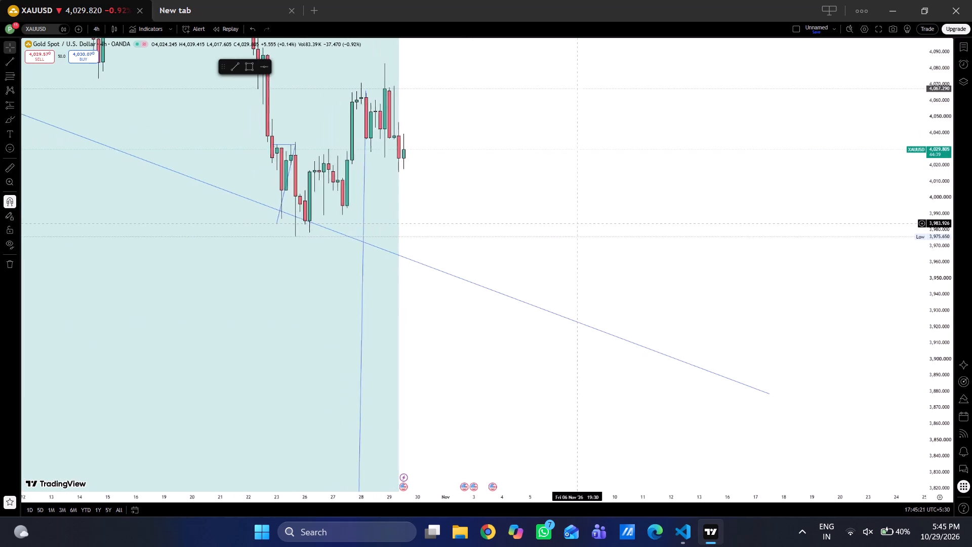
left_click_drag(580, 224, 580, 225)
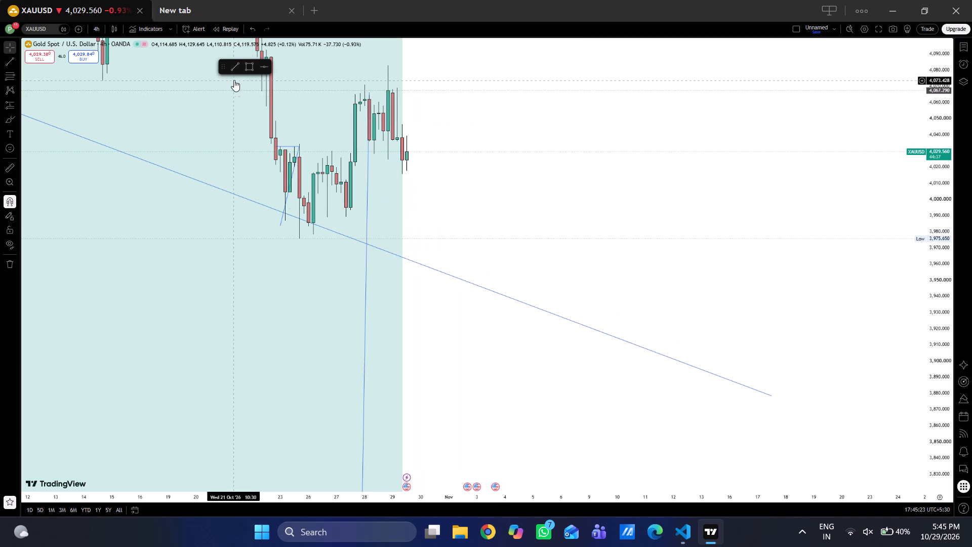
left_click(94, 24)
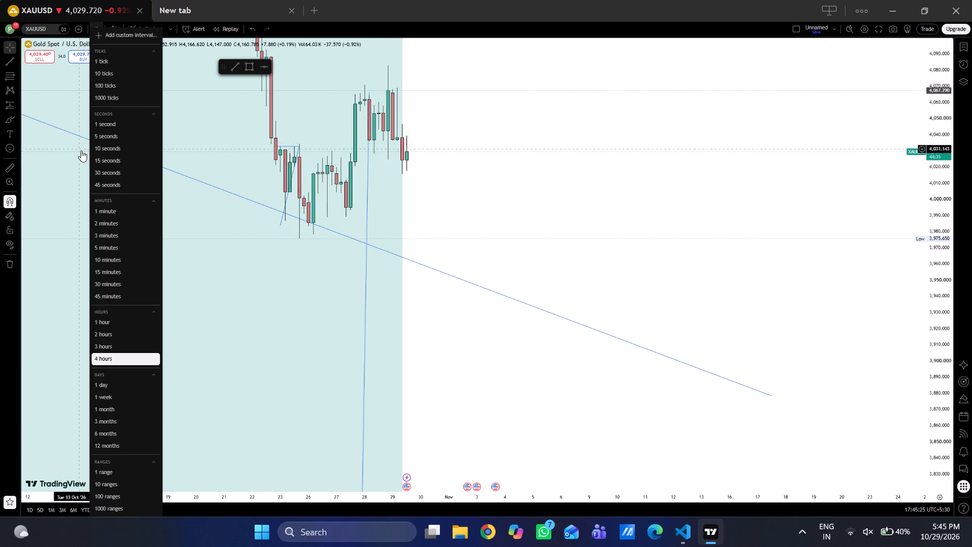
left_click(118, 215)
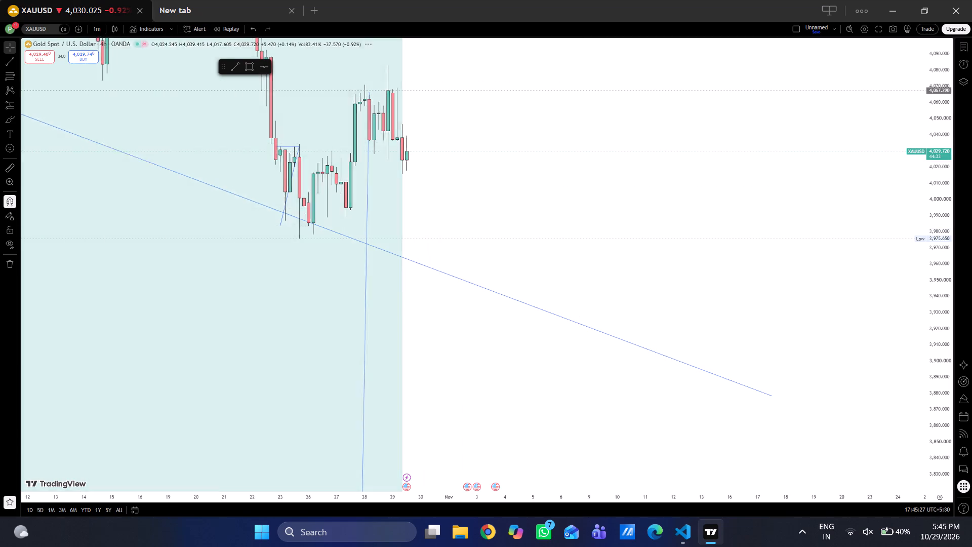
scroll(211, 225, "down", 6)
scroll(211, 225, "up", 2)
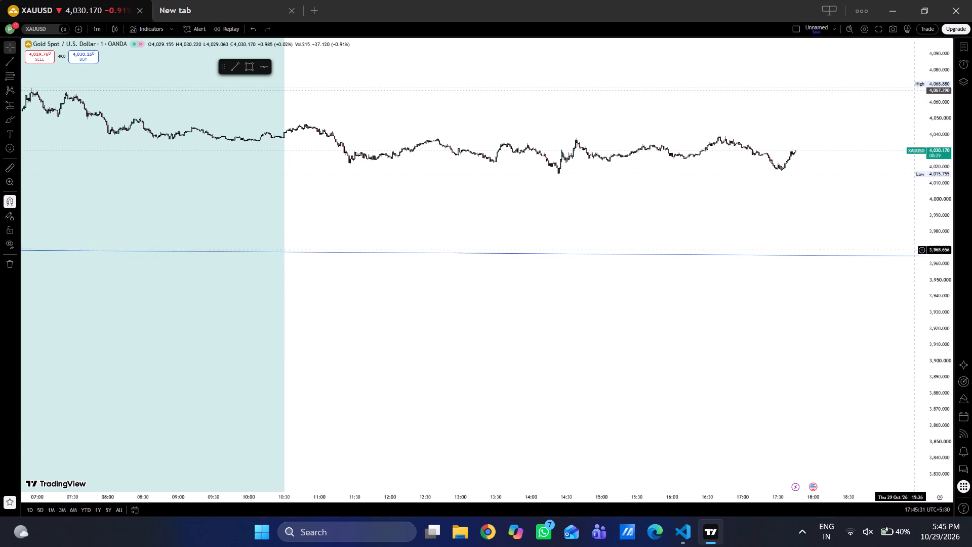
scroll(939, 268, "down", 7)
scroll(939, 268, "up", 20)
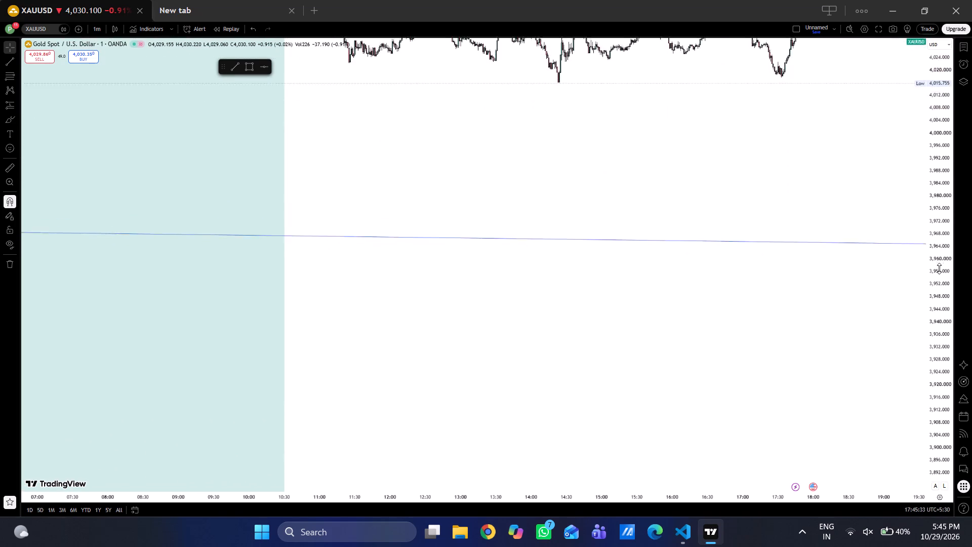
left_click_drag(701, 149, 644, 541)
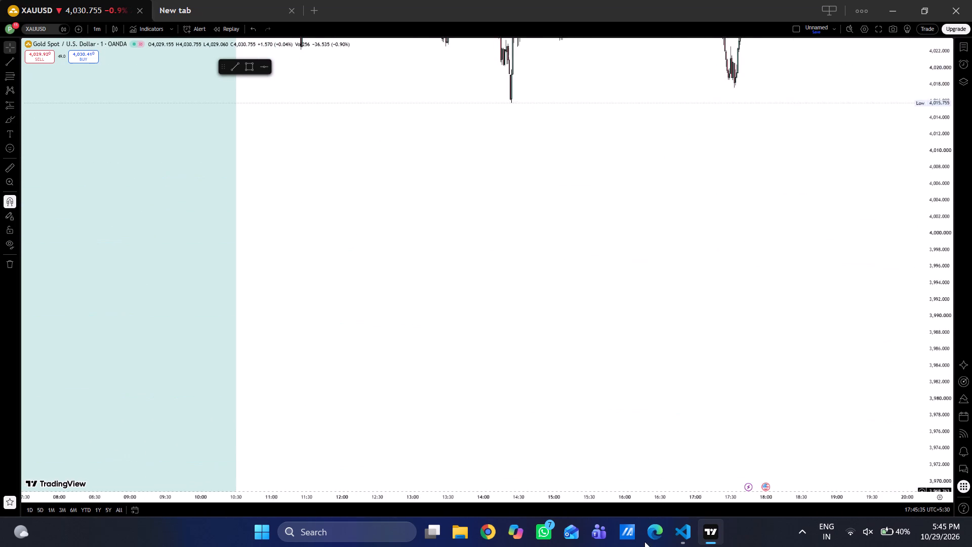
left_click_drag(644, 541, 636, 546)
left_click_drag(631, 197, 588, 536)
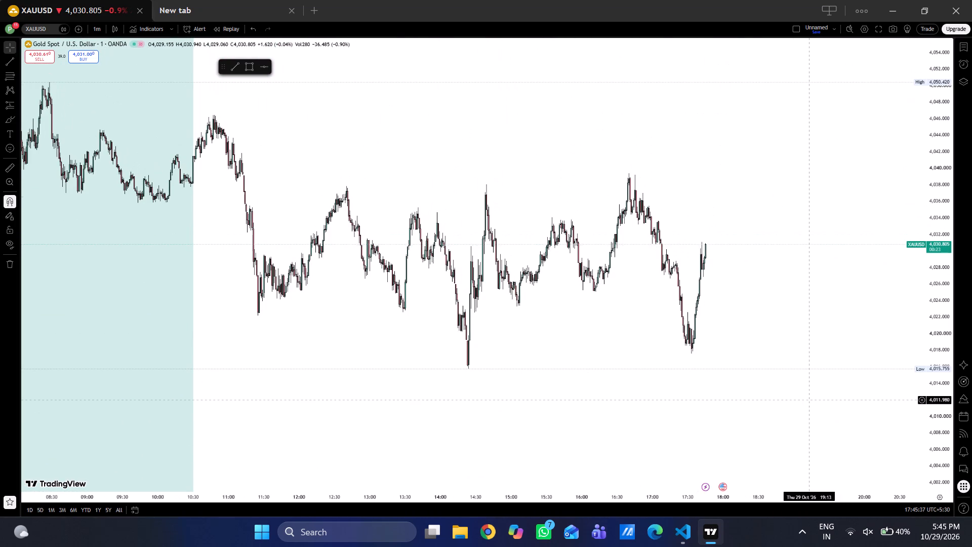
Examine the 29 October afternoon swings on the 1-minute chart, from the peak around 16:40 to the newest candles near 17:45.
scroll(809, 400, "down", 2)
scroll(809, 400, "up", 2)
left_click_drag(599, 431, 430, 435)
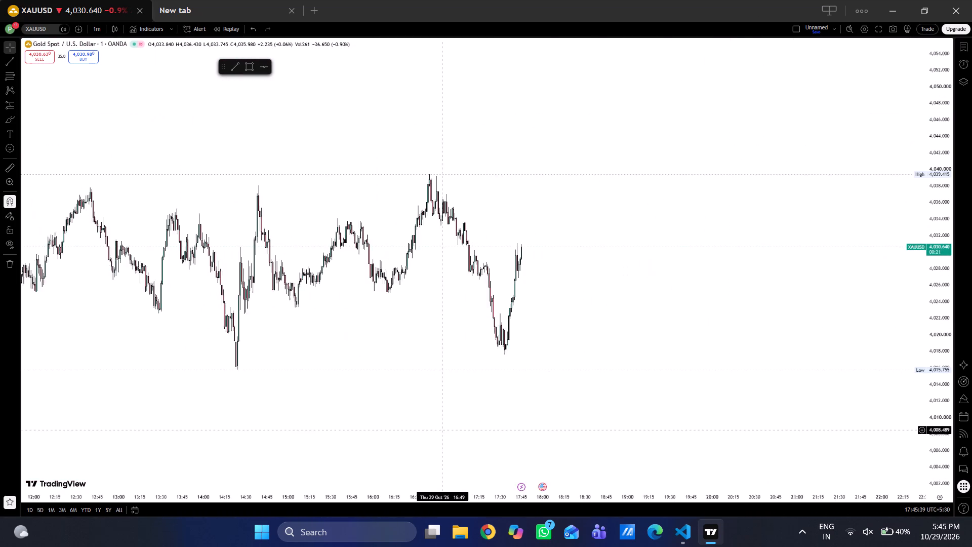
left_click_drag(430, 435, 429, 435)
scroll(429, 435, "down", 1)
scroll(429, 428, "up", 4)
left_click_drag(269, 223, 654, 305)
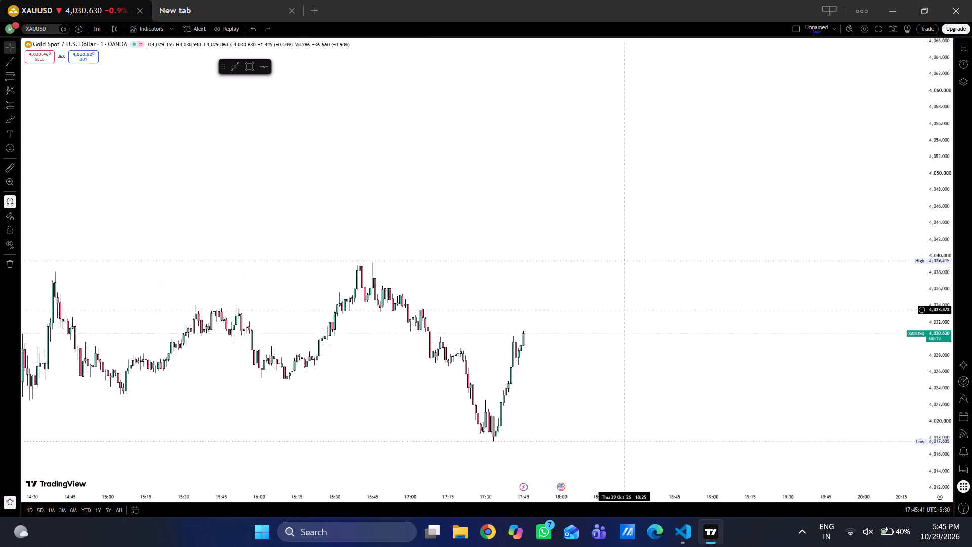
left_click_drag(654, 305, 673, 301)
scroll(673, 301, "up", 1)
left_click_drag(518, 387, 518, 382)
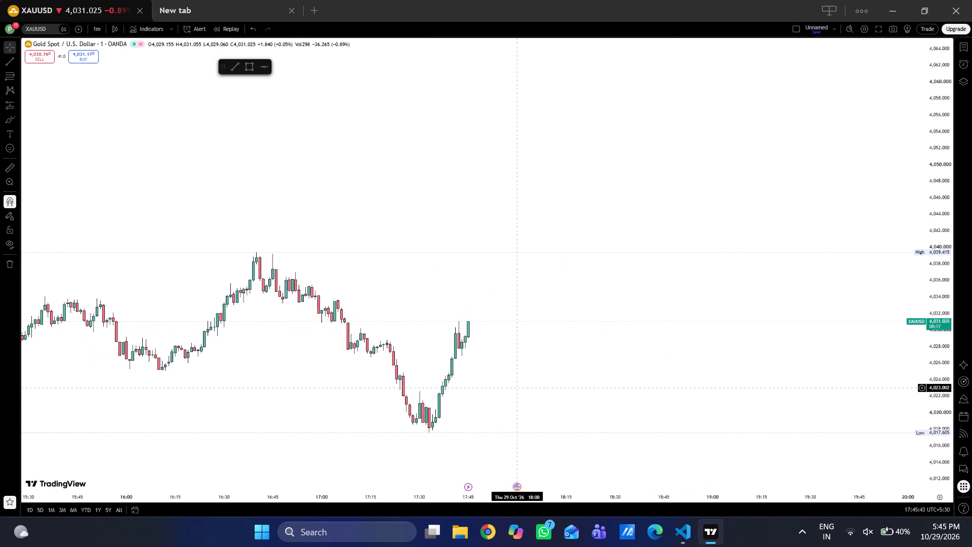
left_click_drag(518, 382, 551, 224)
scroll(551, 224, "up", 1)
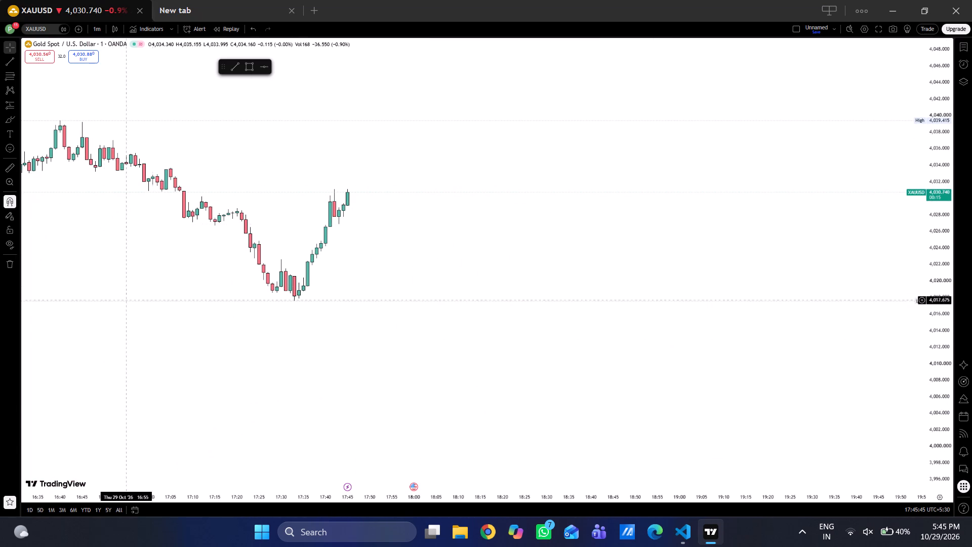
left_click_drag(115, 264, 477, 311)
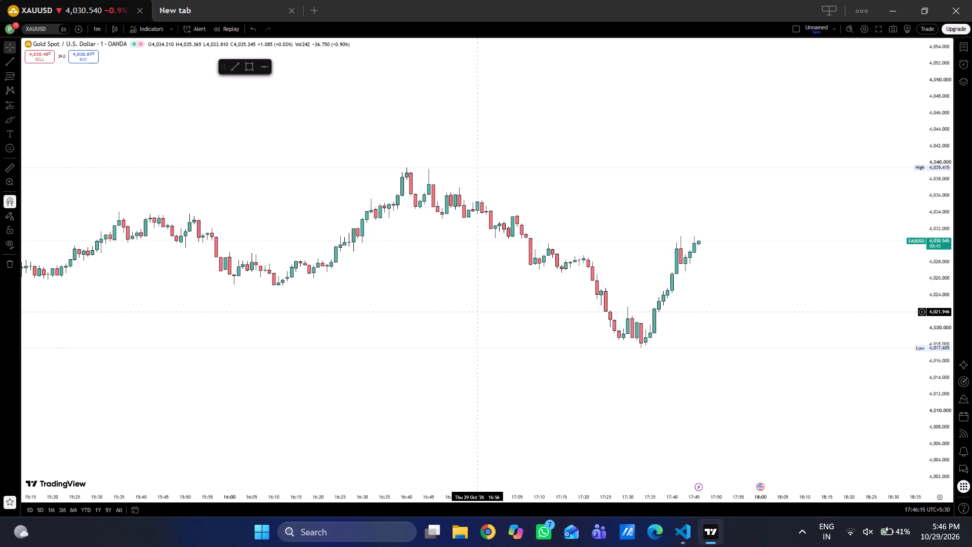
scroll(578, 304, "up", 1)
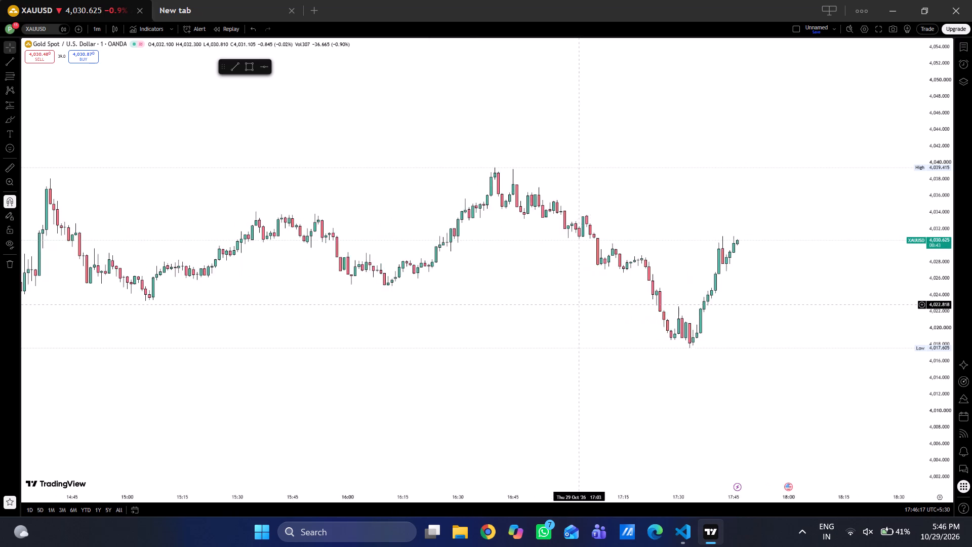
scroll(578, 304, "up", 1)
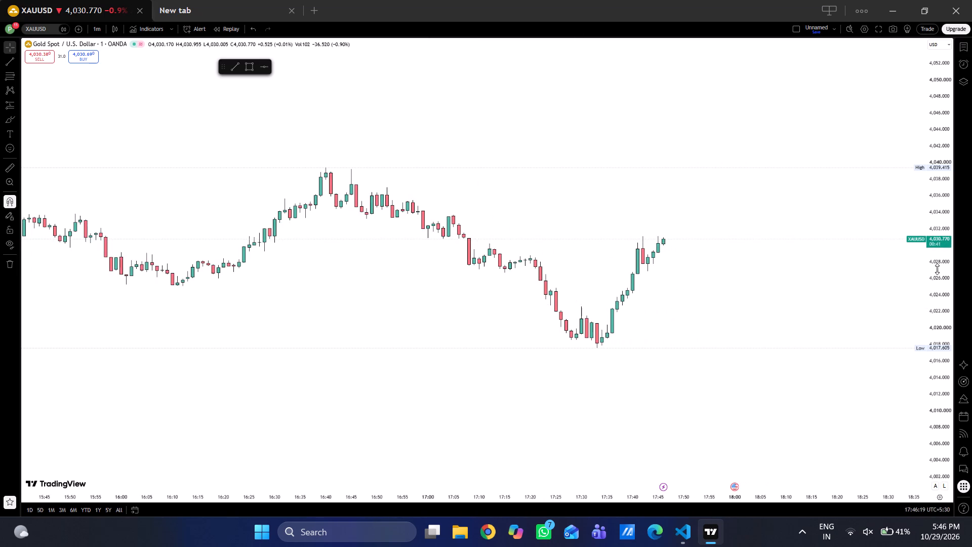
scroll(937, 269, "up", 6)
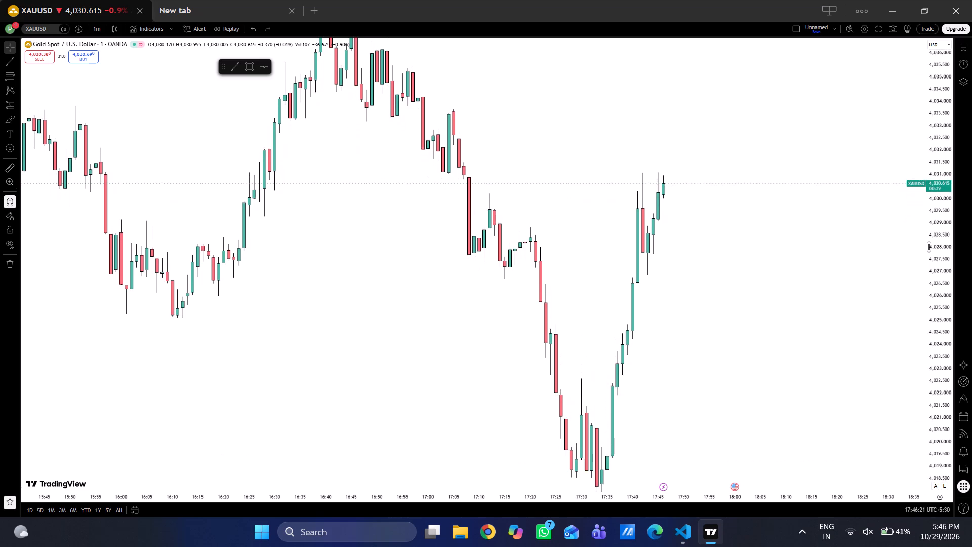
scroll(929, 247, "down", 8)
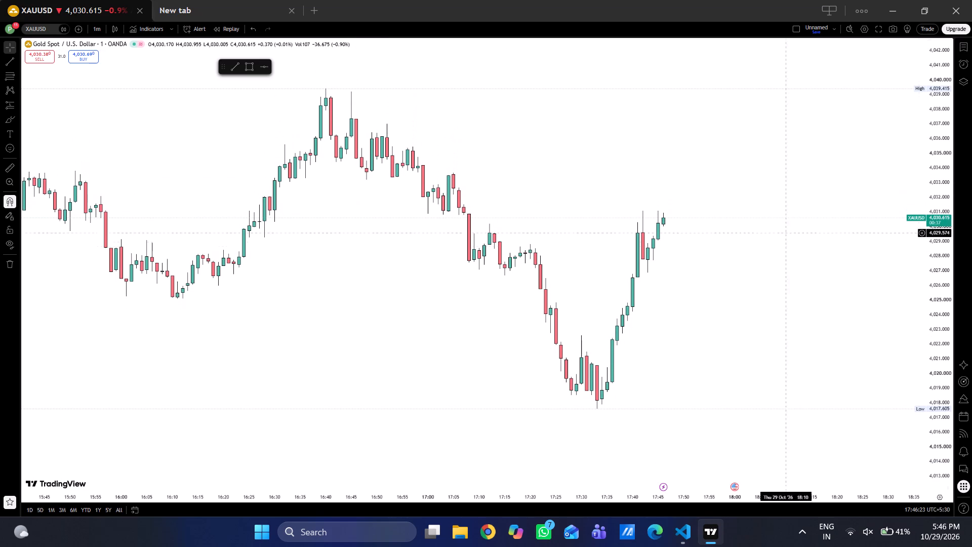
left_click_drag(746, 226, 881, 275)
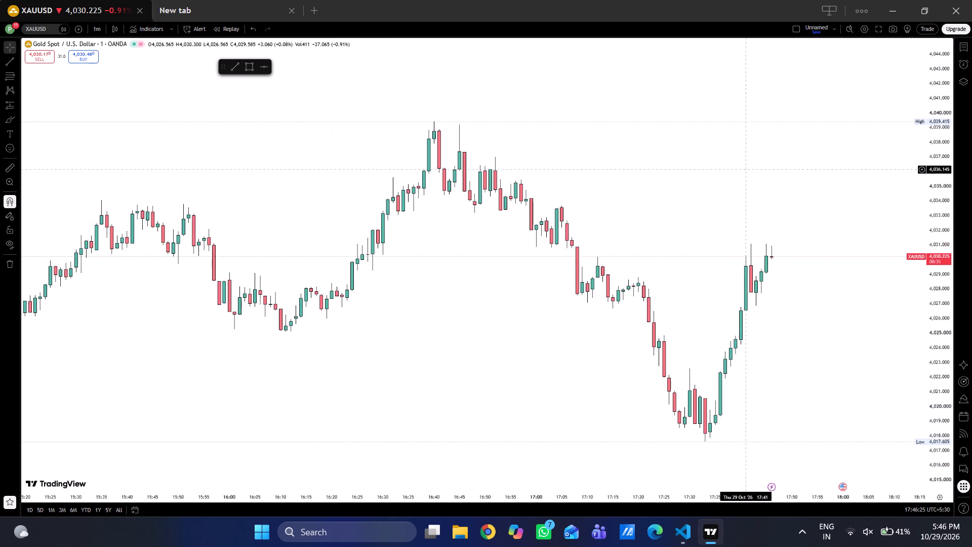
scroll(698, 186, "up", 1)
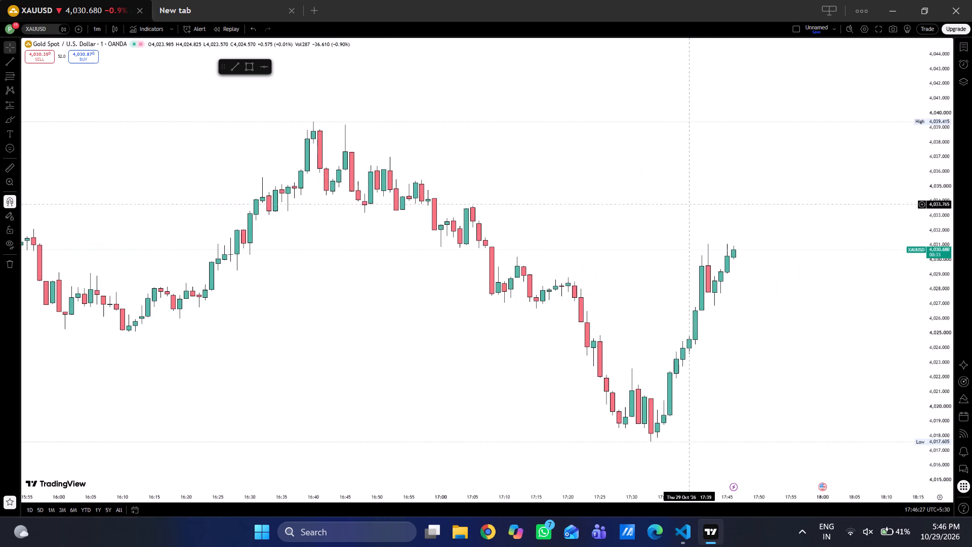
scroll(944, 290, "up", 7)
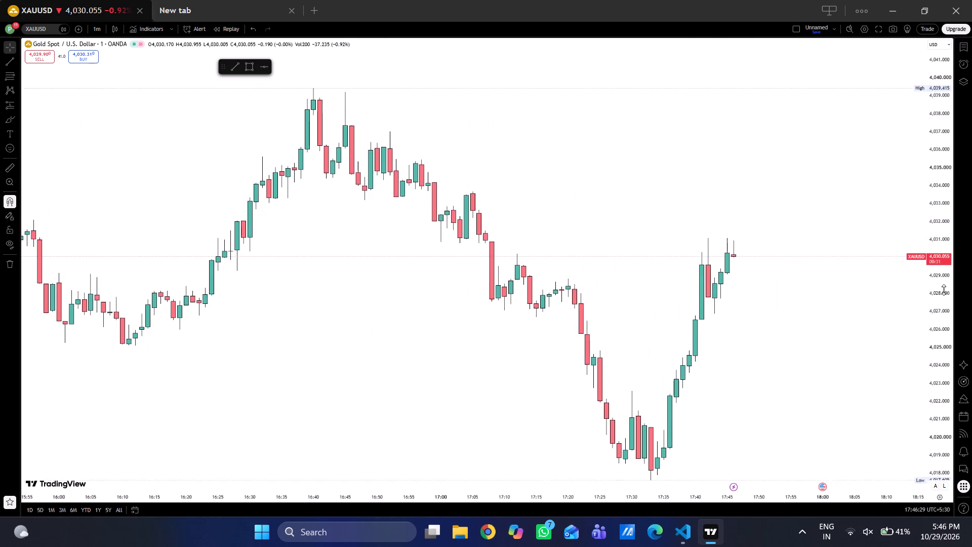
scroll(944, 290, "up", 5)
scroll(681, 277, "left", 1)
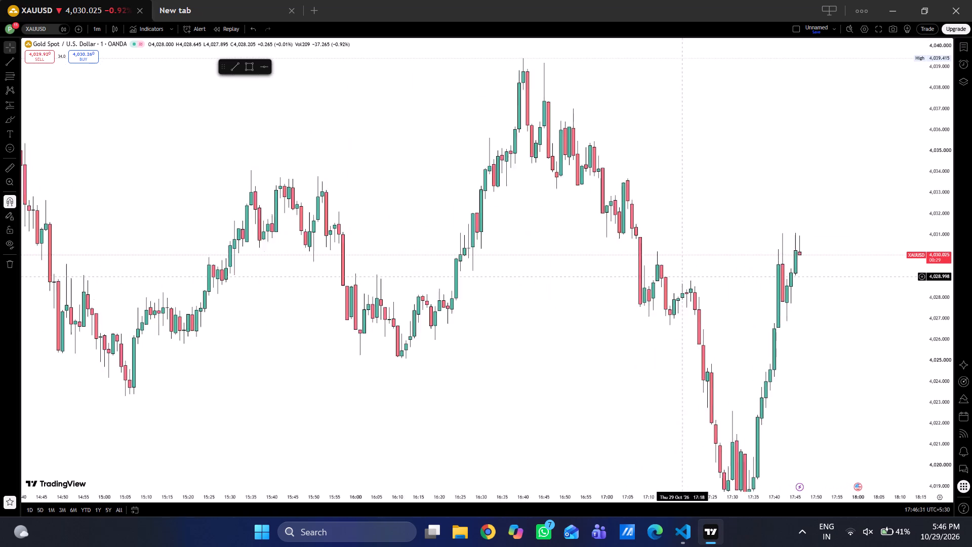
scroll(681, 277, "left", 1)
scroll(681, 277, "up", 1)
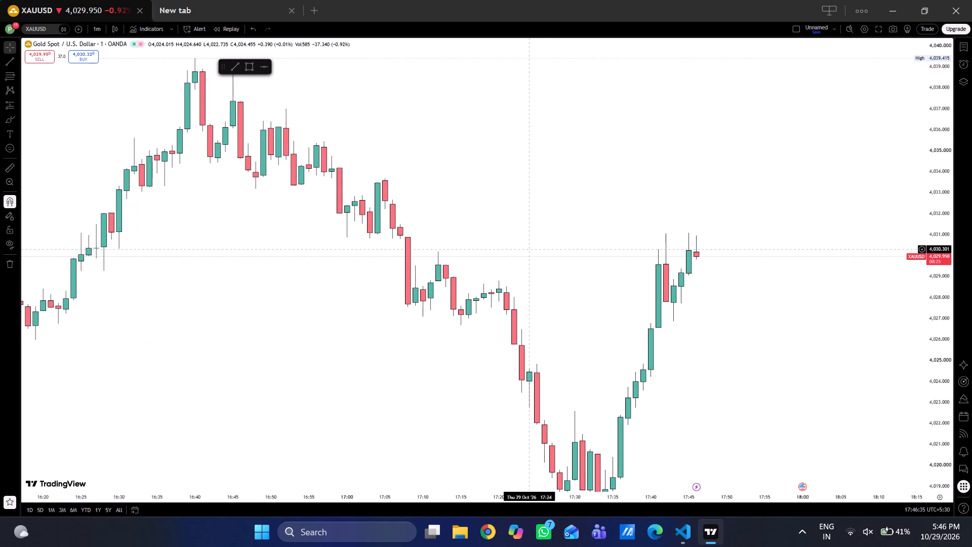
Place a horizontal line at 4,030.229 on the 1-minute chart with magnet snapping turned off.
left_click(266, 70)
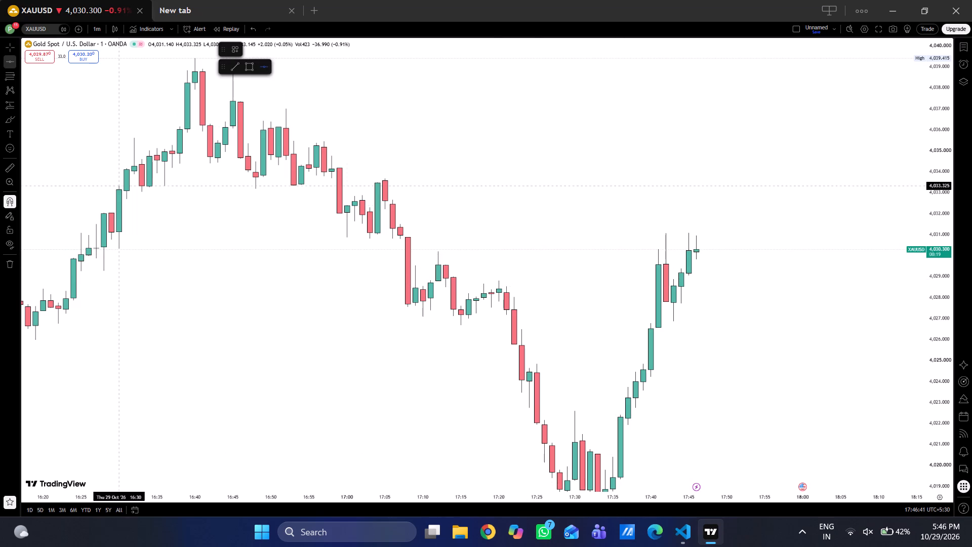
left_click(7, 198)
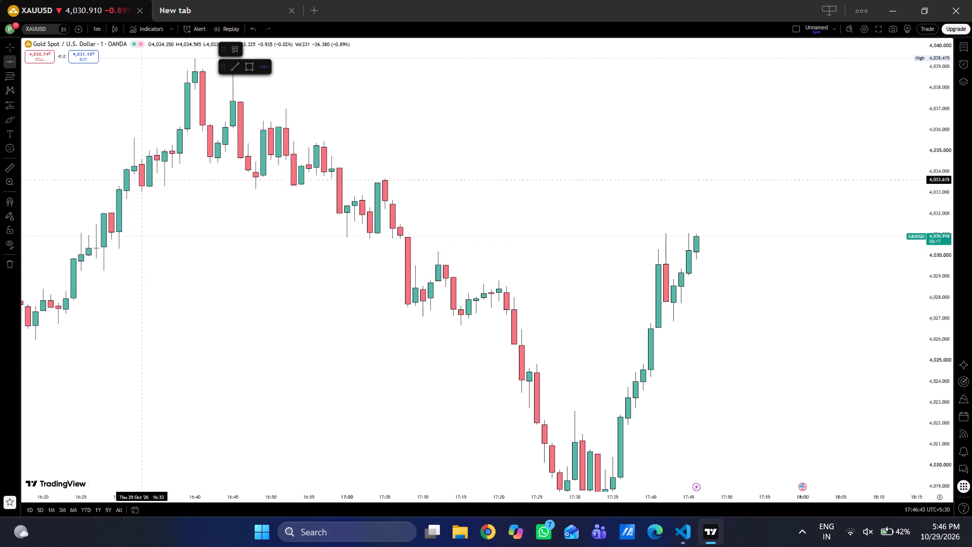
left_click(590, 250)
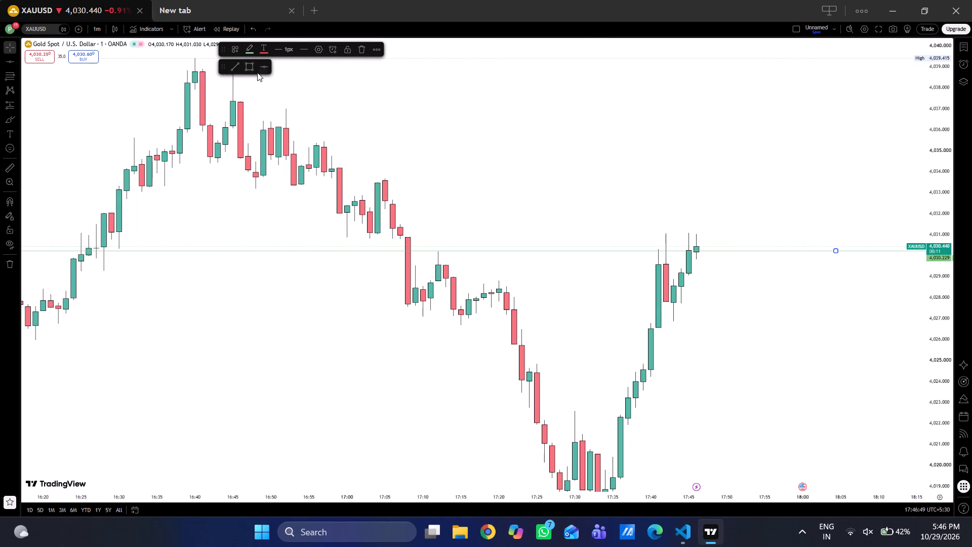
Undo the horizontal line at 4,030.229 and abandon the trend line started near 17:24 on the 1-minute chart.
left_click(237, 64)
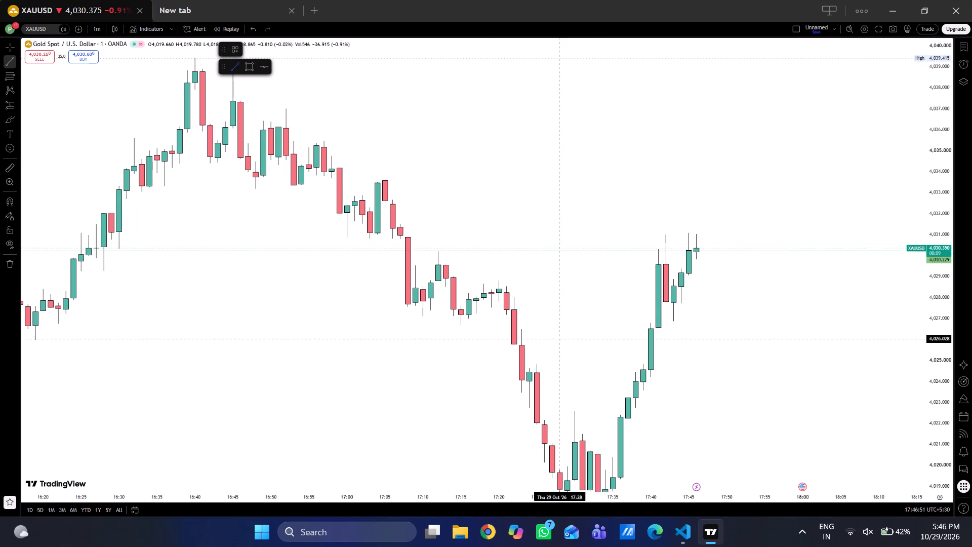
left_click(527, 239)
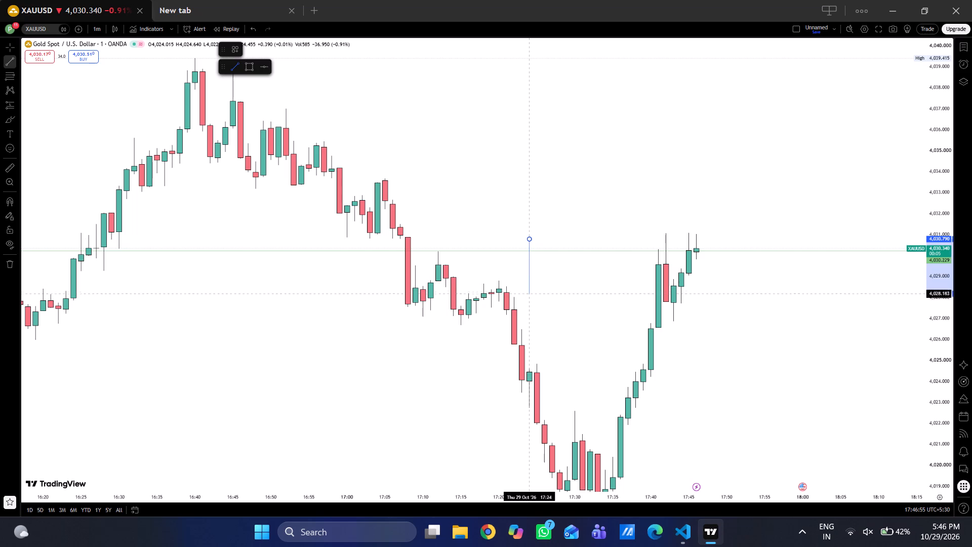
key("ctrl+z")
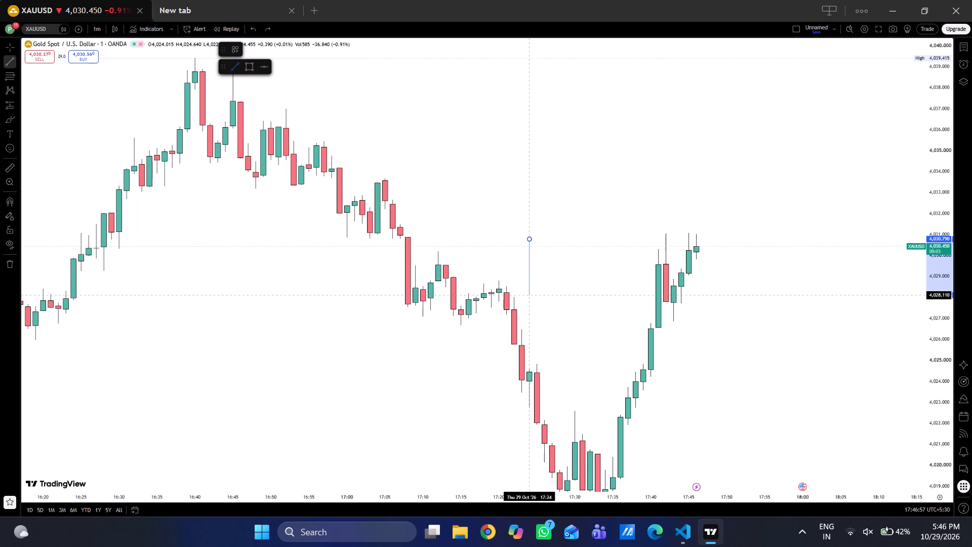
right_click(530, 295)
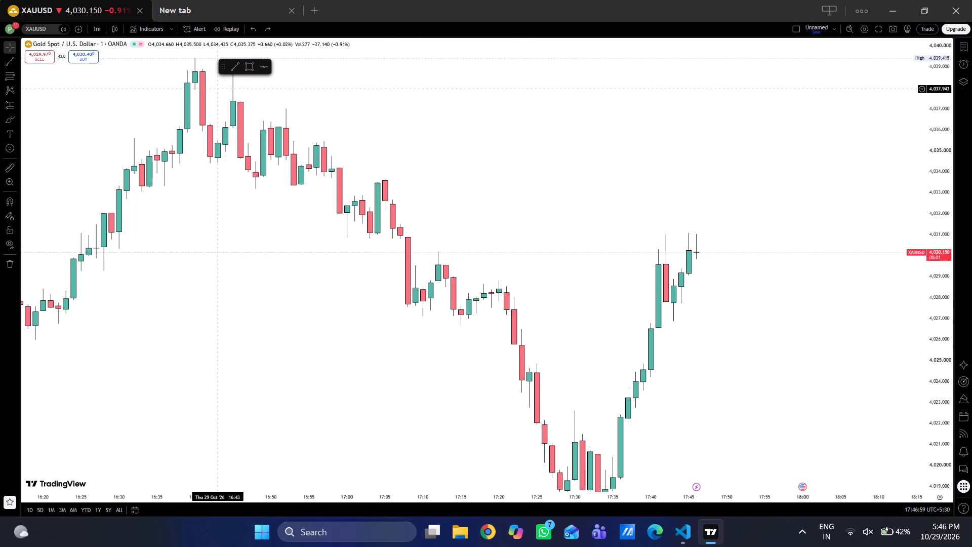
Place horizontal lines at 4,030.845 and 4,030.211 on the 1-minute chart.
left_click(265, 68)
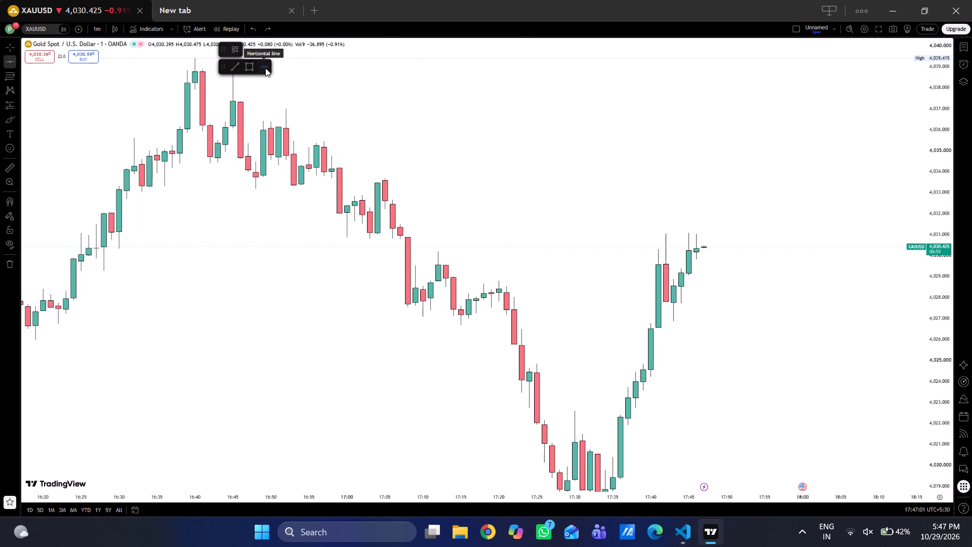
left_click(498, 238)
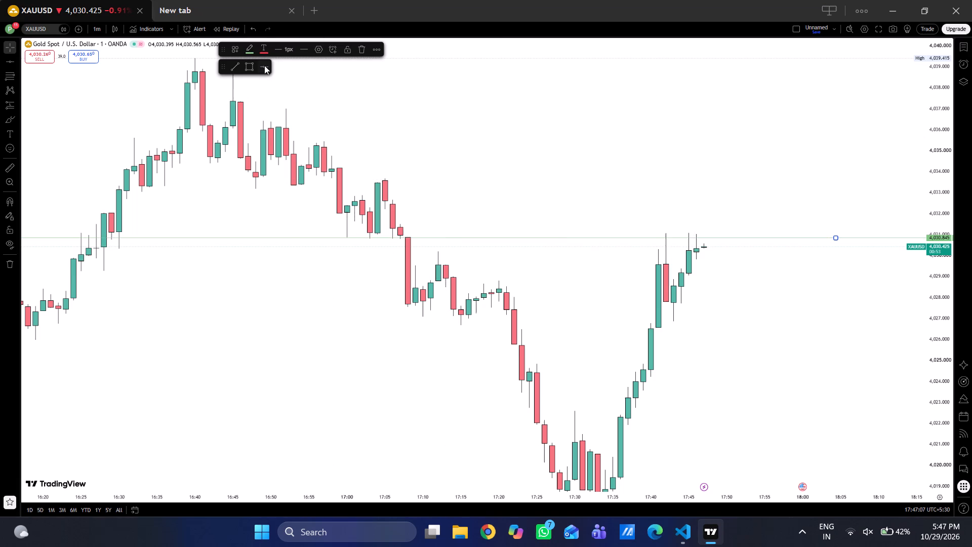
left_click(264, 65)
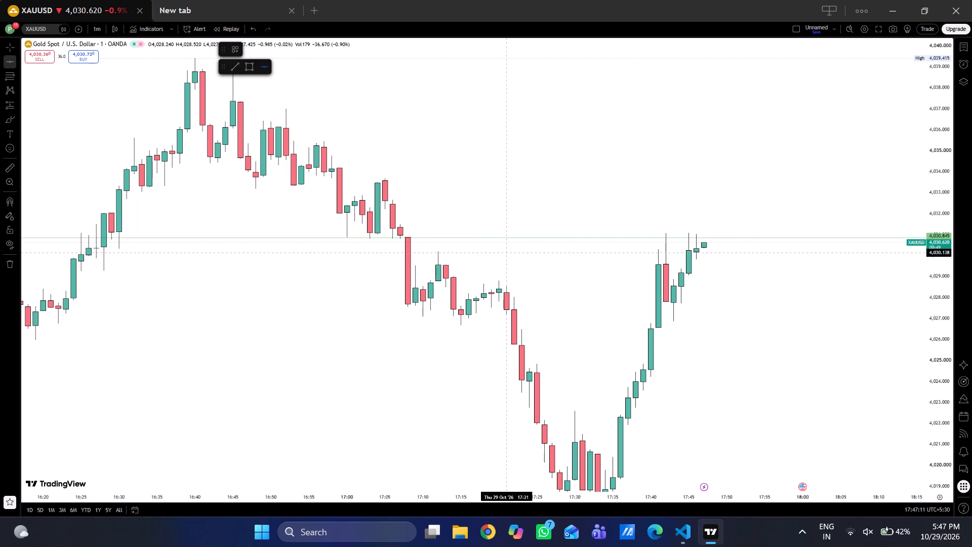
left_click(503, 251)
left_click(510, 101)
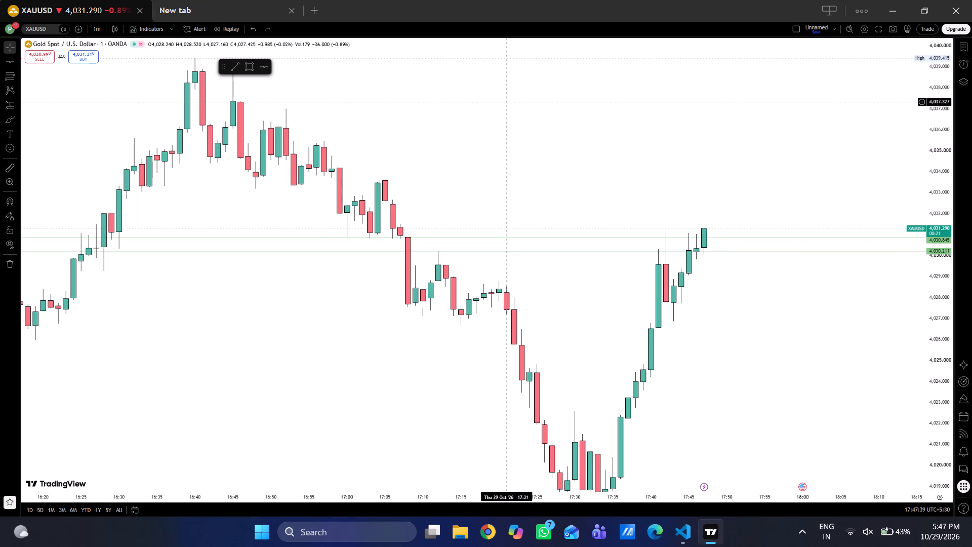
Add two lower horizontal lines on the 1-minute chart, at 4,029.269 and 4,028.273.
scroll(565, 167, "down", 1)
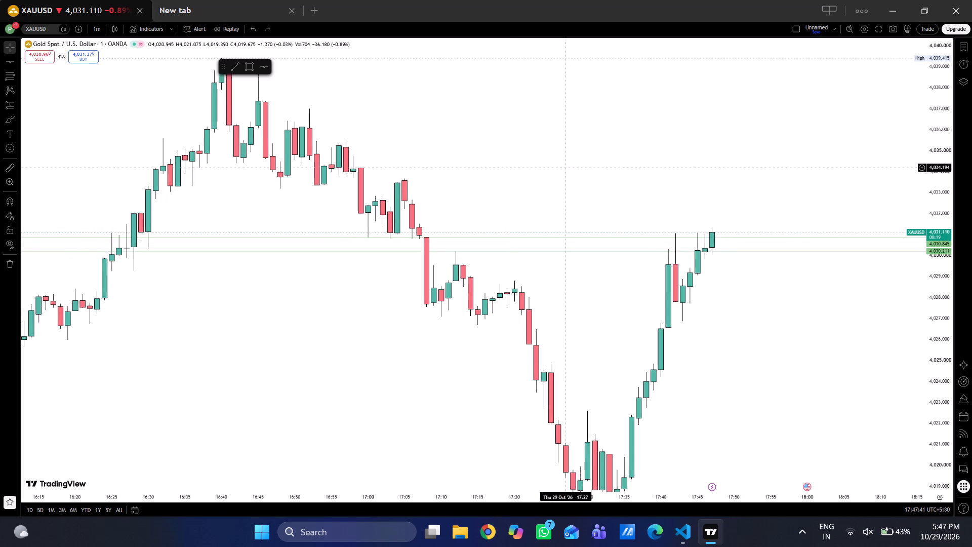
scroll(565, 167, "down", 1)
left_click_drag(565, 167, 531, 136)
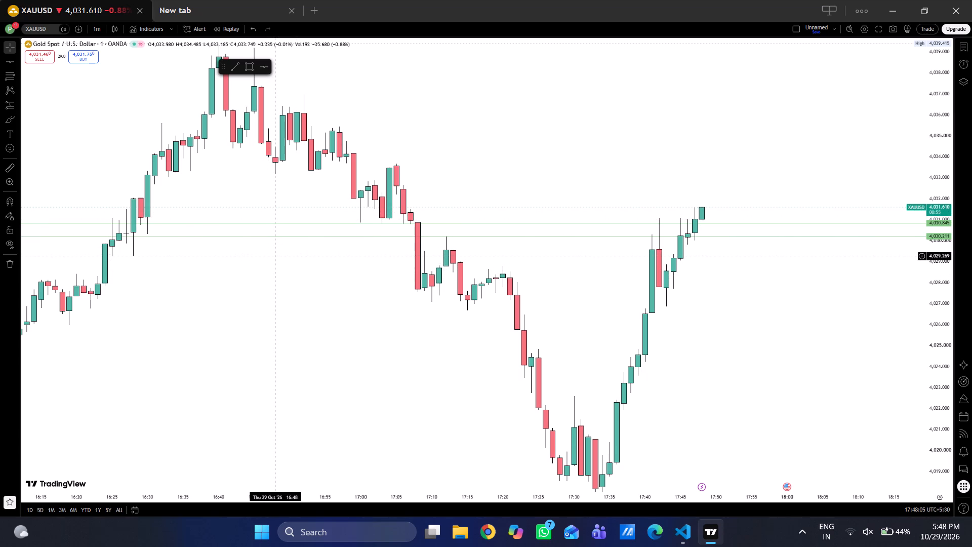
left_click(266, 68)
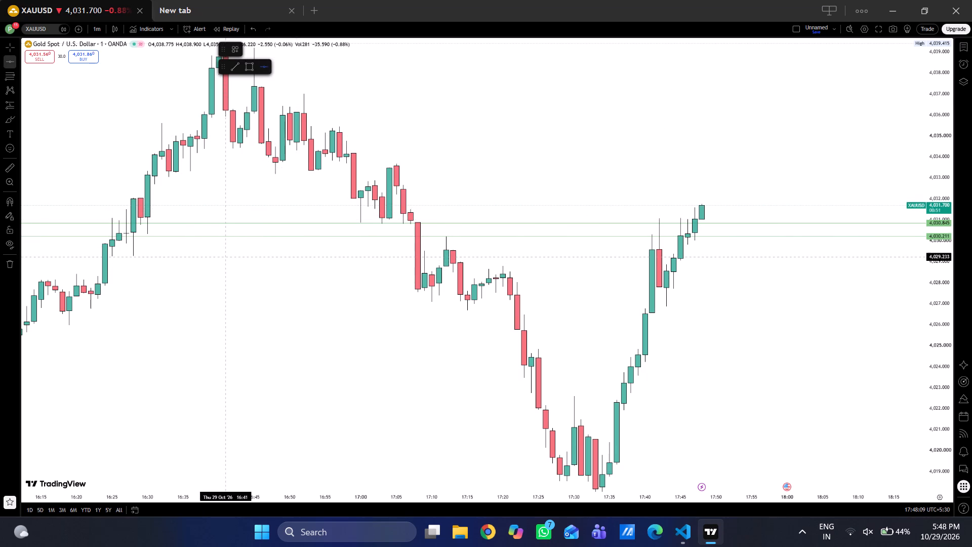
left_click(223, 256)
left_click(261, 62)
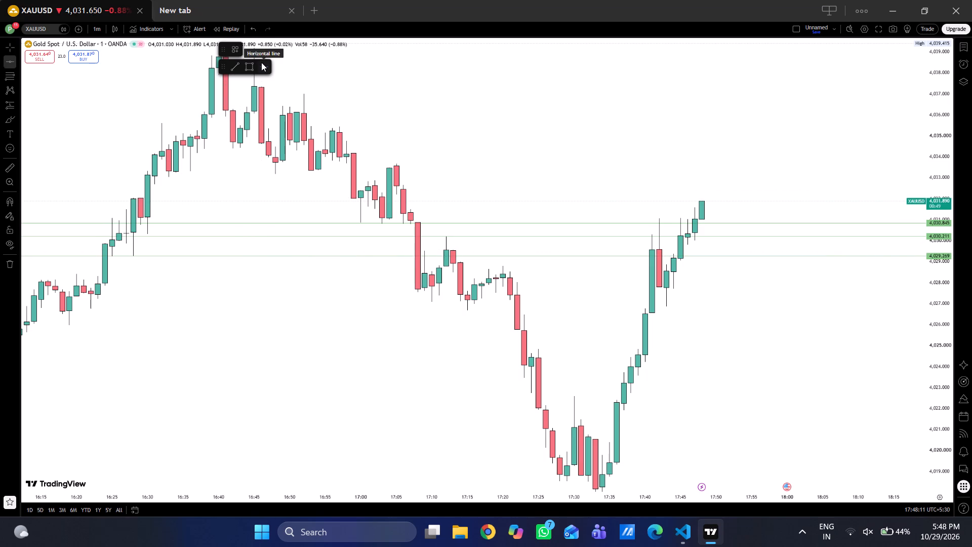
left_click(205, 277)
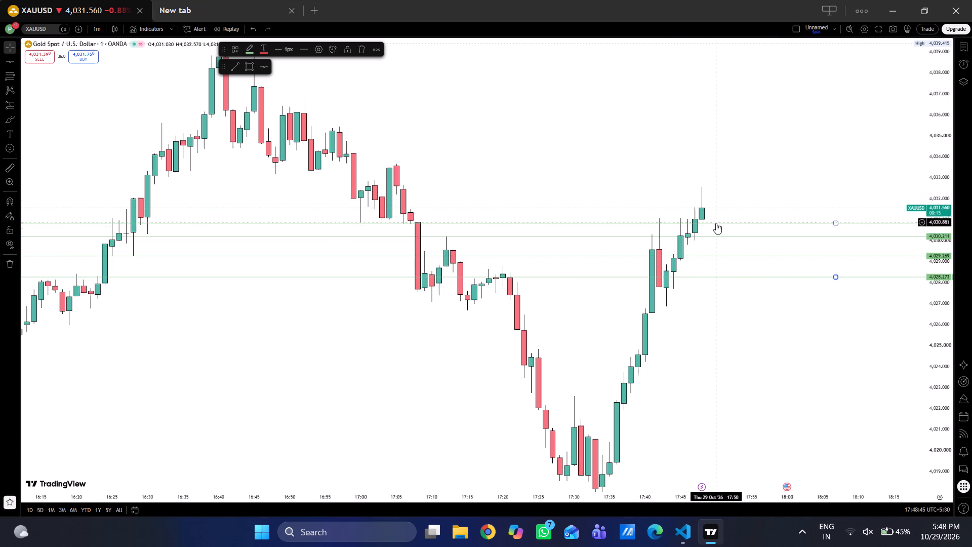
Start placing a long position on the 1-minute chart with the Long position tool.
left_click_drag(699, 302, 587, 347)
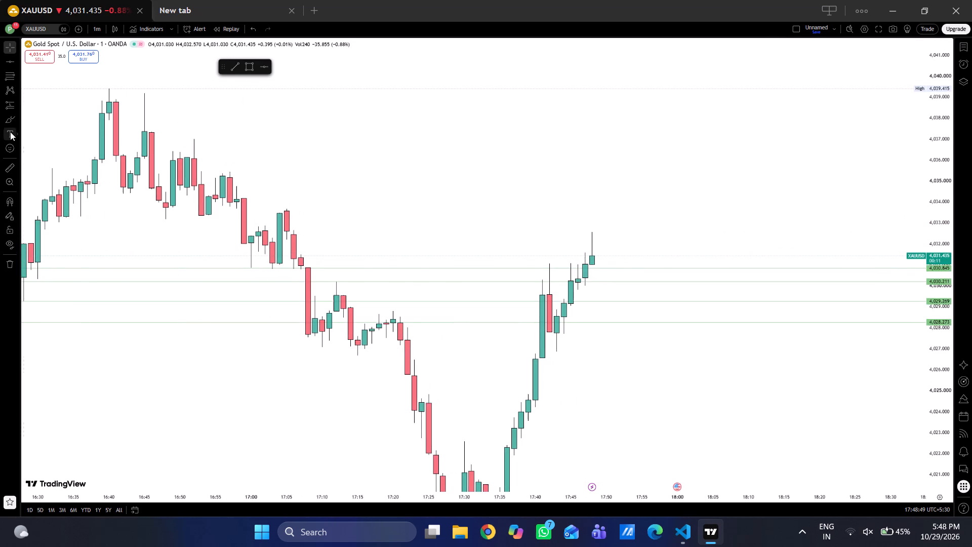
left_click(9, 103)
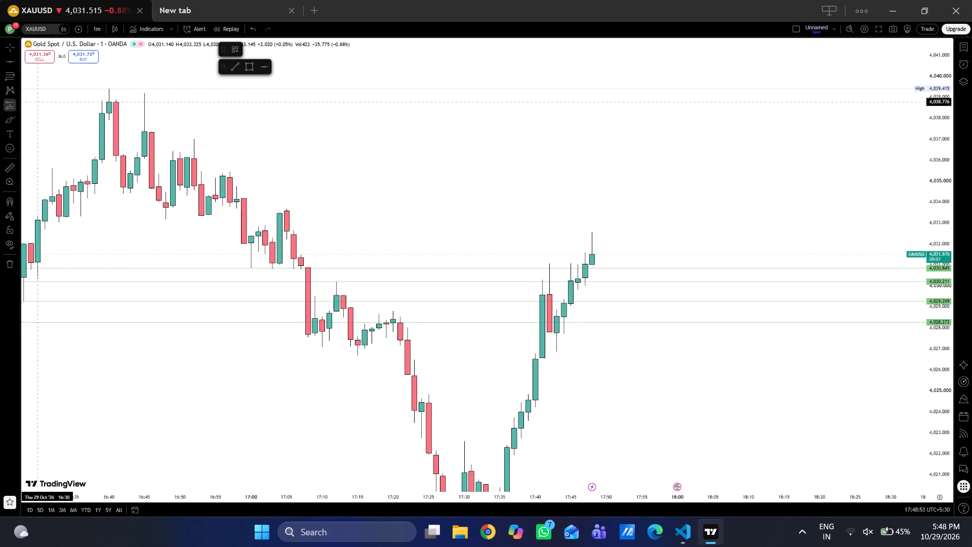
left_click(17, 91)
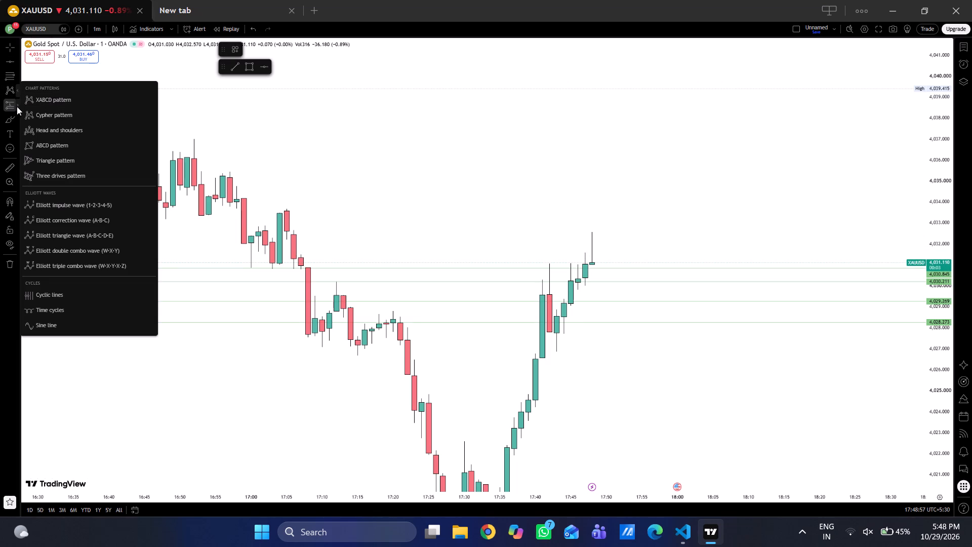
left_click(18, 106)
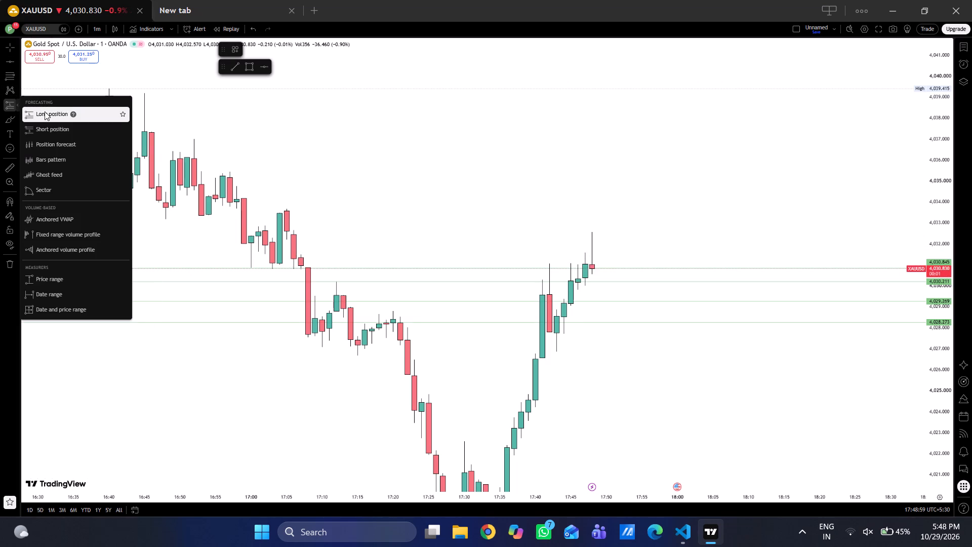
left_click(45, 111)
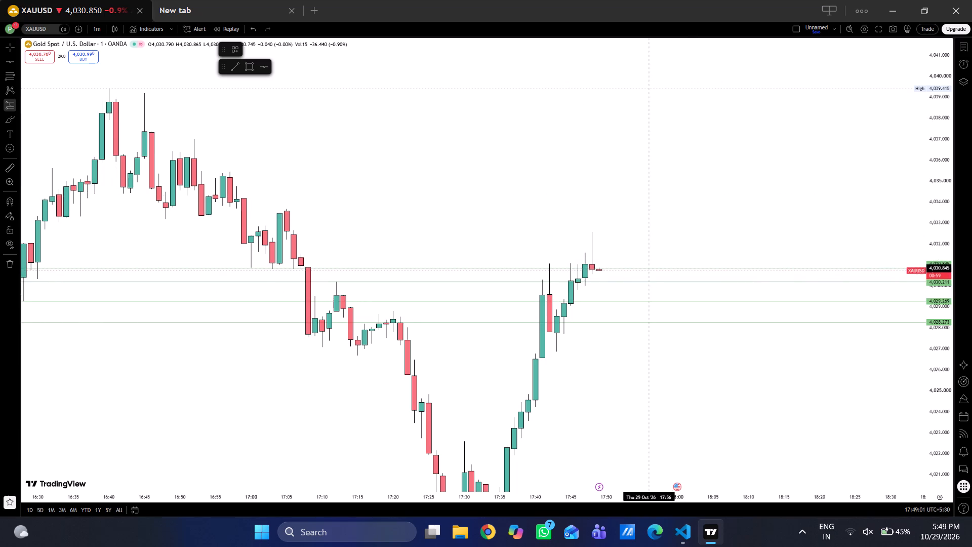
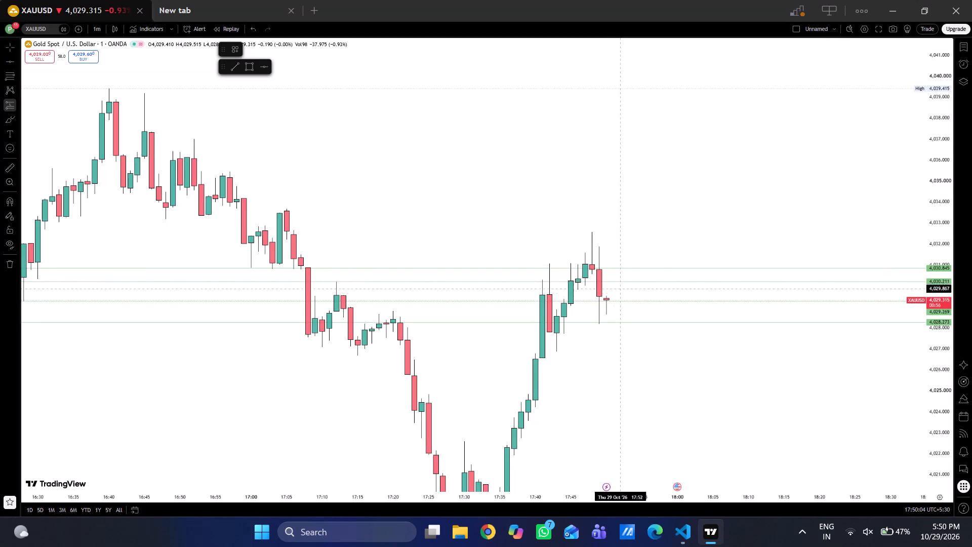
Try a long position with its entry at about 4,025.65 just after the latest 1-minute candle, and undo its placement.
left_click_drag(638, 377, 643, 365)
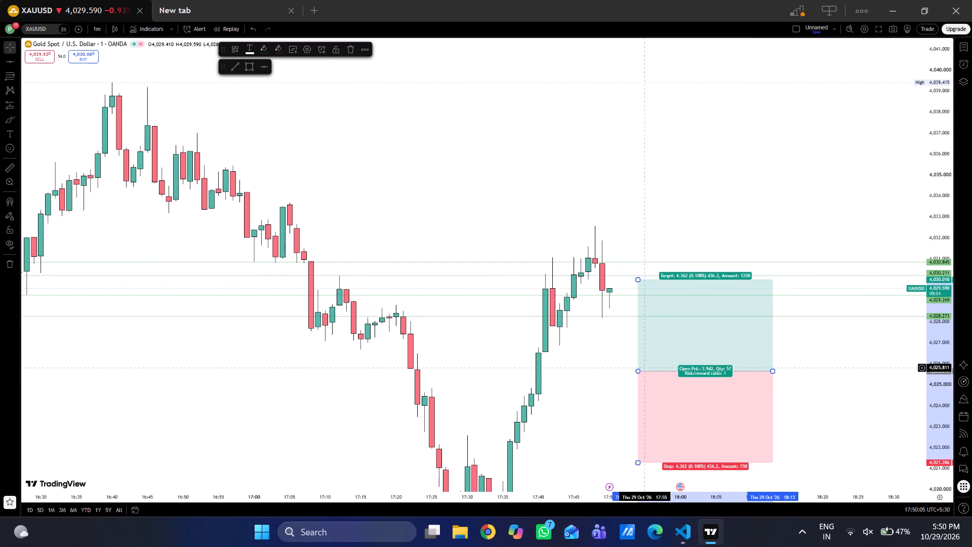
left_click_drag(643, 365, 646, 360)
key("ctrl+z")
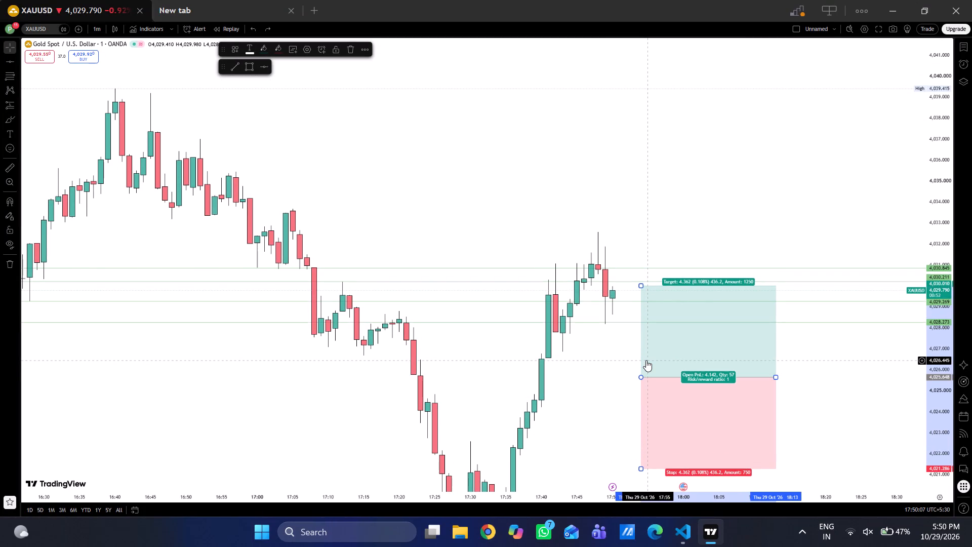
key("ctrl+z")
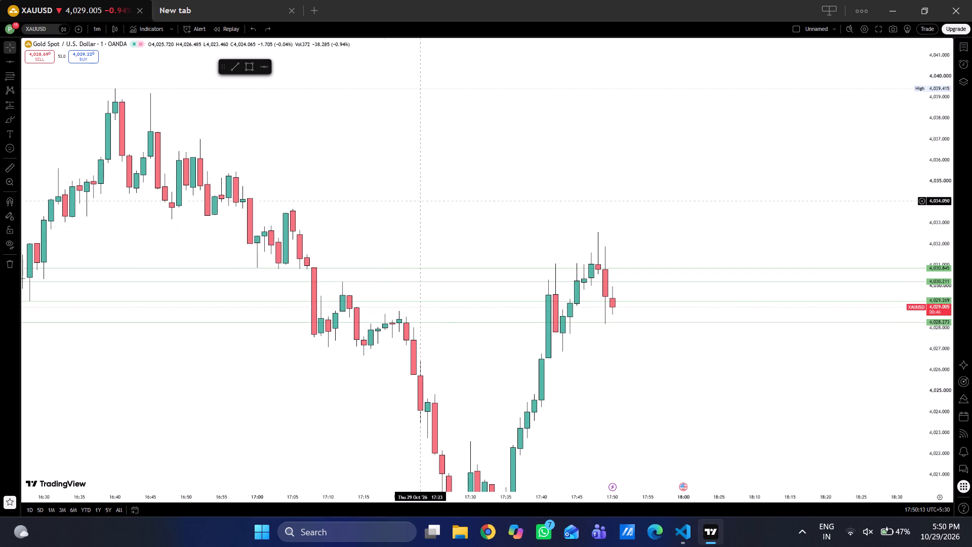
Start placing a new long position on the 1-minute chart with the Long position tool.
left_click_drag(687, 176, 586, 102)
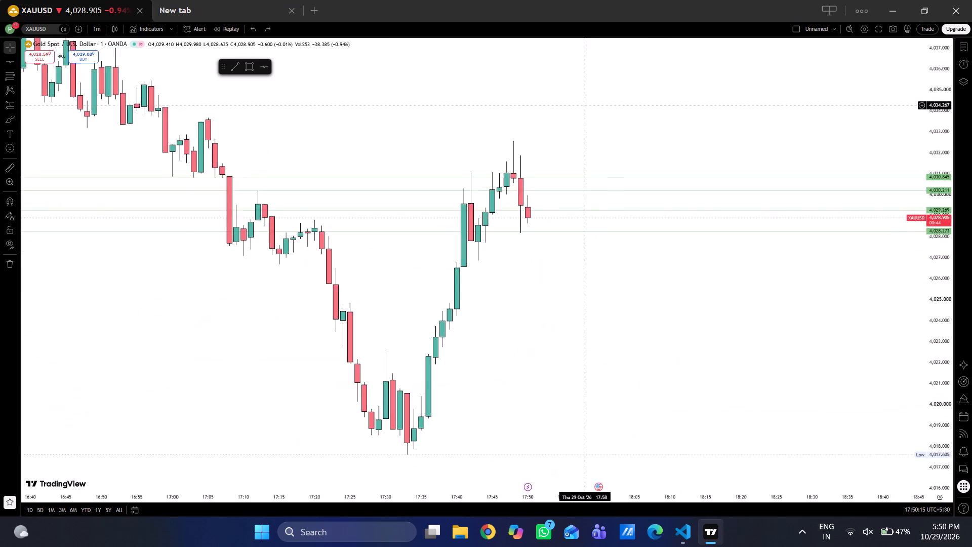
left_click_drag(586, 102, 492, 188)
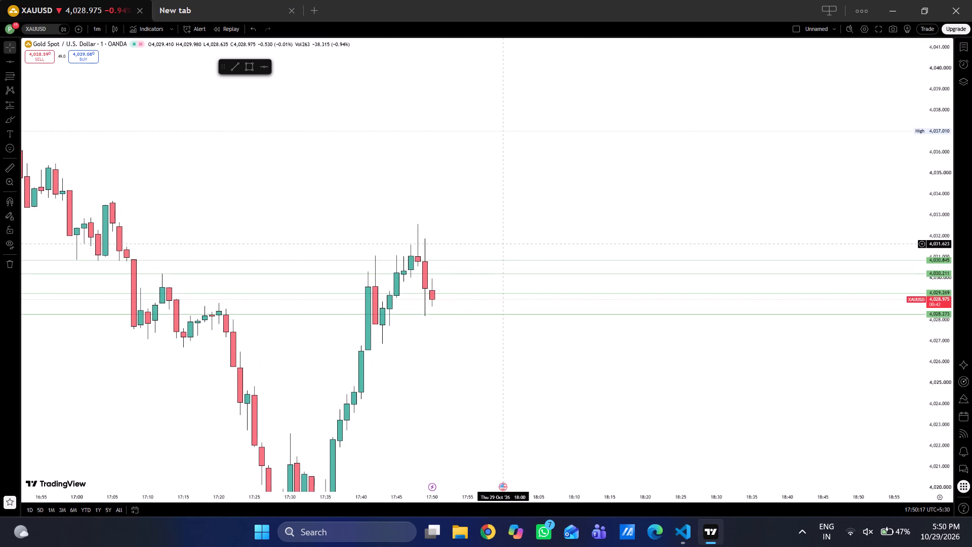
left_click_drag(500, 244, 549, 200)
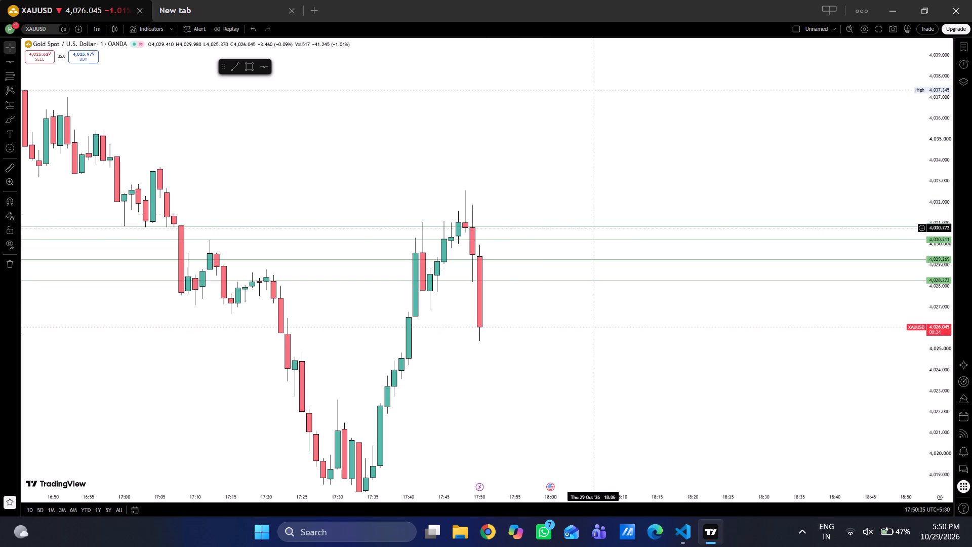
left_click_drag(564, 307, 641, 203)
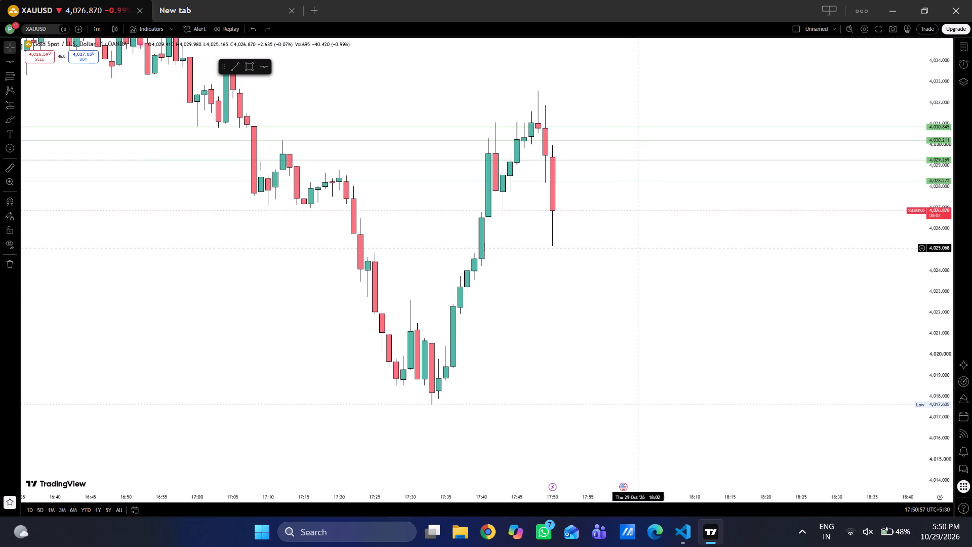
left_click(16, 101)
left_click(42, 118)
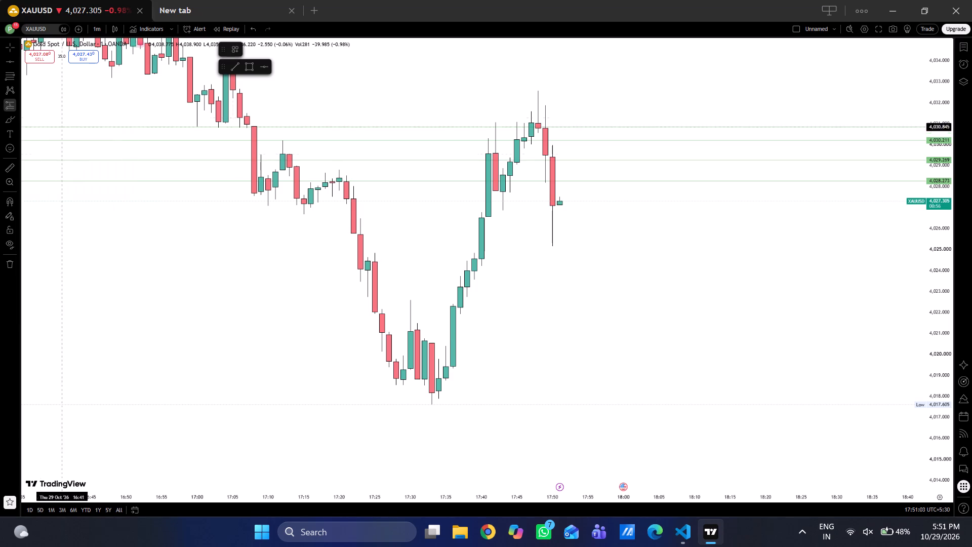
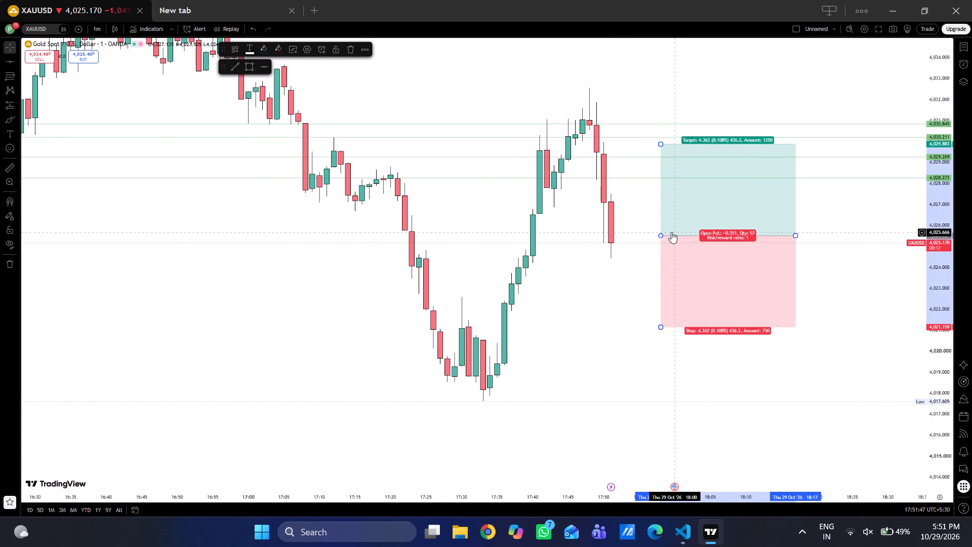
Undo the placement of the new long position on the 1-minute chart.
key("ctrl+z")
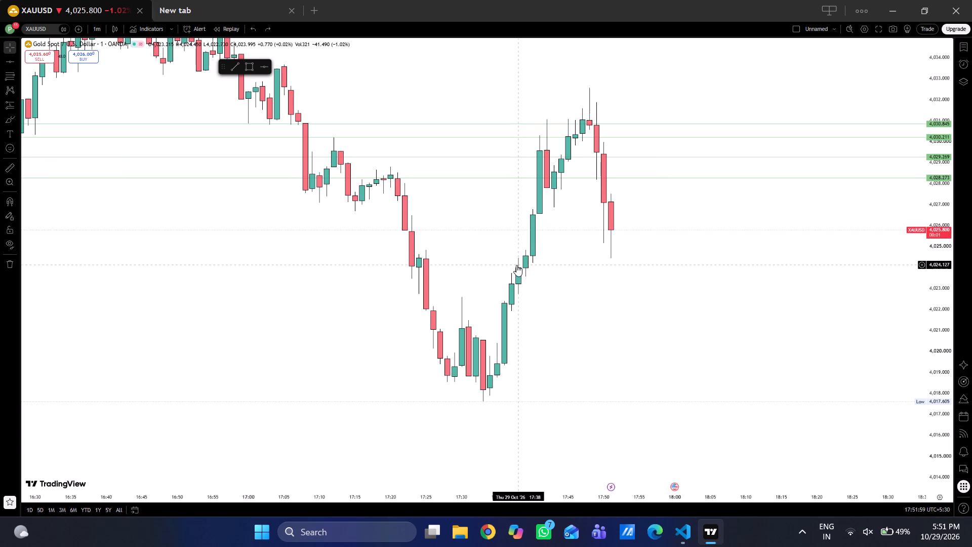
Draw a rectangle zone across the latest candles from about 4,026.57 down to 4,024.87, spanning 17:32 to 18:26 on 29 October.
left_click_drag(251, 180, 306, 326)
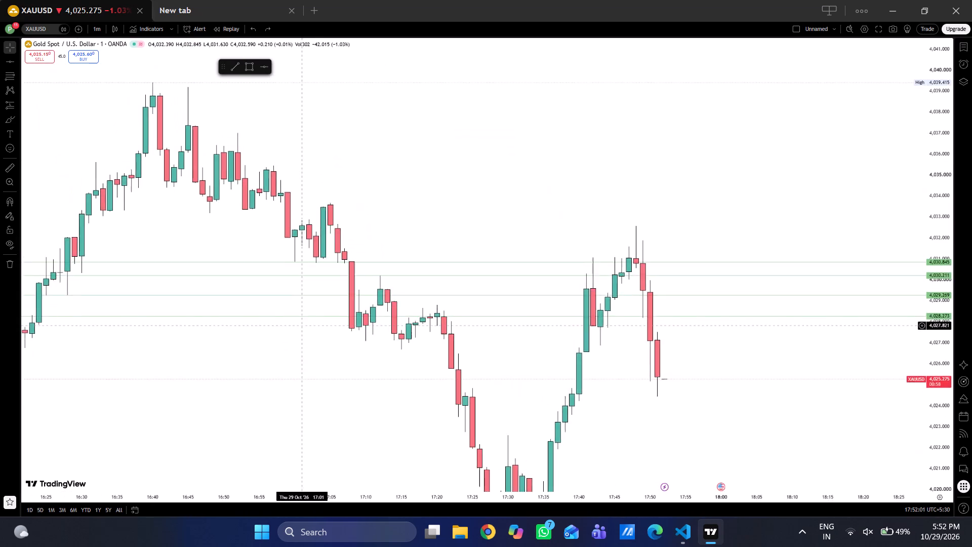
left_click_drag(306, 326, 183, 230)
left_click_drag(387, 249, 278, 144)
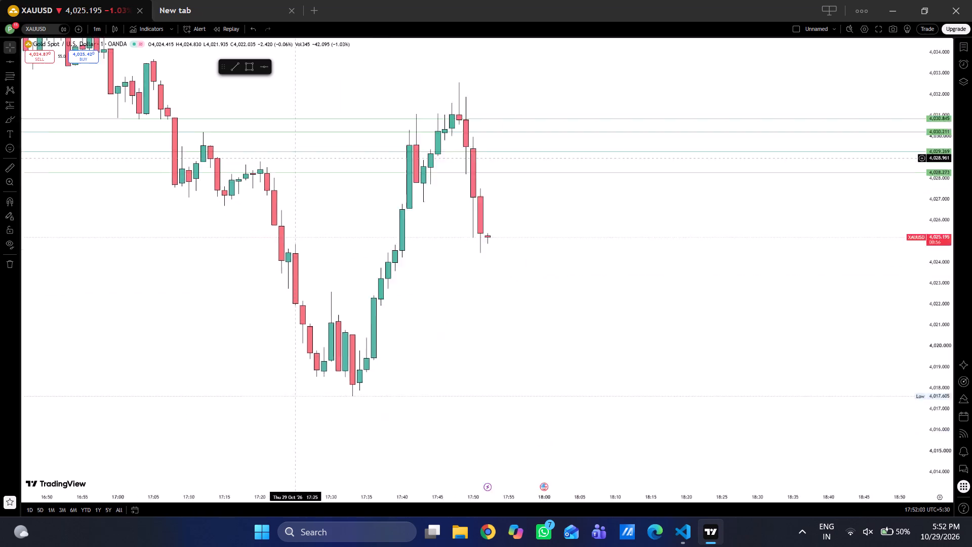
left_click_drag(278, 144, 281, 174)
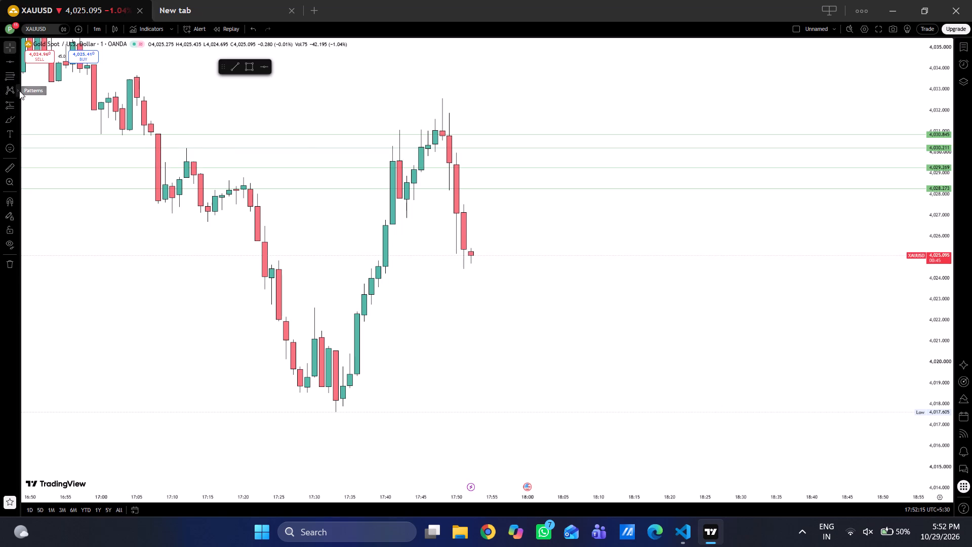
left_click(18, 71)
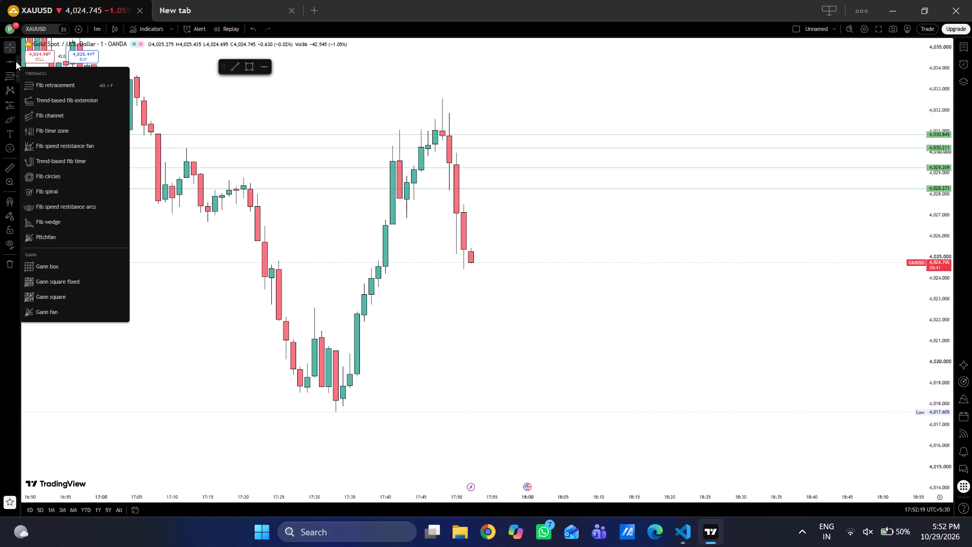
left_click(16, 61)
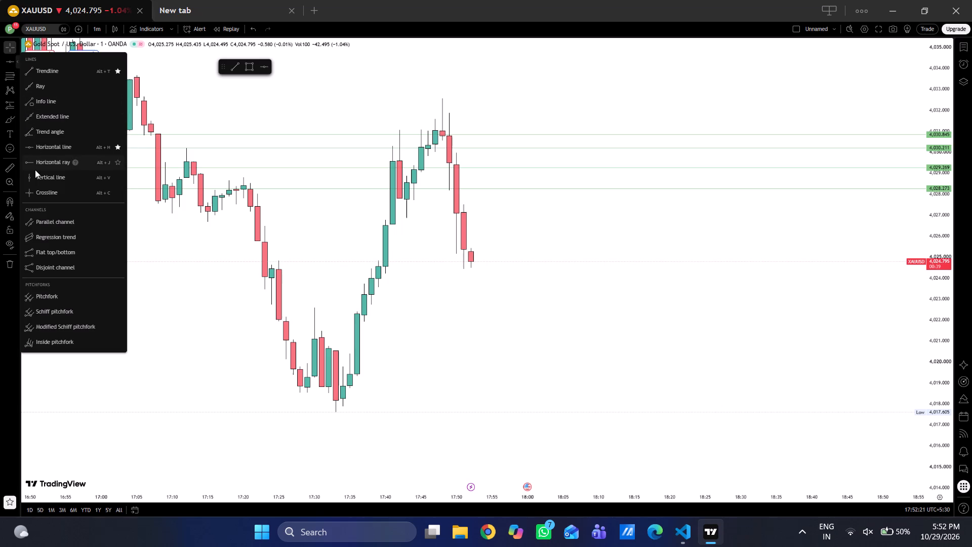
scroll(43, 196, "down", 1)
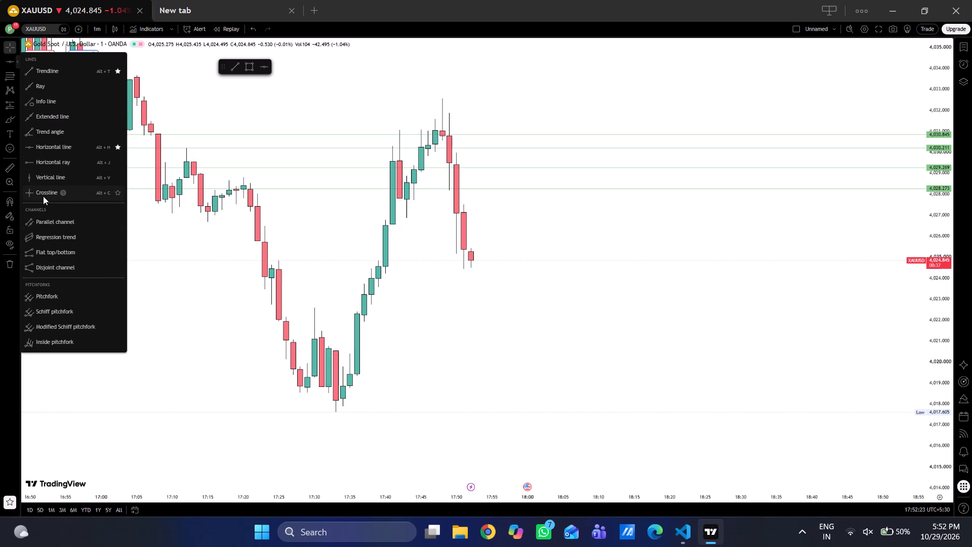
scroll(43, 196, "down", 1)
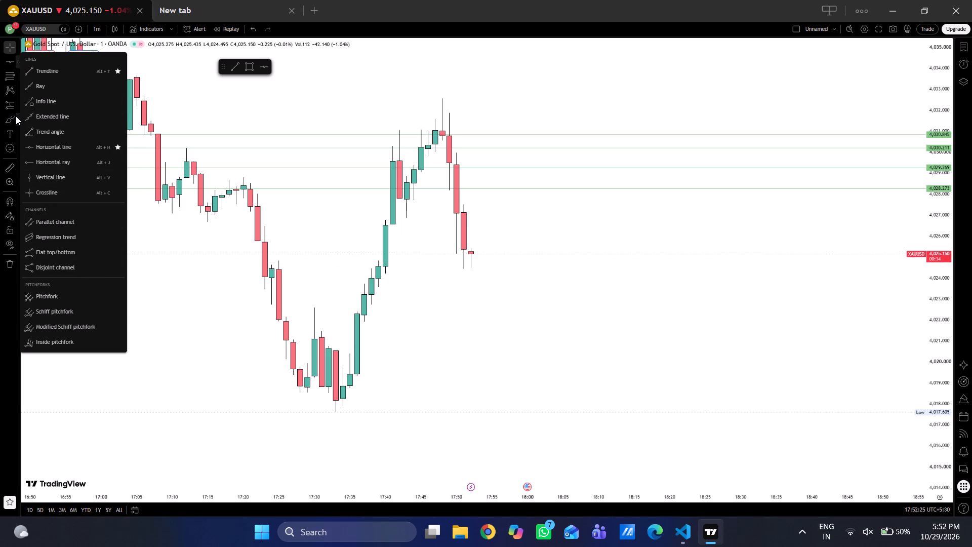
left_click(18, 121)
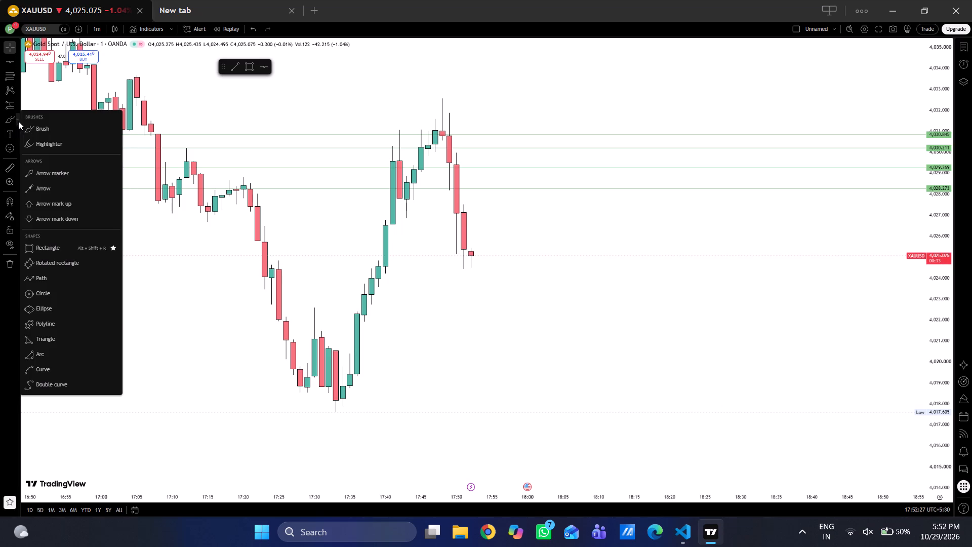
left_click(56, 246)
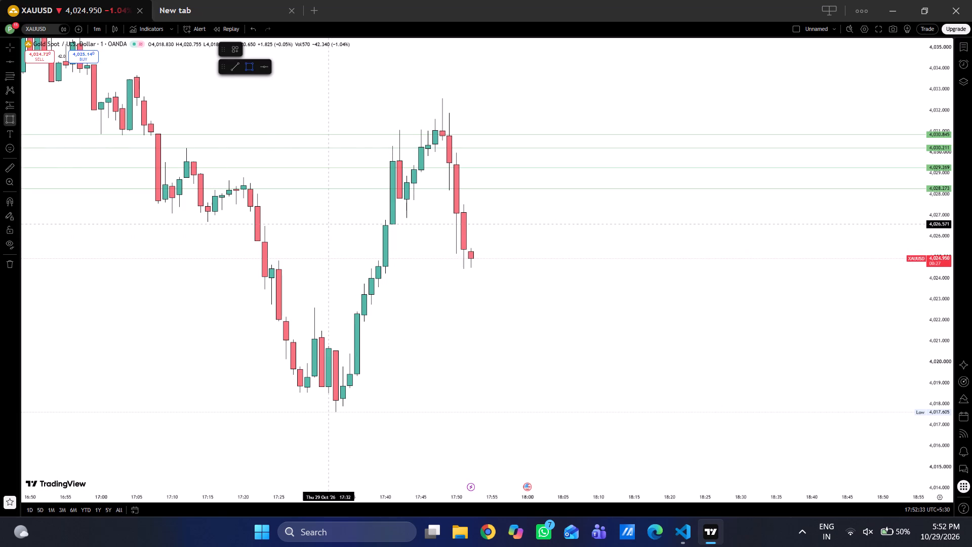
left_click_drag(330, 224, 726, 275)
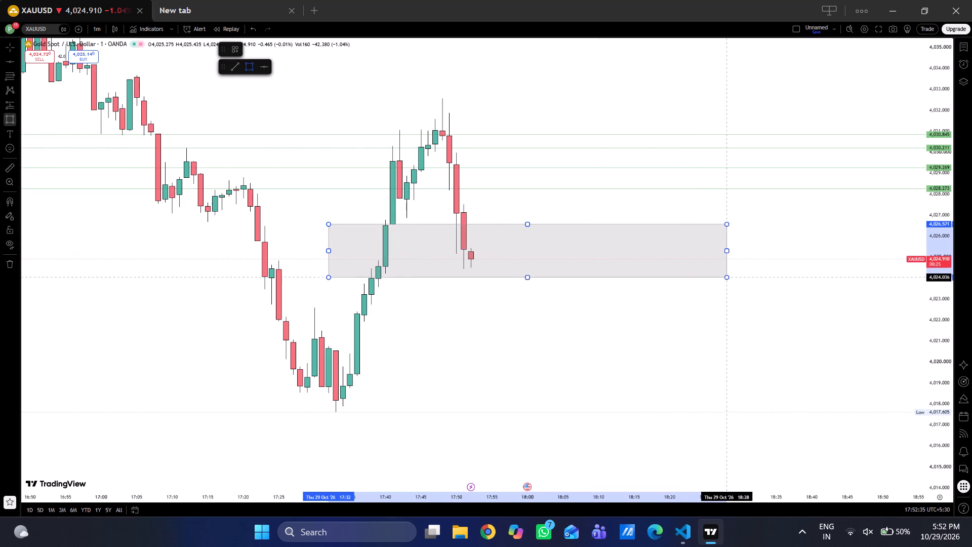
left_click_drag(726, 275, 716, 259)
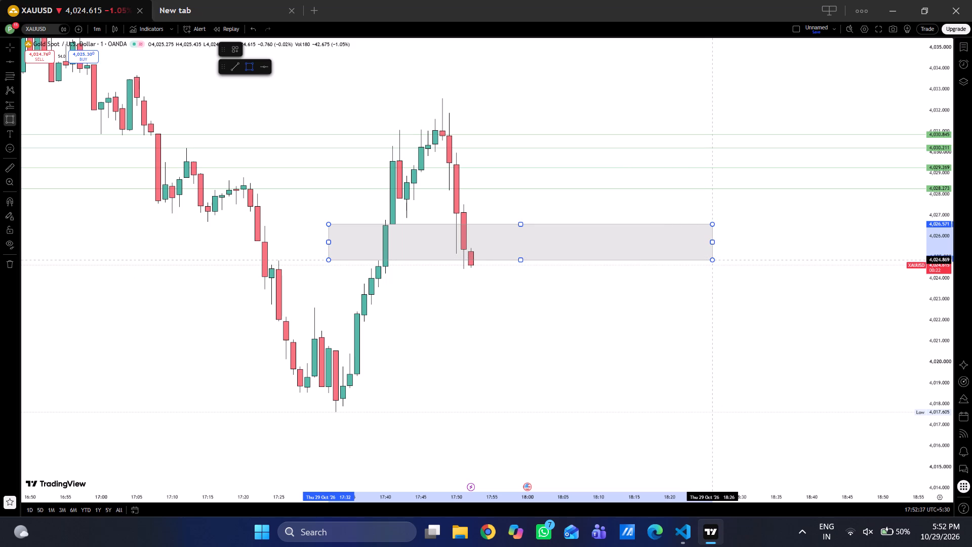
left_click(716, 259)
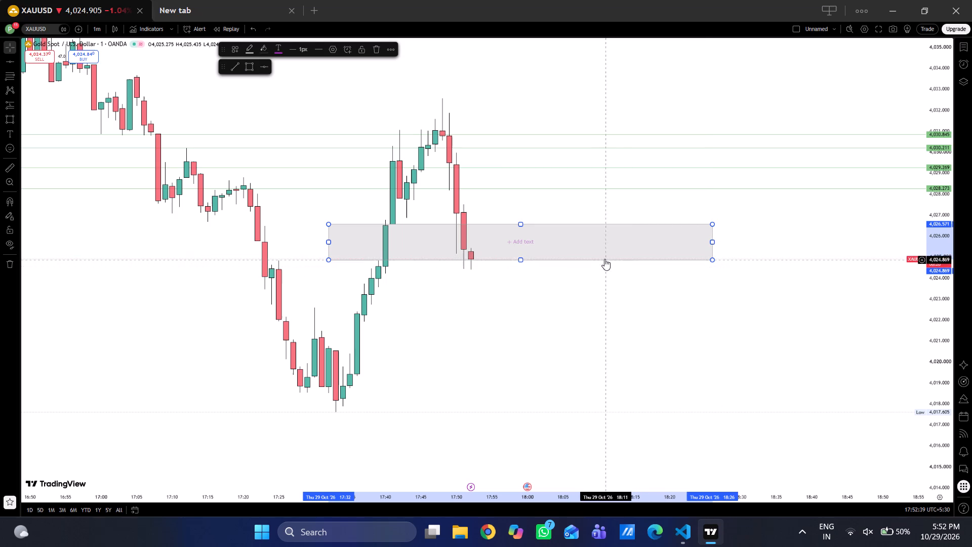
Clone the rectangle zone drawn across the latest candles.
right_click(599, 258)
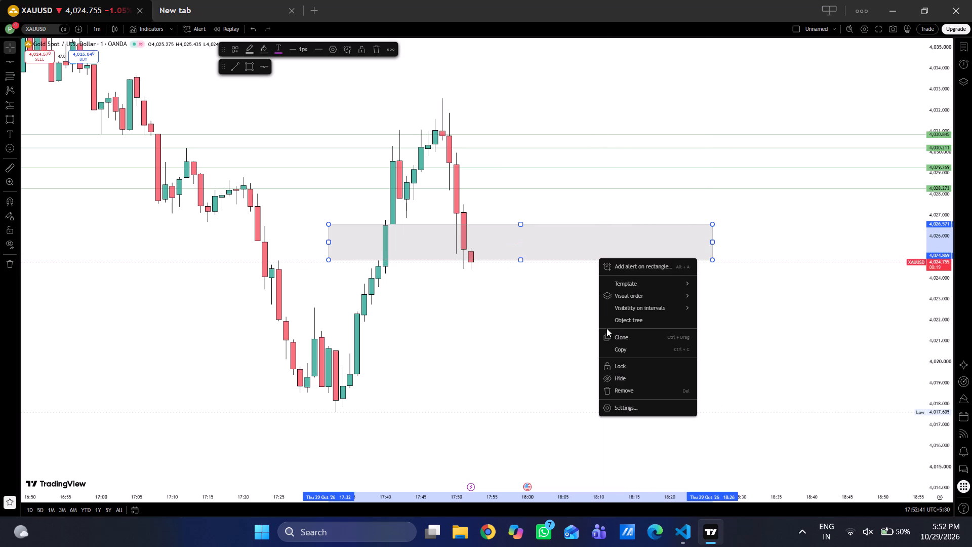
left_click(607, 332)
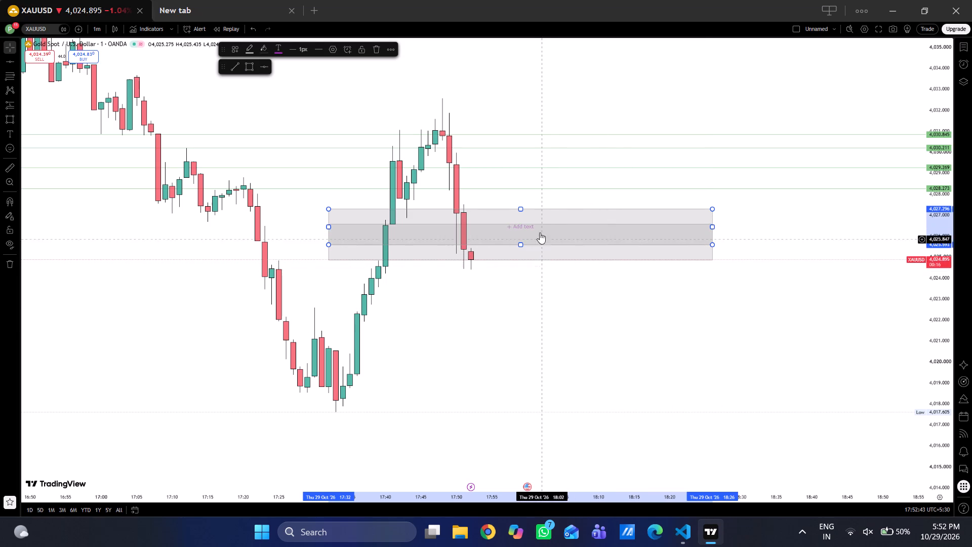
Reshape the cloned rectangle into a lower zone from about 4,021.9 down to 4,020.38, spanning 17:31 to 18:26, and deselect it.
right_click(537, 209)
left_click_drag(520, 311, 513, 248)
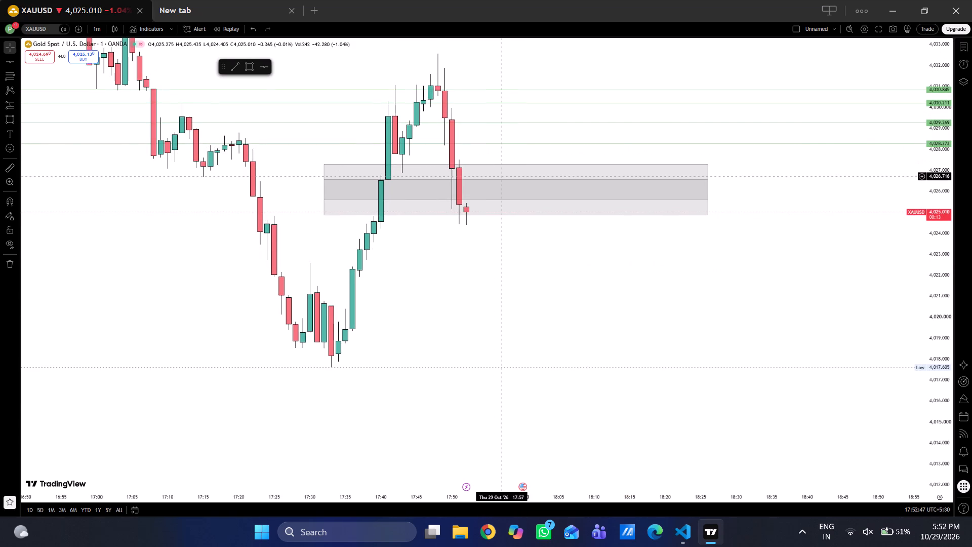
left_click_drag(498, 168, 496, 222)
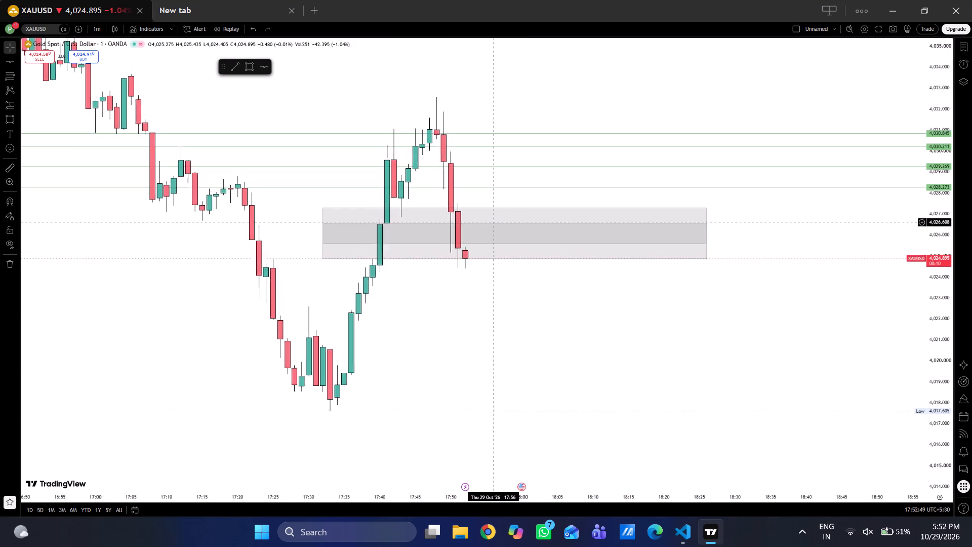
left_click_drag(496, 222, 496, 222)
left_click(496, 222)
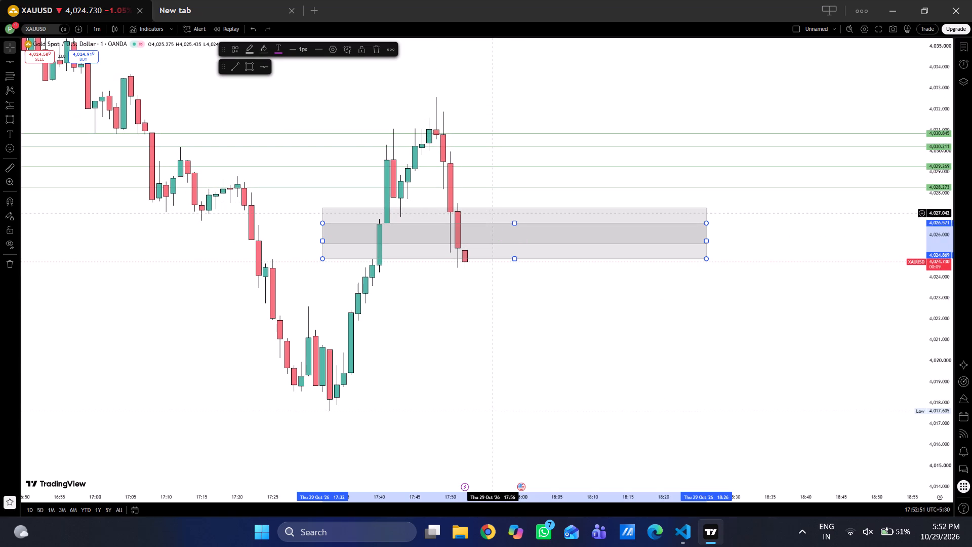
left_click(494, 214)
left_click(494, 214)
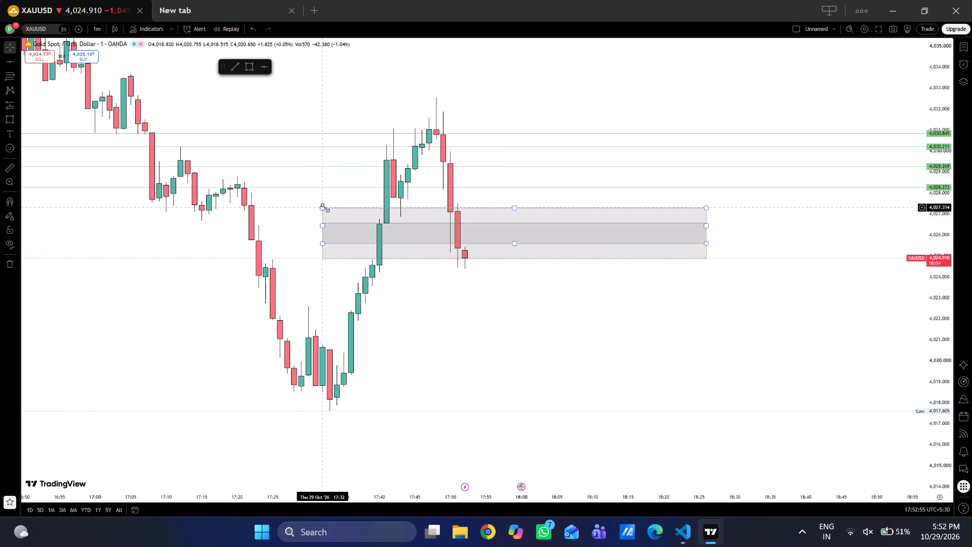
left_click_drag(322, 209, 374, 326)
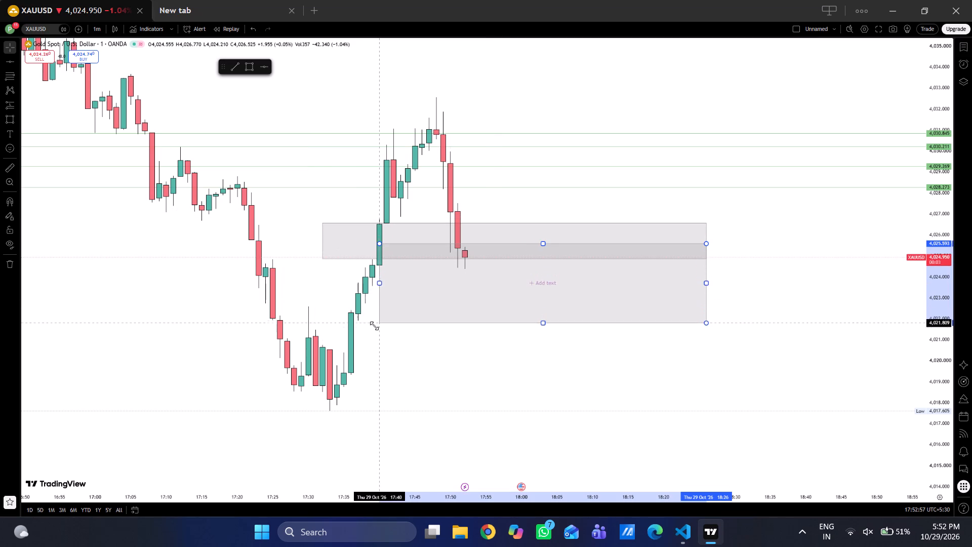
left_click_drag(374, 326, 348, 362)
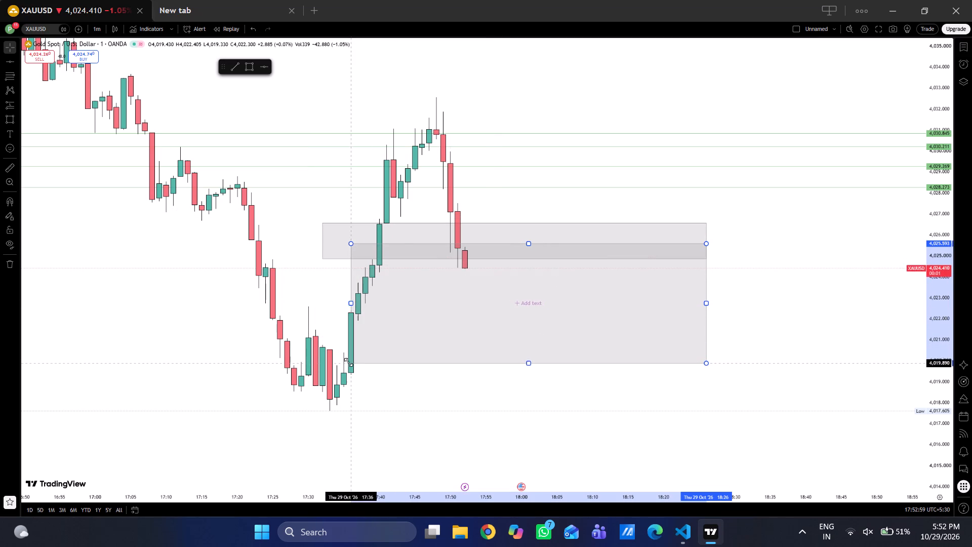
left_click_drag(348, 362, 315, 353)
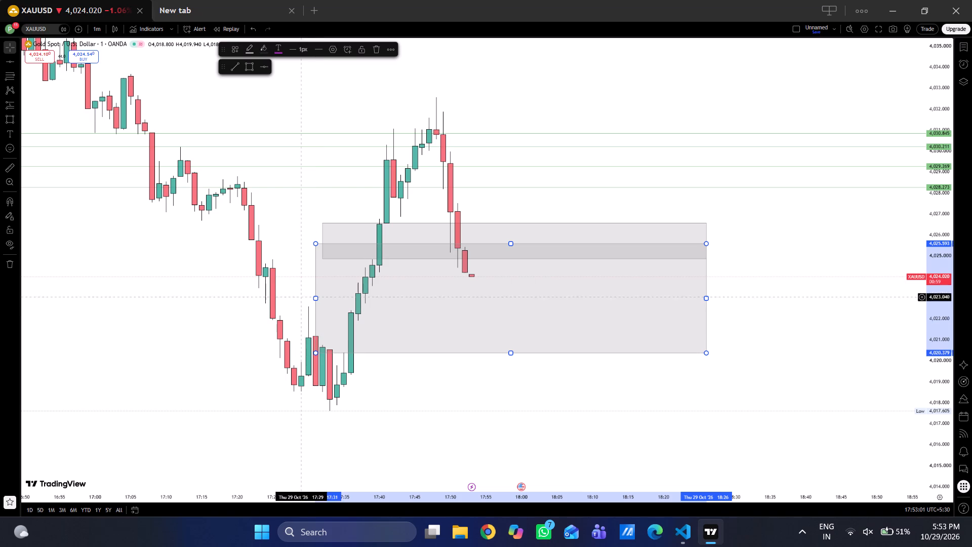
left_click_drag(316, 244, 323, 279)
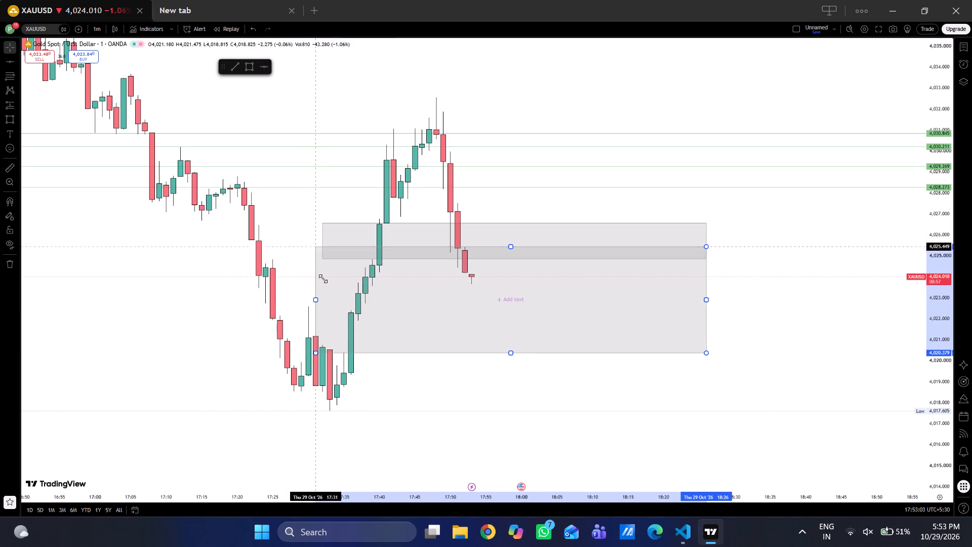
left_click_drag(323, 279, 317, 321)
left_click(581, 409)
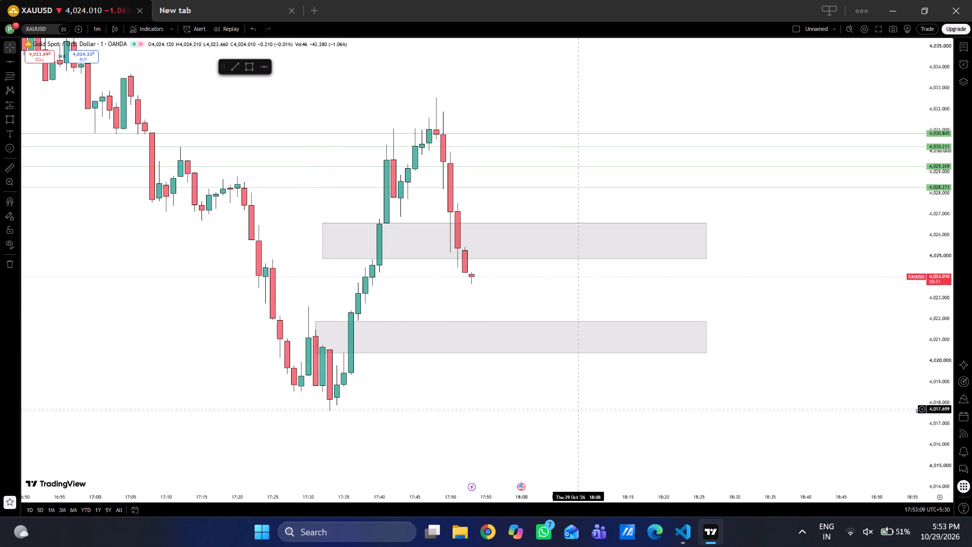
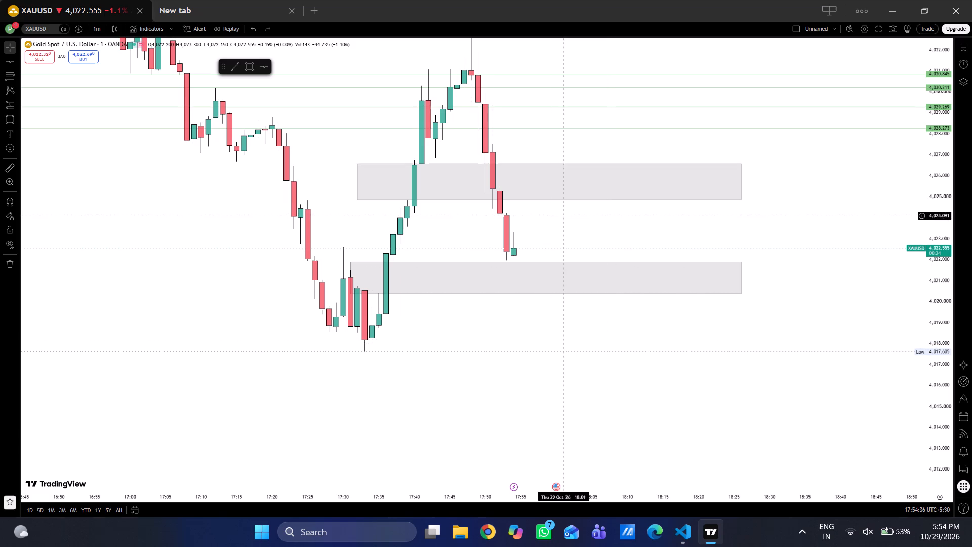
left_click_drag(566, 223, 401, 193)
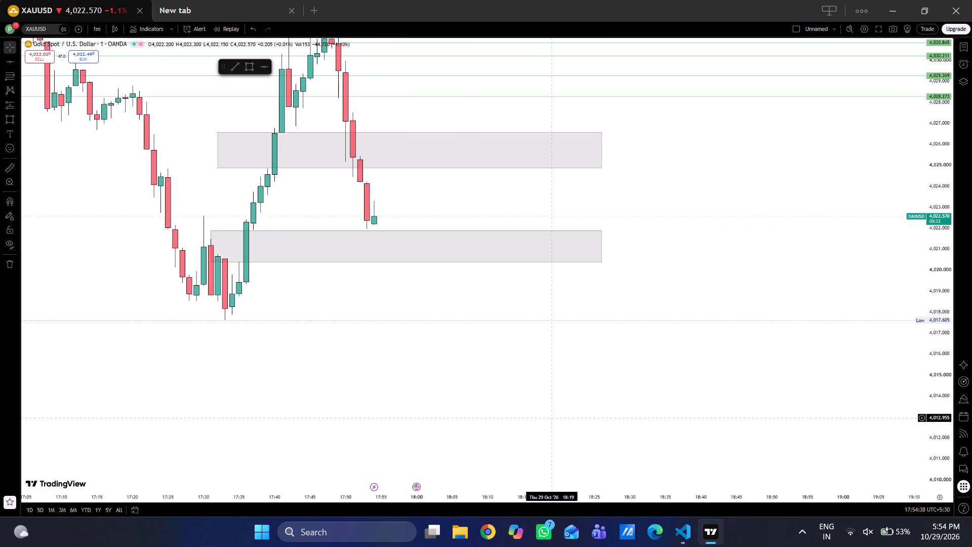
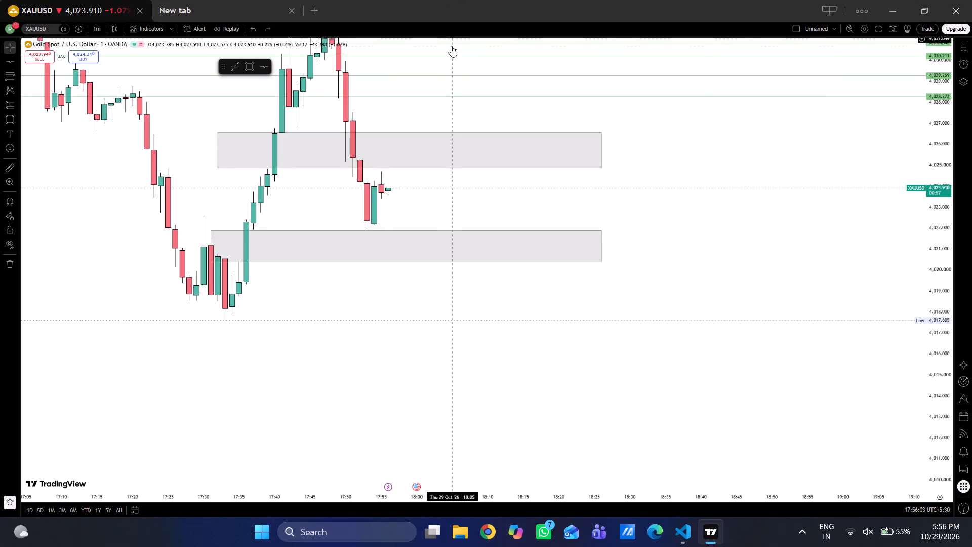
Draw a thin rectangle just above the lower zone, from about 4,022.73 to 4,022.41, spanning 17:31 to 18:36 on 29 October.
left_click_drag(447, 112, 504, 215)
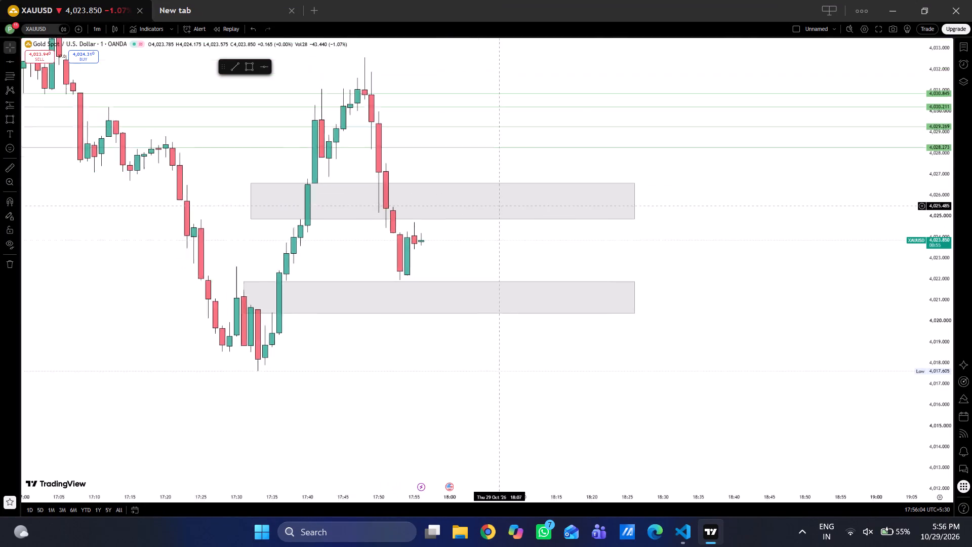
left_click_drag(504, 215, 535, 310)
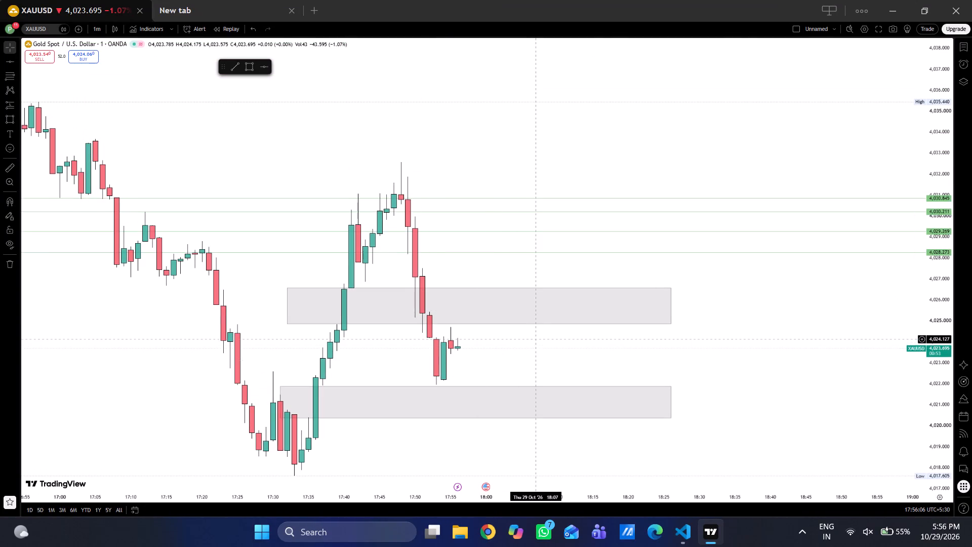
left_click_drag(533, 339, 594, 234)
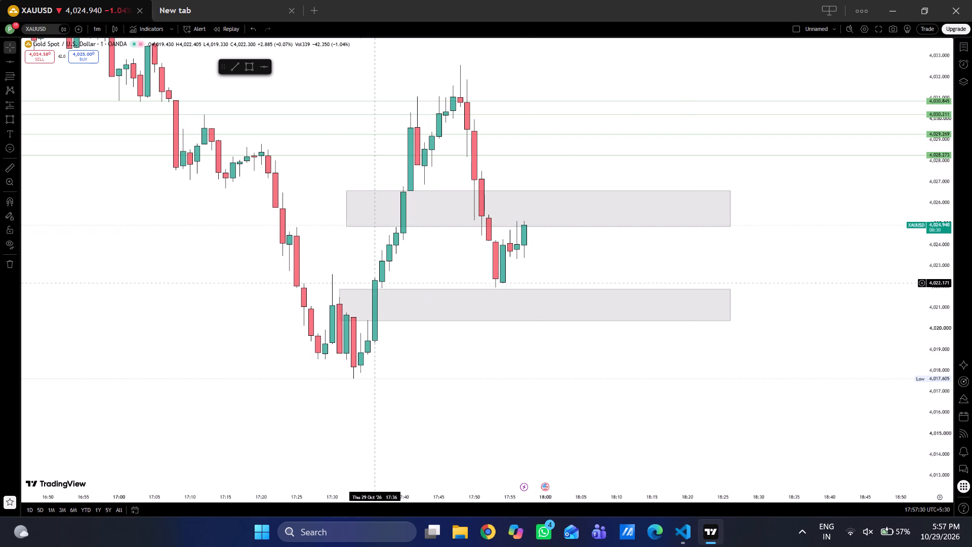
left_click(338, 289)
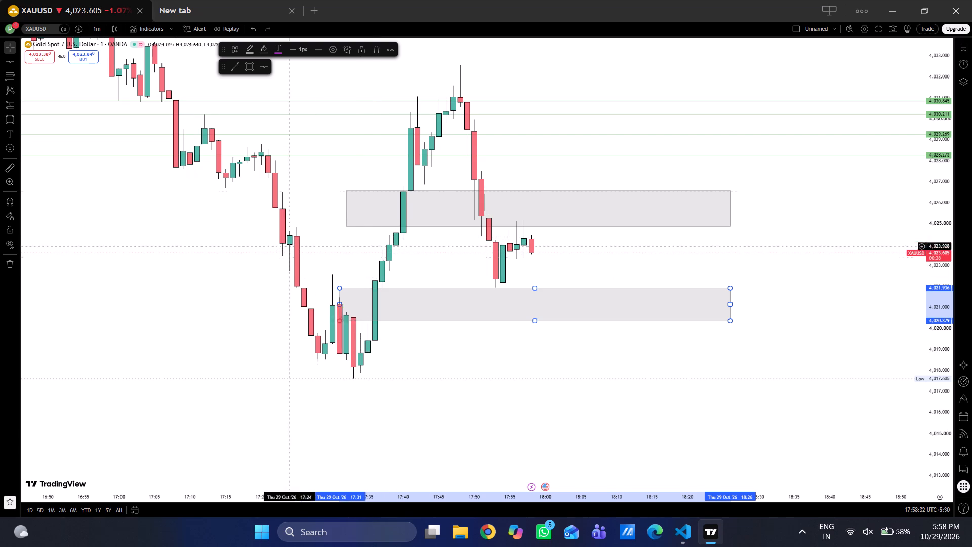
left_click(8, 117)
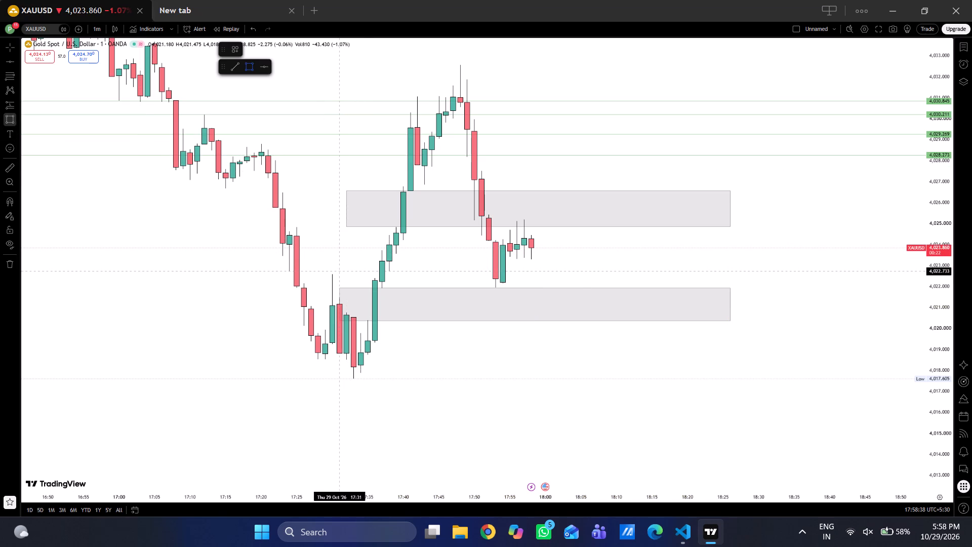
left_click_drag(341, 271, 582, 306)
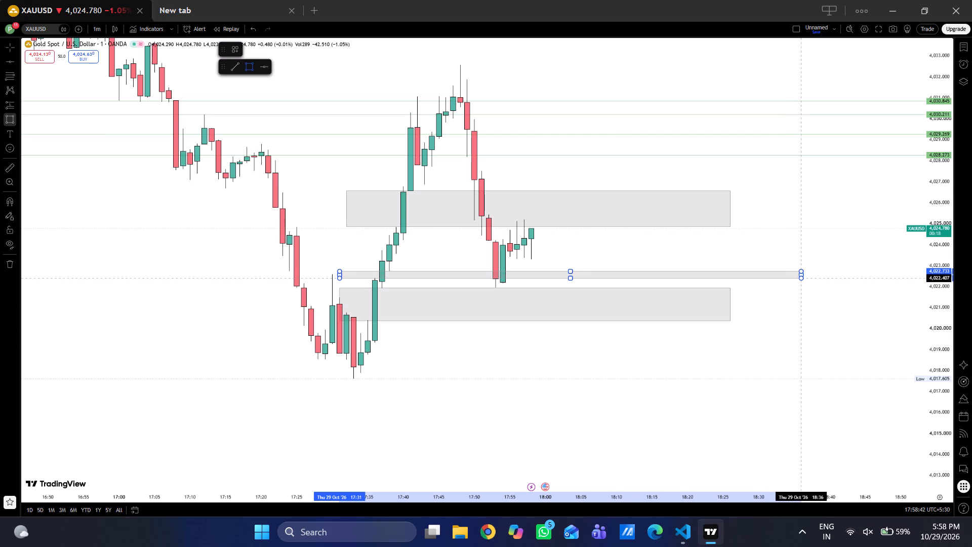
left_click(798, 278)
left_click(770, 221)
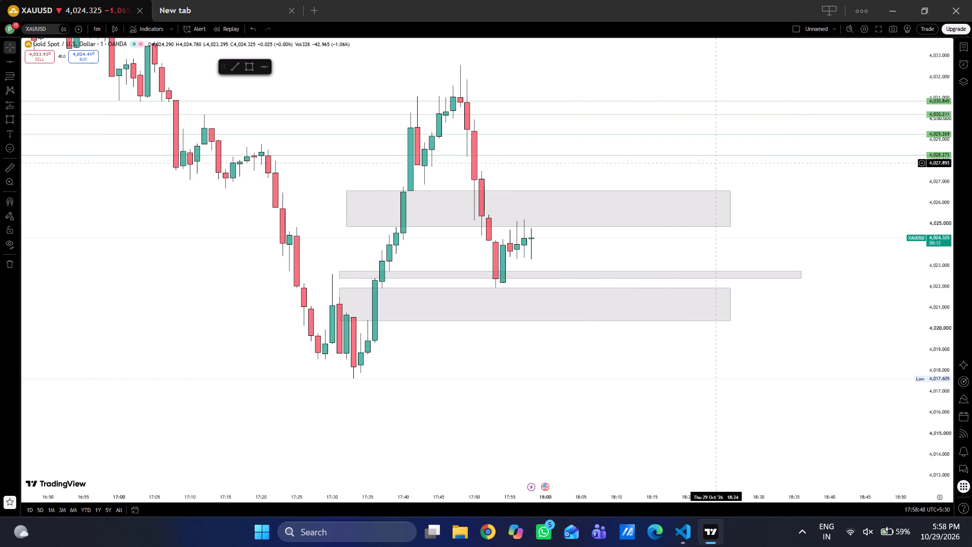
Examine the 1-minute candles around 18:00 against the marked rectangles and the green horizontal levels.
left_click_drag(713, 160, 678, 205)
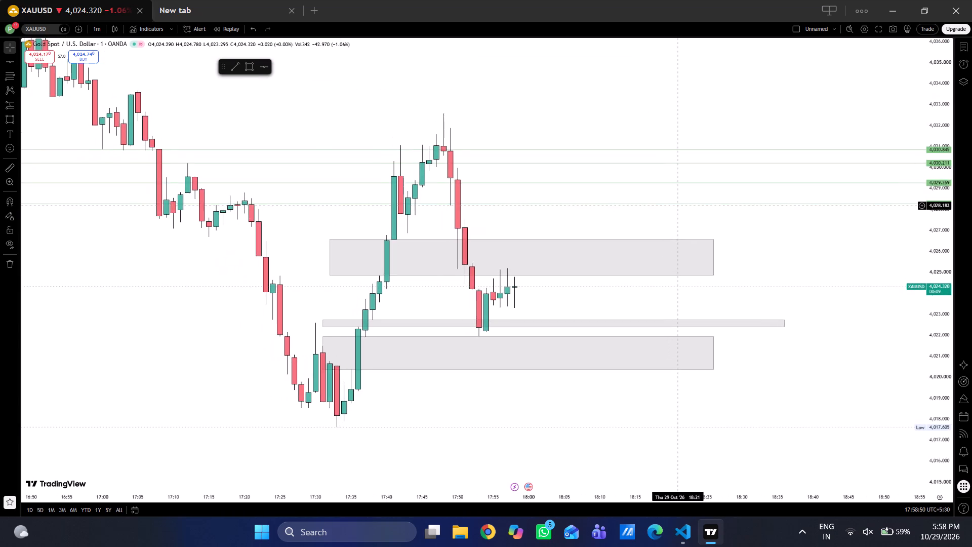
left_click_drag(678, 205, 678, 204)
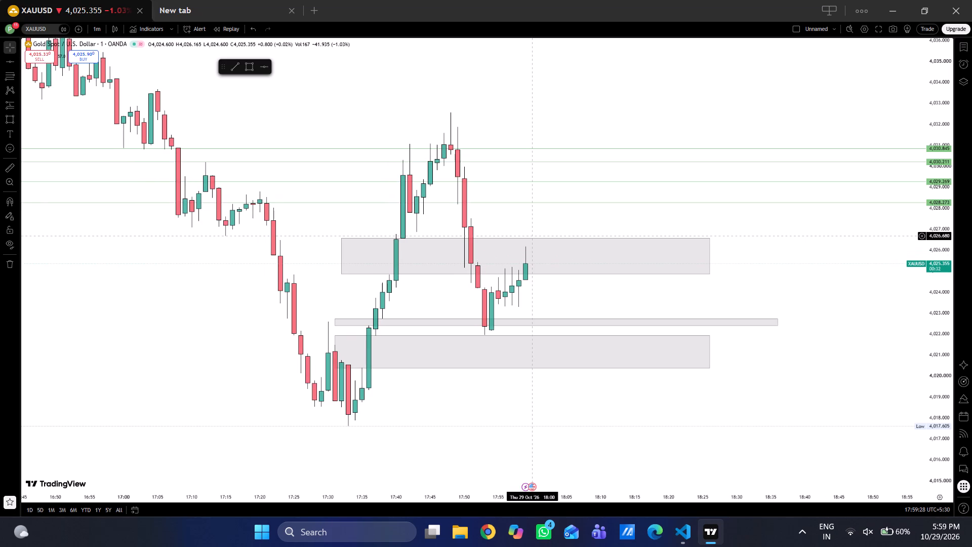
key("v")
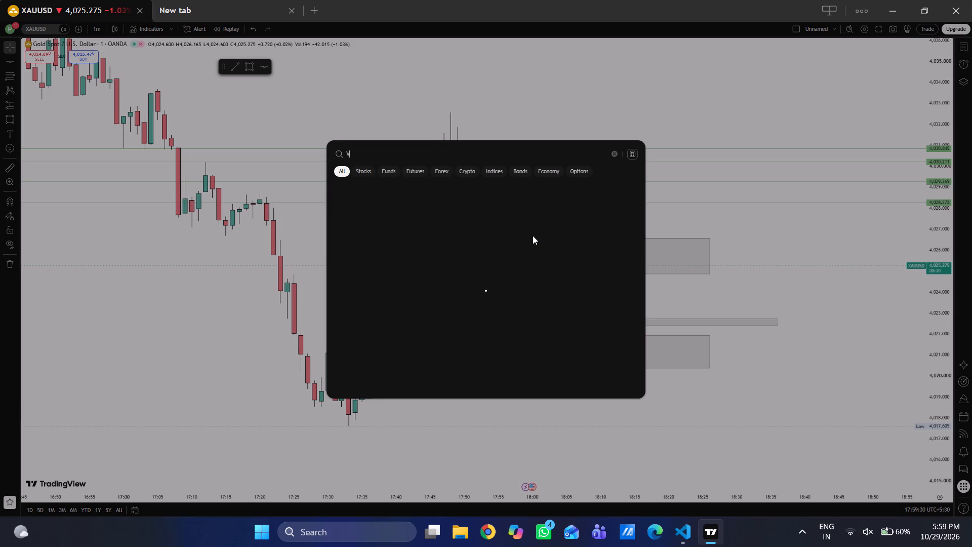
left_click(800, 257)
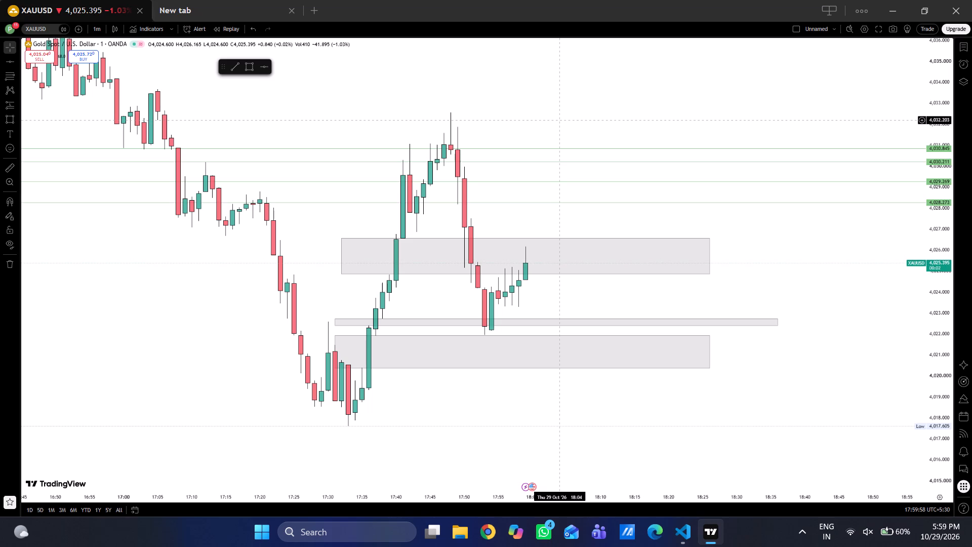
left_click_drag(533, 119, 640, 157)
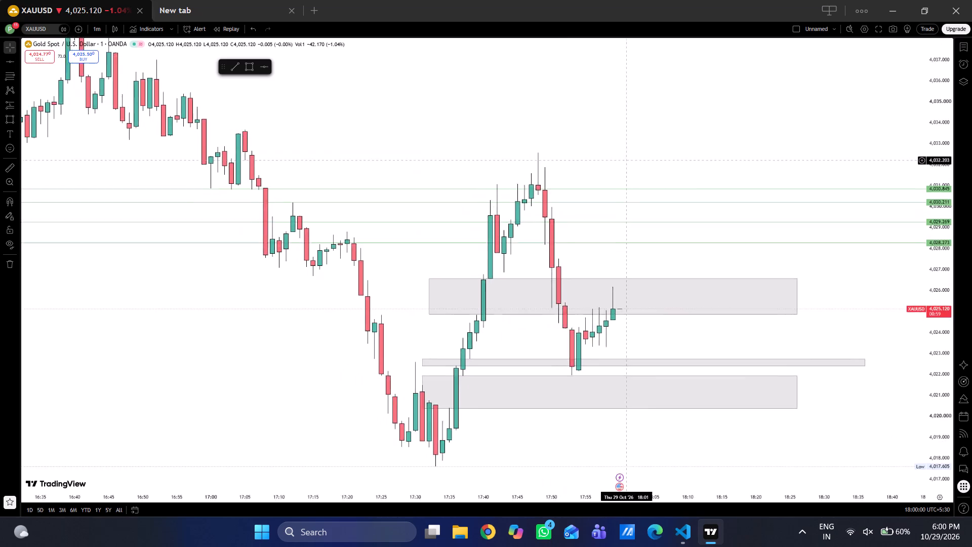
left_click_drag(640, 157, 679, 127)
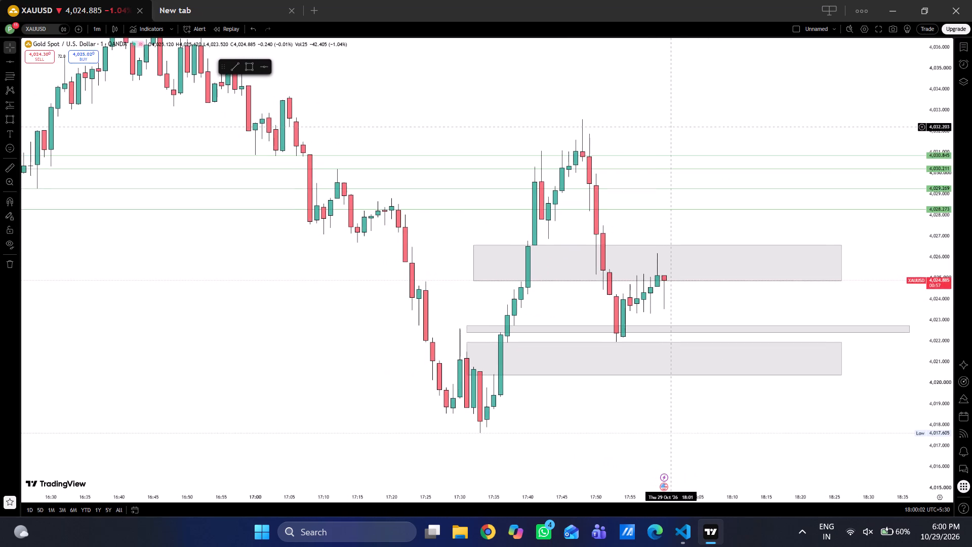
left_click_drag(679, 127, 679, 124)
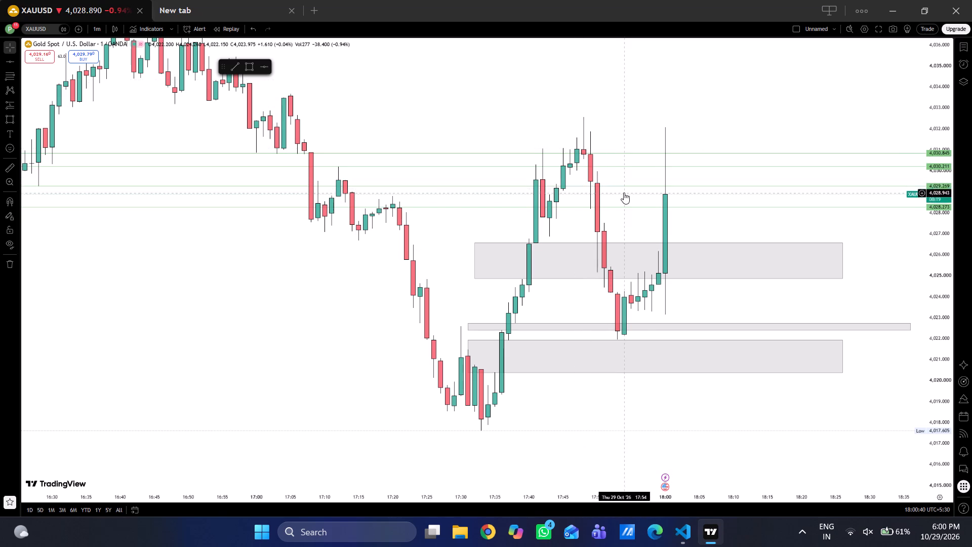
left_click_drag(656, 108, 489, 142)
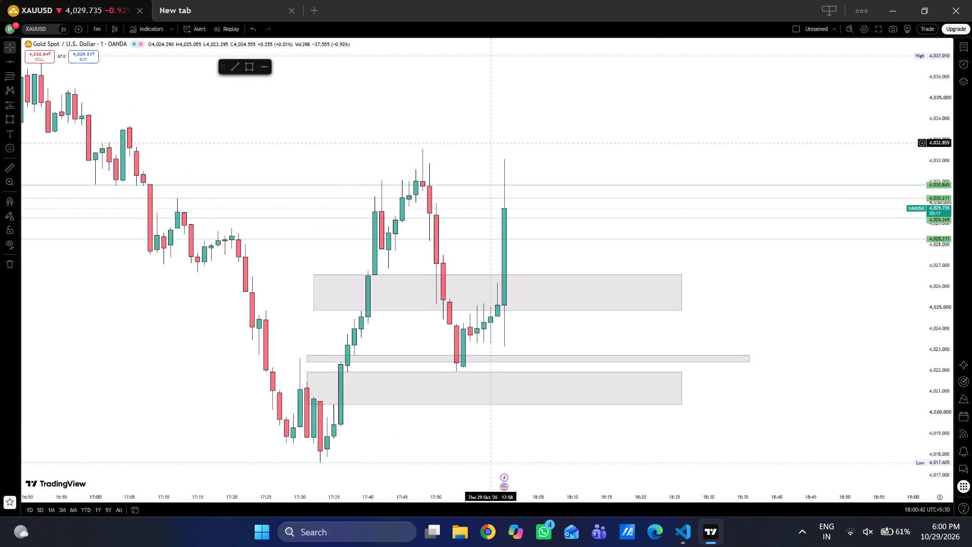
left_click_drag(489, 140, 502, 155)
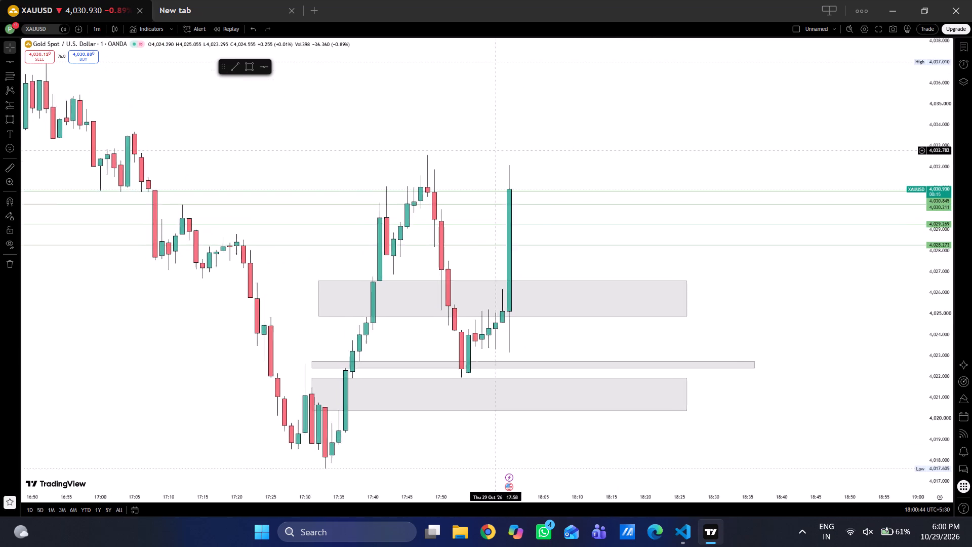
left_click_drag(502, 155, 575, 194)
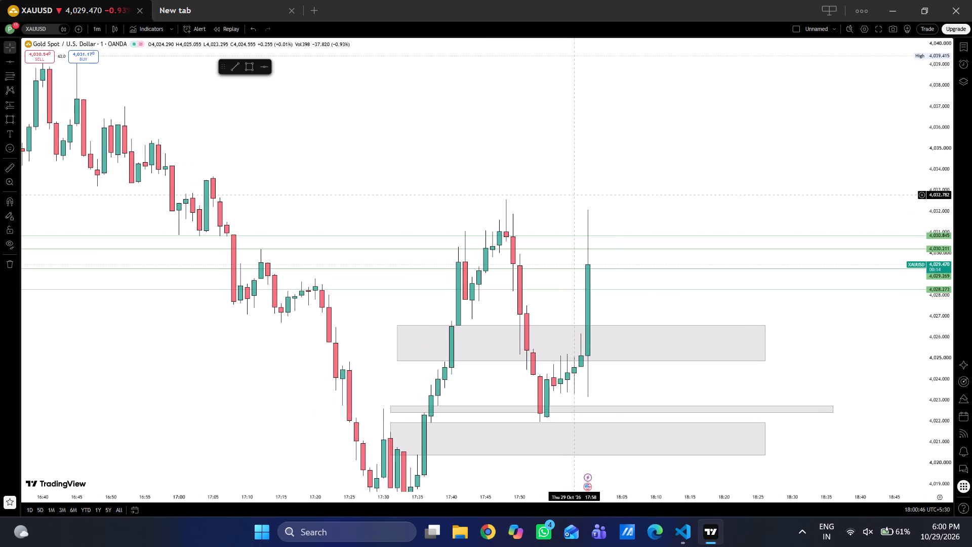
left_click_drag(609, 307, 590, 206)
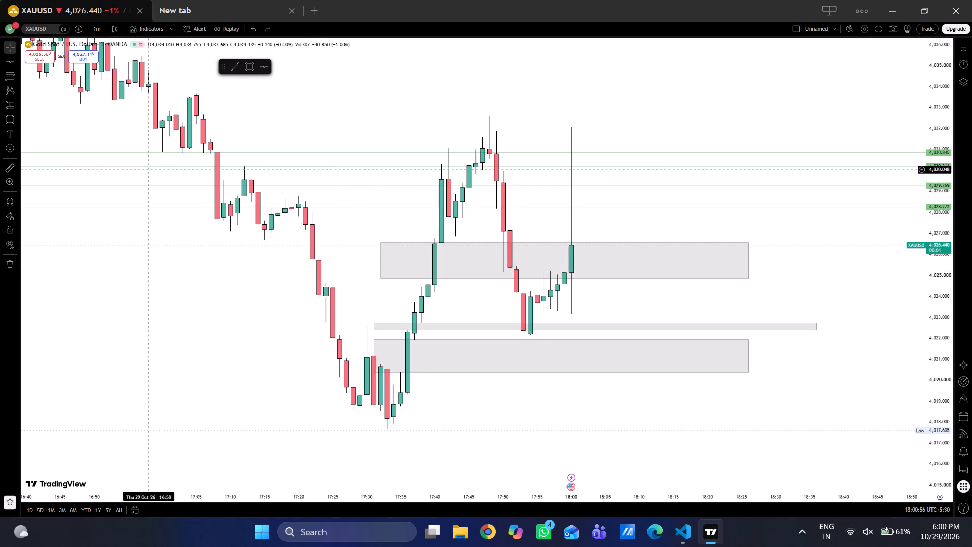
left_click_drag(234, 298, 311, 206)
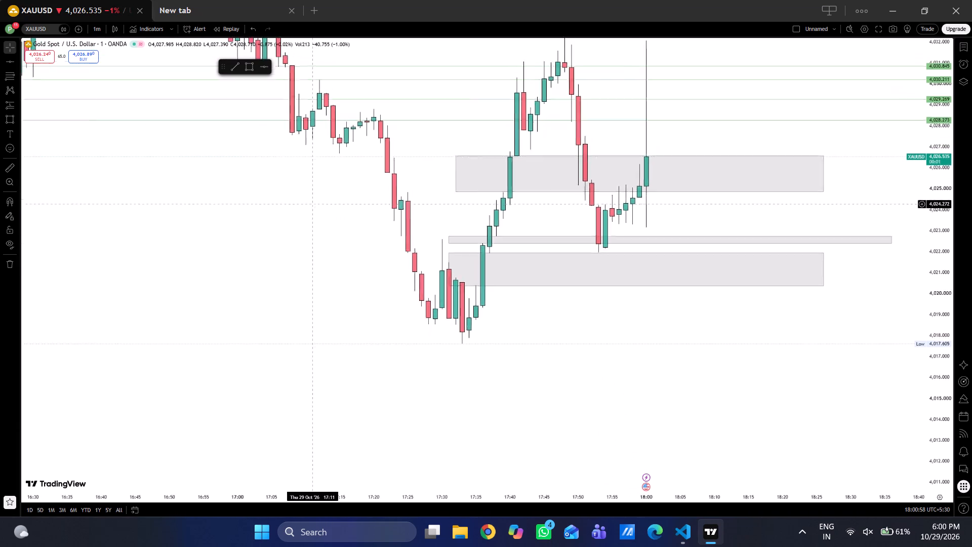
left_click_drag(311, 206, 277, 232)
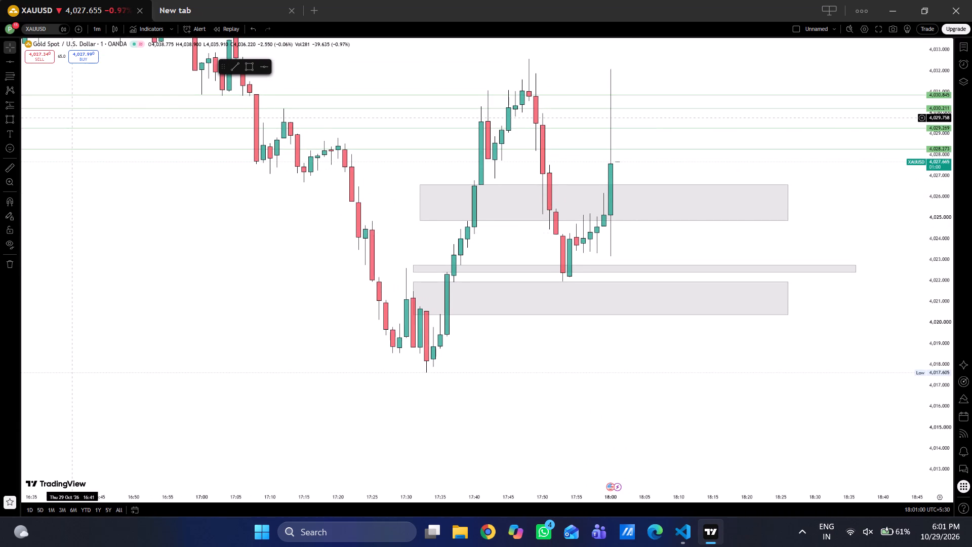
Place a short position at 18:06 with entry at about 4,030.14 and extend its target to about 4,020.42, the lower zone's bottom edge.
left_click(19, 104)
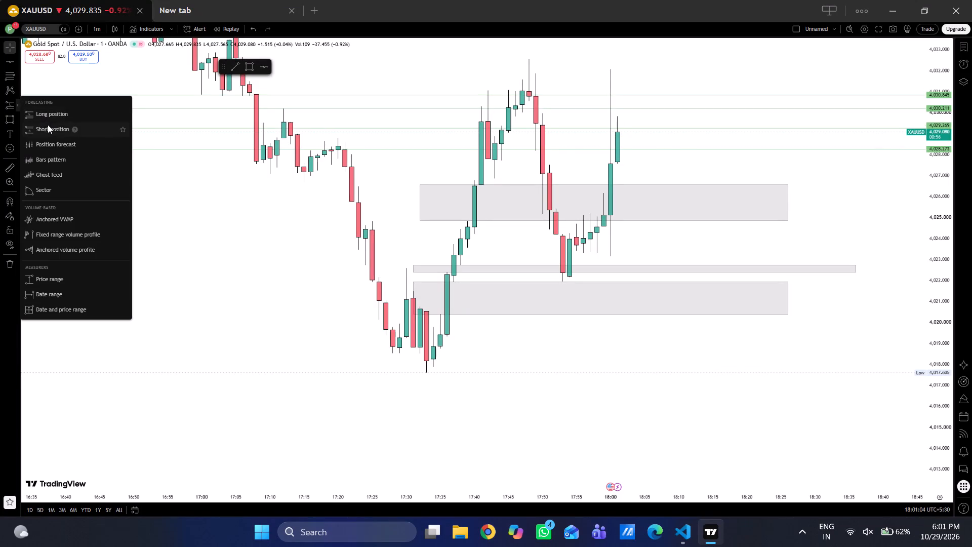
left_click(50, 127)
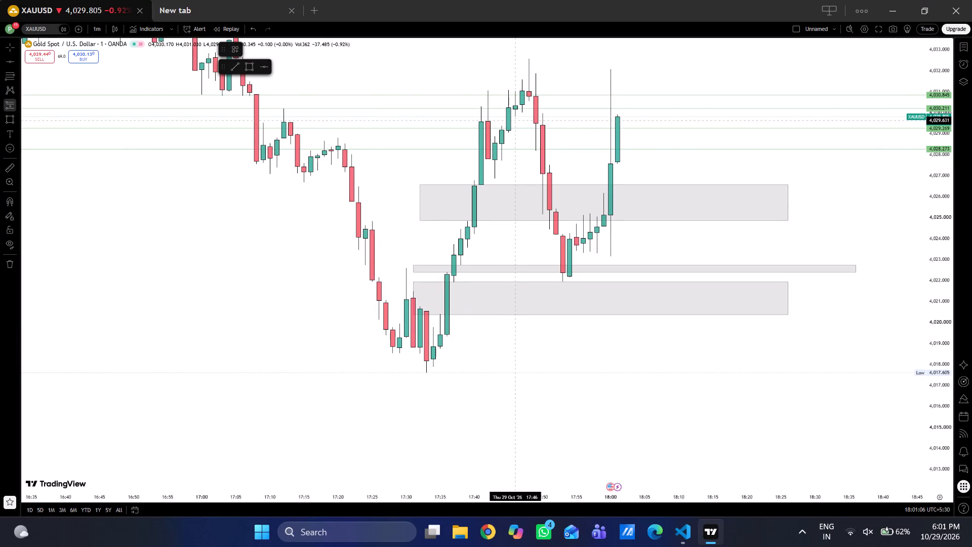
scroll(515, 122, "up", 1)
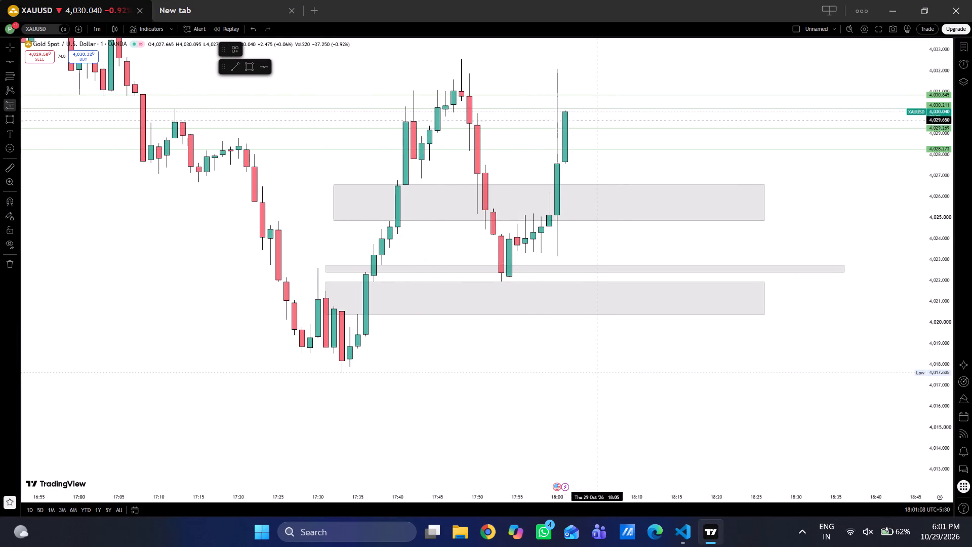
left_click(607, 109)
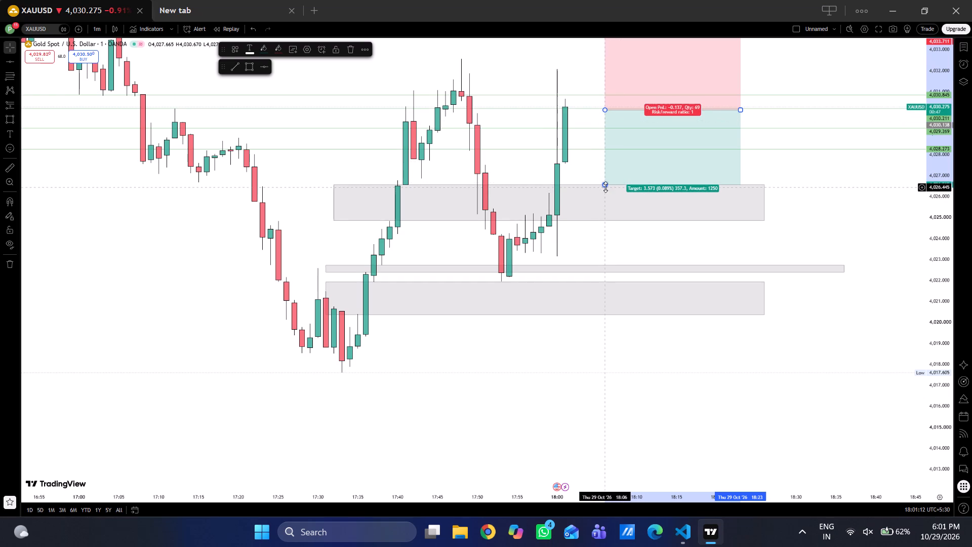
left_click_drag(605, 186, 608, 275)
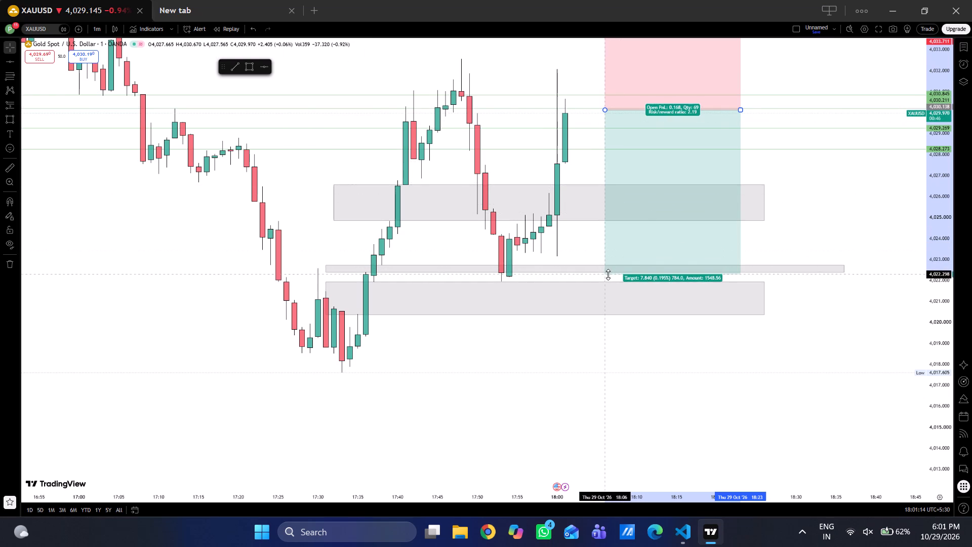
left_click_drag(608, 275, 614, 327)
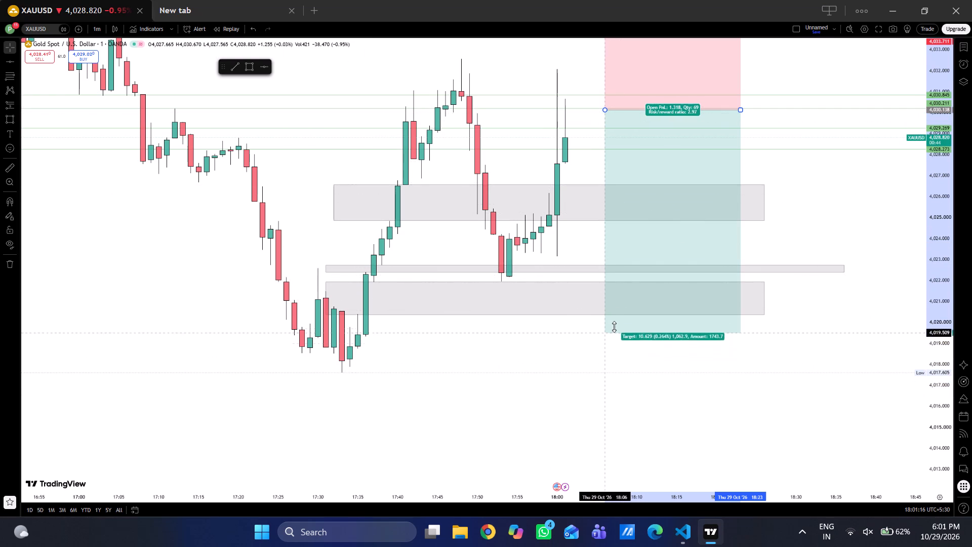
left_click_drag(614, 327, 614, 314)
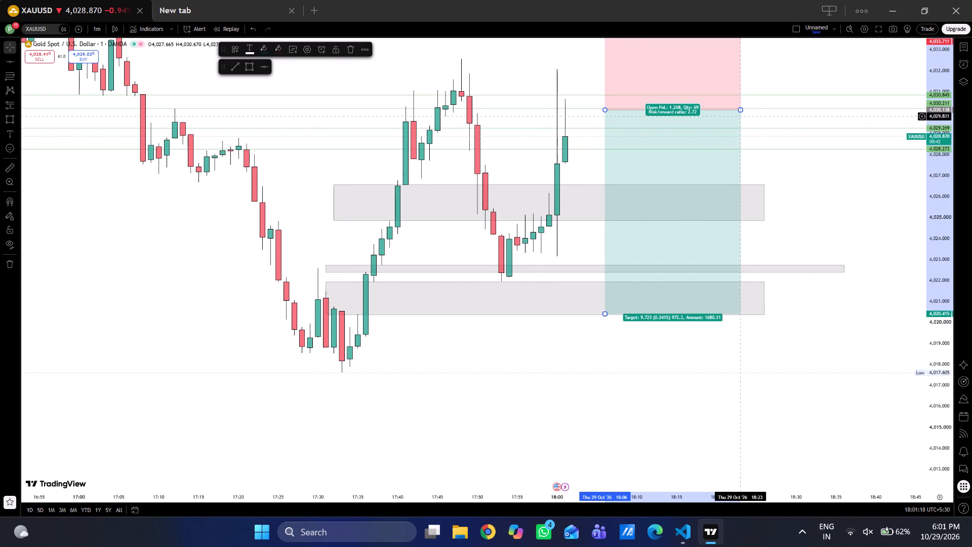
Tighten the short position's stop level to about 4,032.60.
left_click_drag(771, 60, 692, 268)
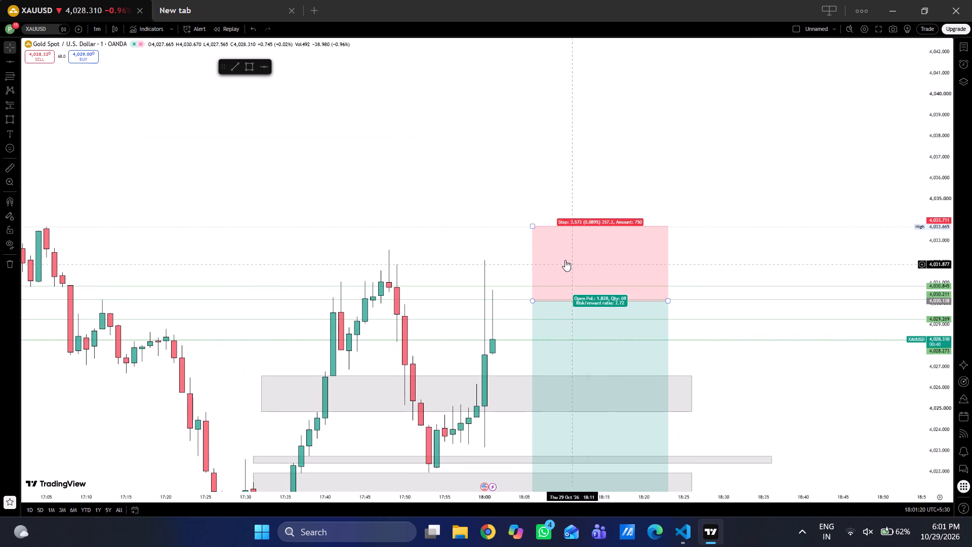
left_click(532, 222)
left_click_drag(532, 225, 533, 249)
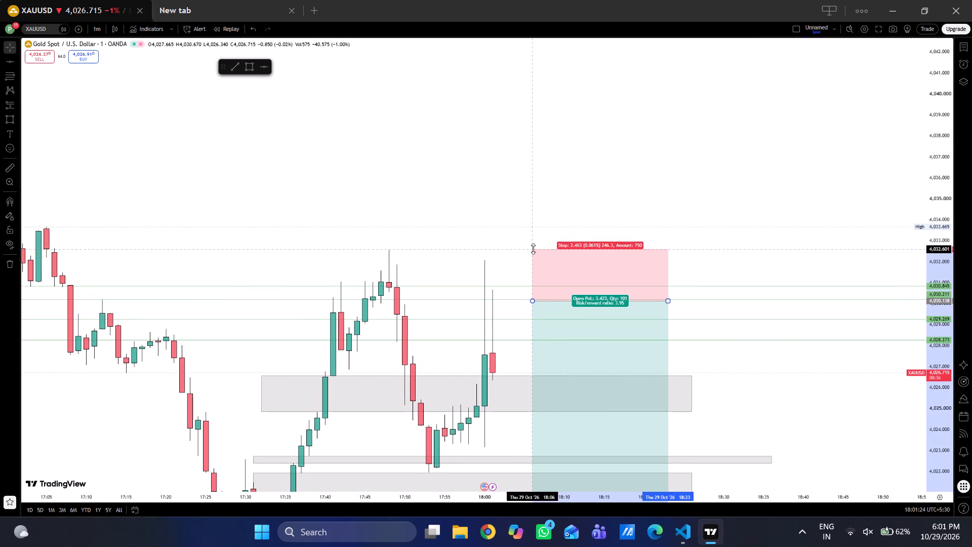
left_click(523, 191)
Adjust the short position's target to about 4,020.25, just below the lower zone.
left_click_drag(523, 191, 536, 76)
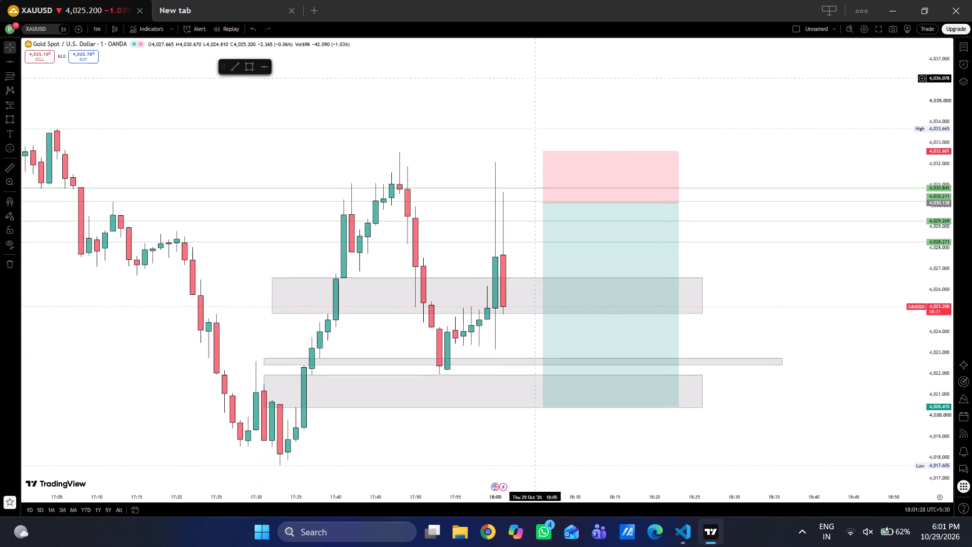
left_click_drag(536, 76, 536, 74)
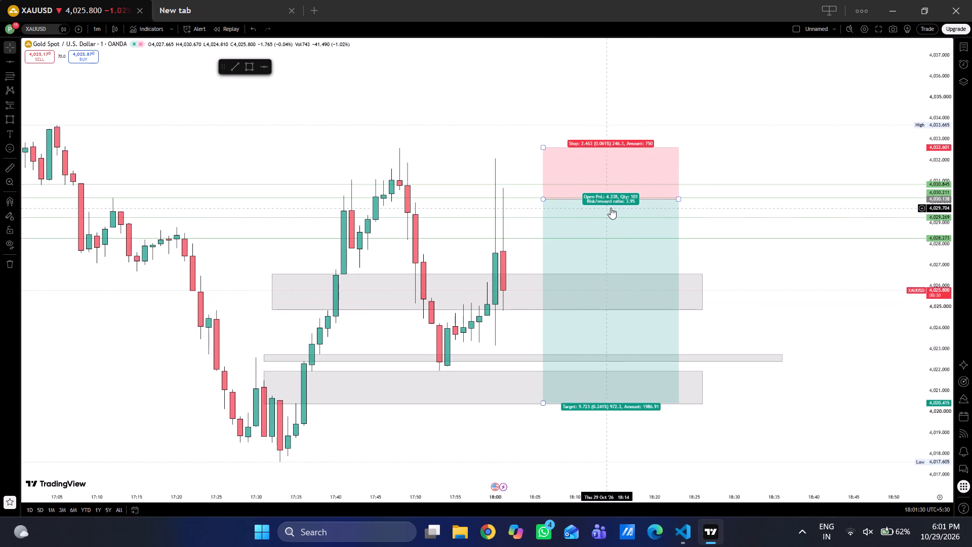
left_click(542, 404)
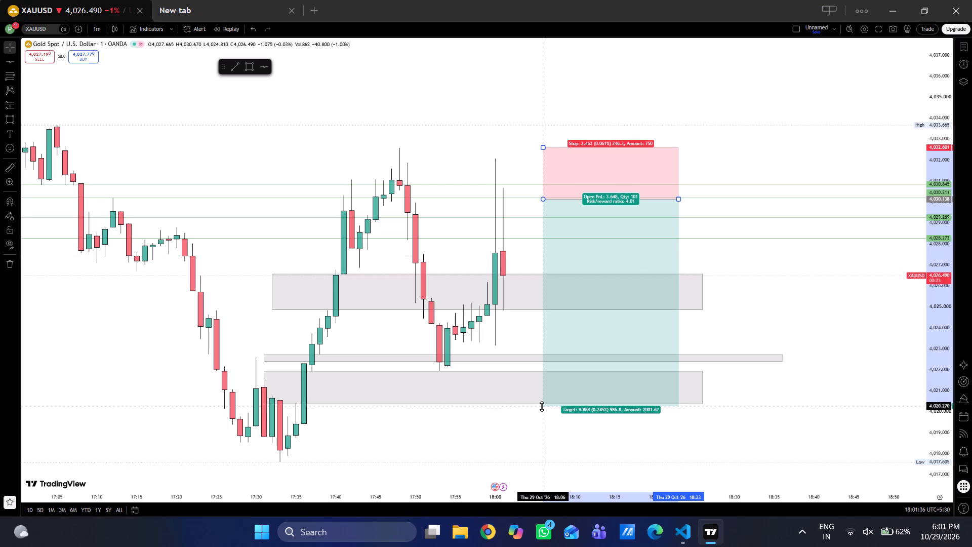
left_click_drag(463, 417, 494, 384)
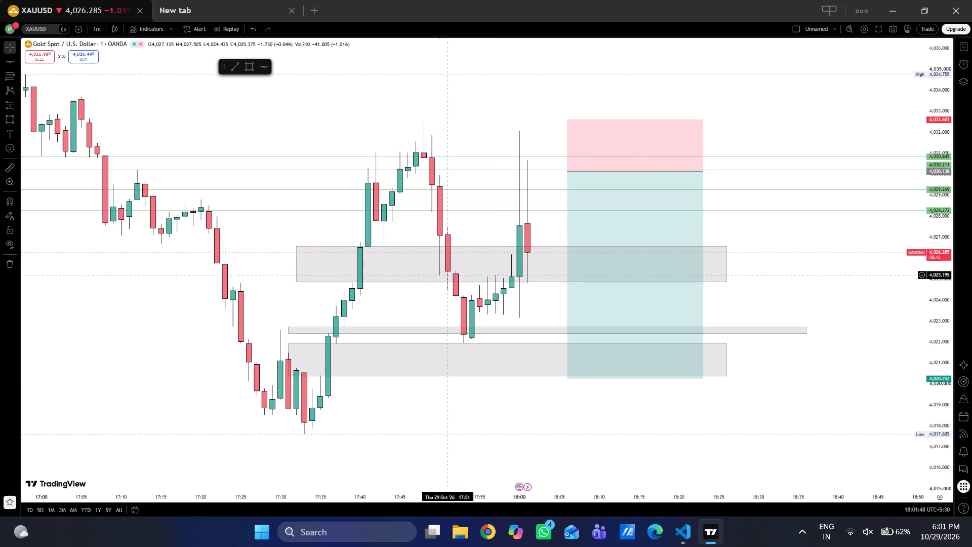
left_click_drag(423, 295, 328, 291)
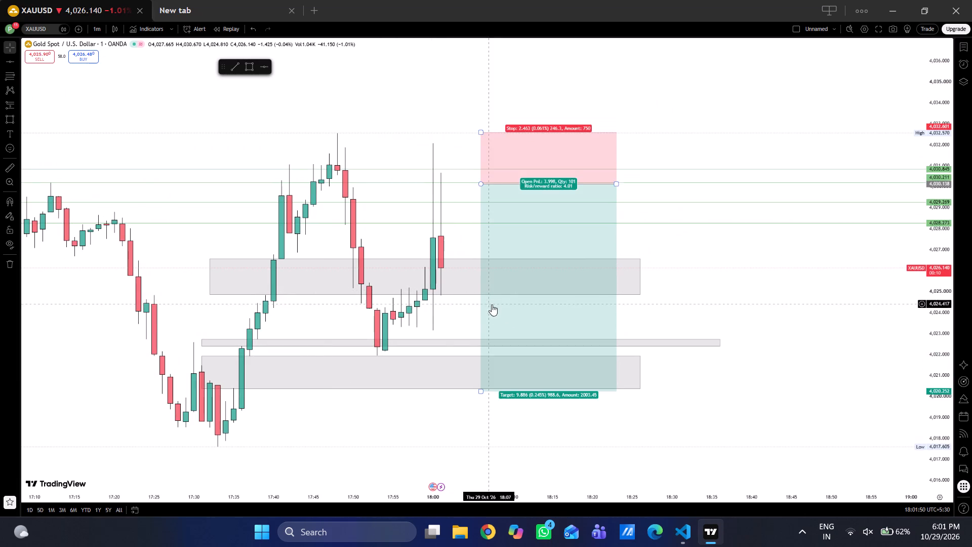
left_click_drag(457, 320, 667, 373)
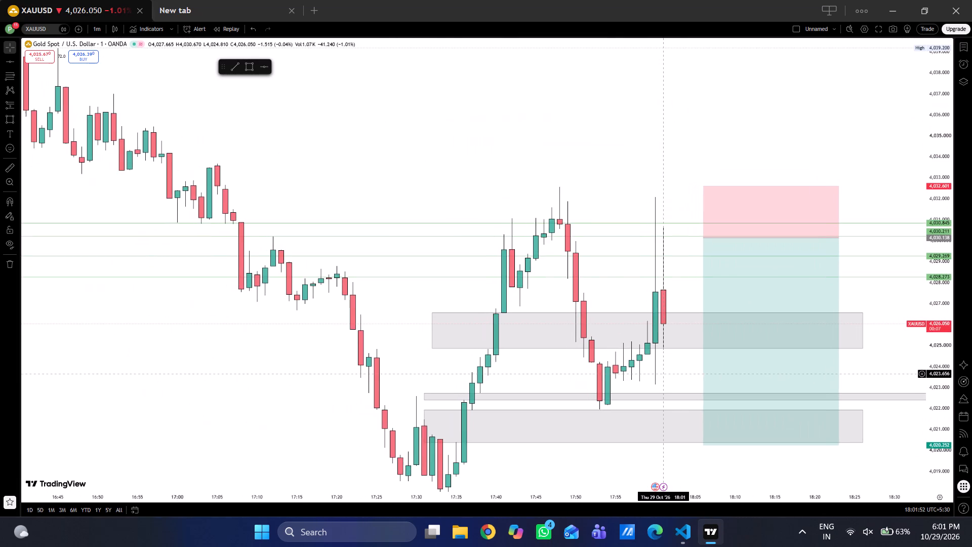
Draw a horizontal line at about 4,032.58, along the 17:48 swing high and the short position's stop level.
left_click_drag(525, 167, 463, 279)
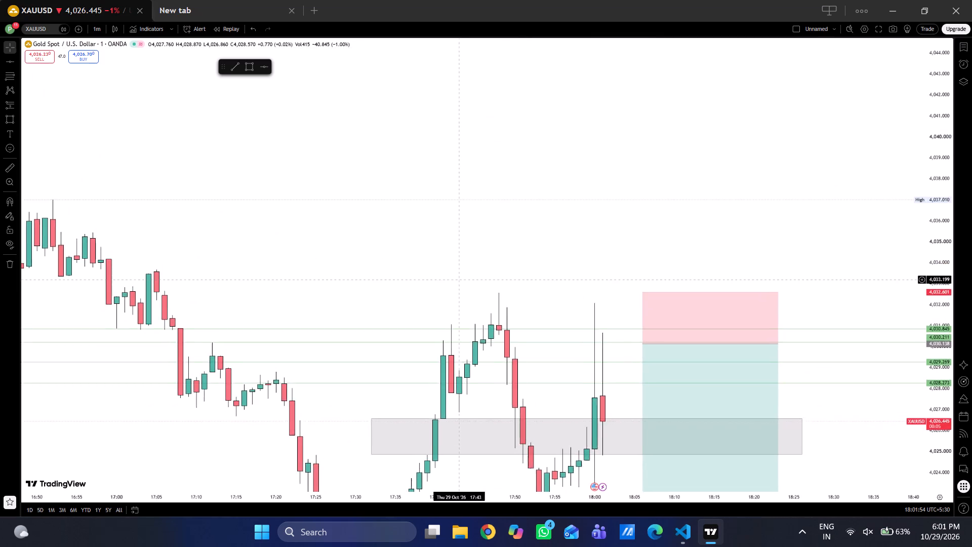
left_click_drag(463, 279, 421, 148)
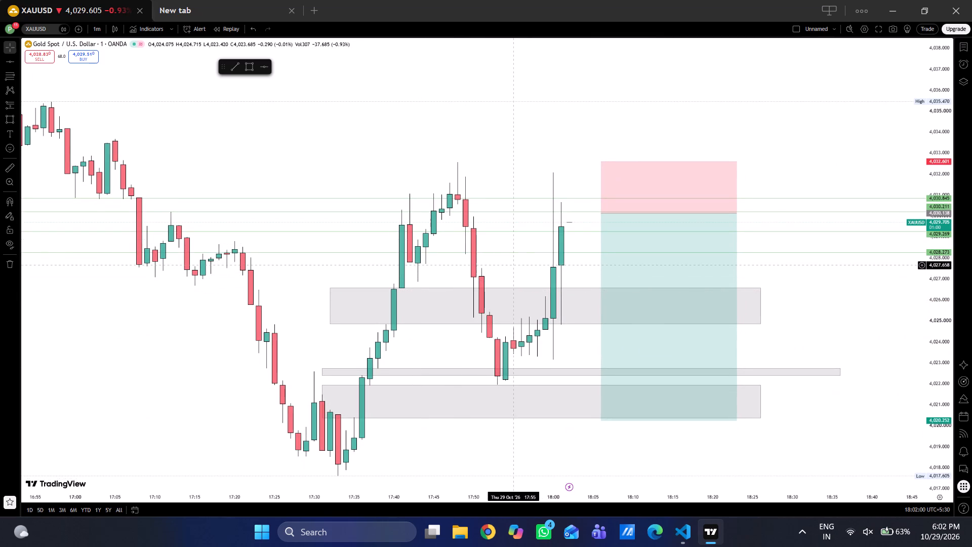
left_click_drag(530, 263, 526, 262)
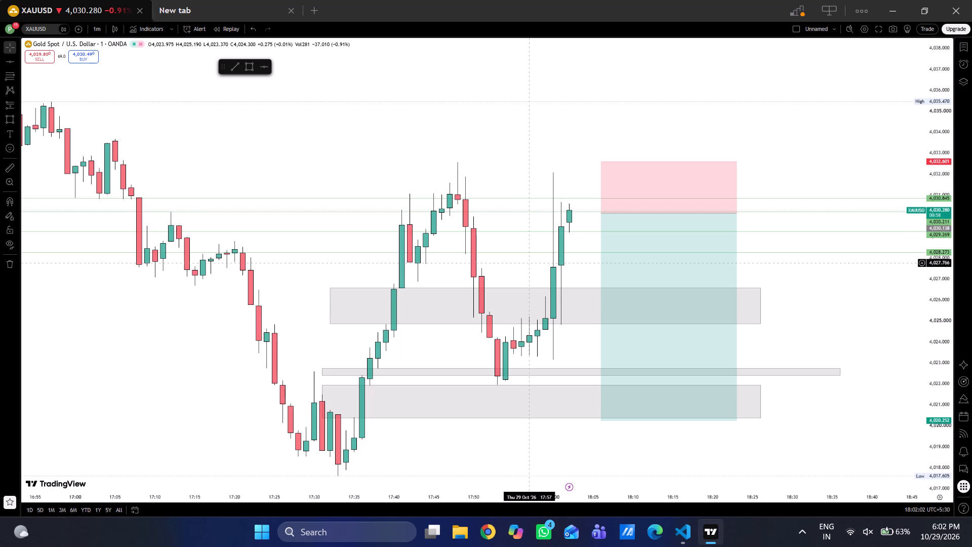
left_click_drag(526, 262, 492, 255)
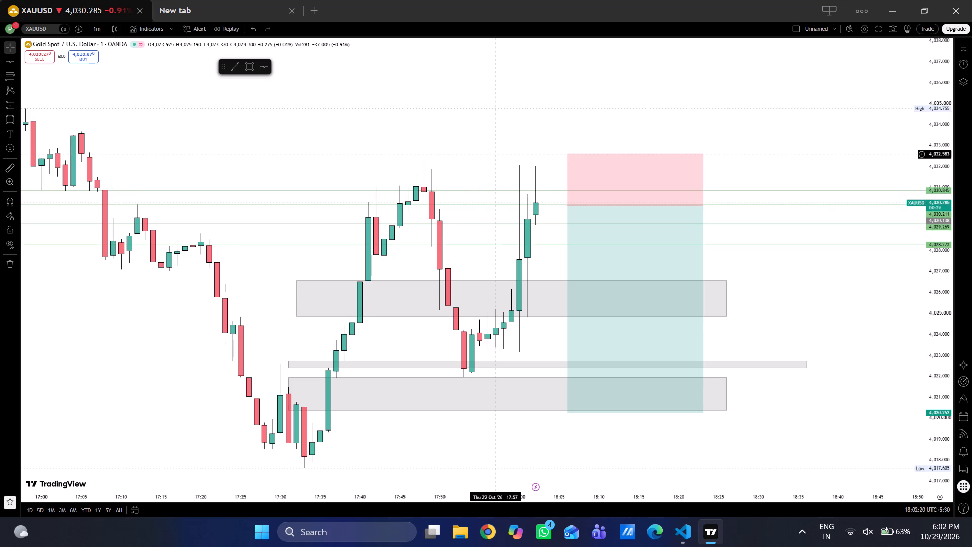
left_click(265, 68)
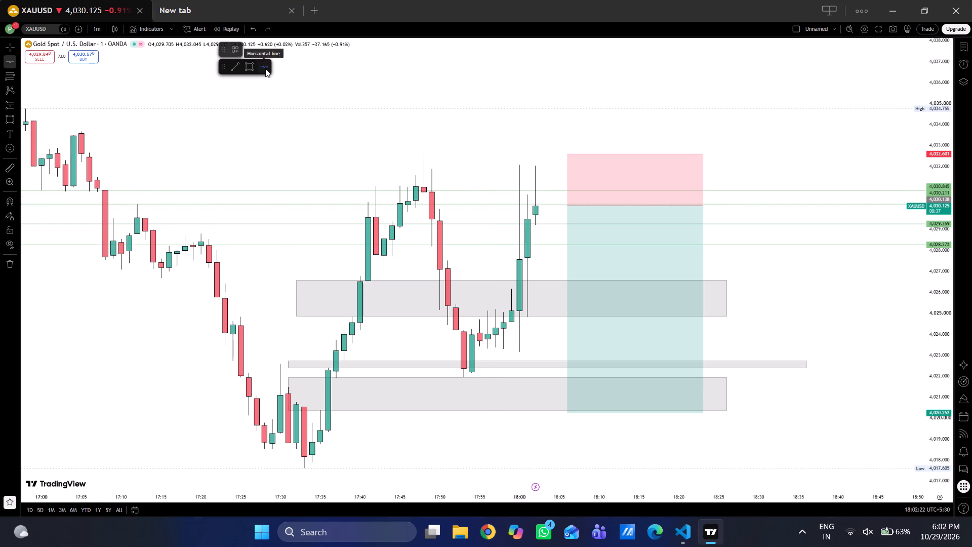
left_click(529, 154)
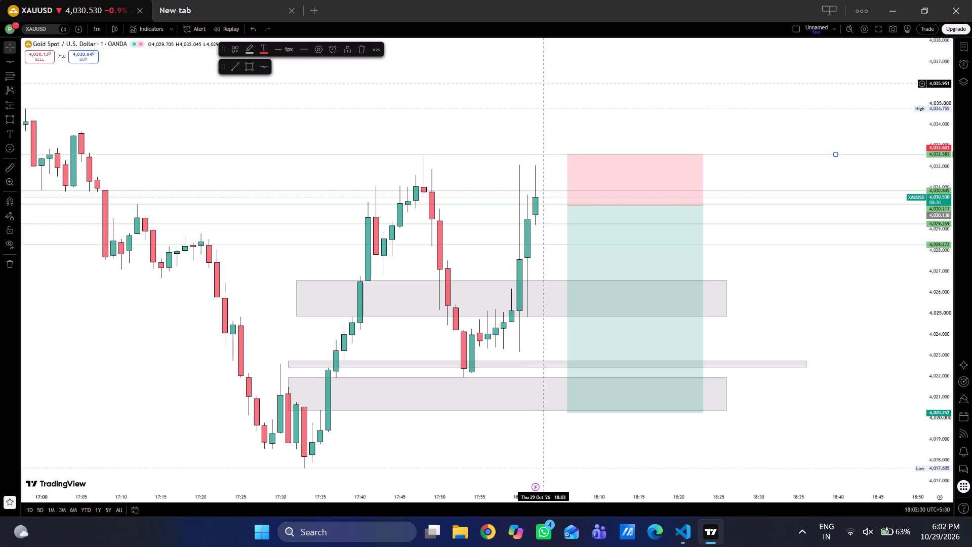
left_click(546, 83)
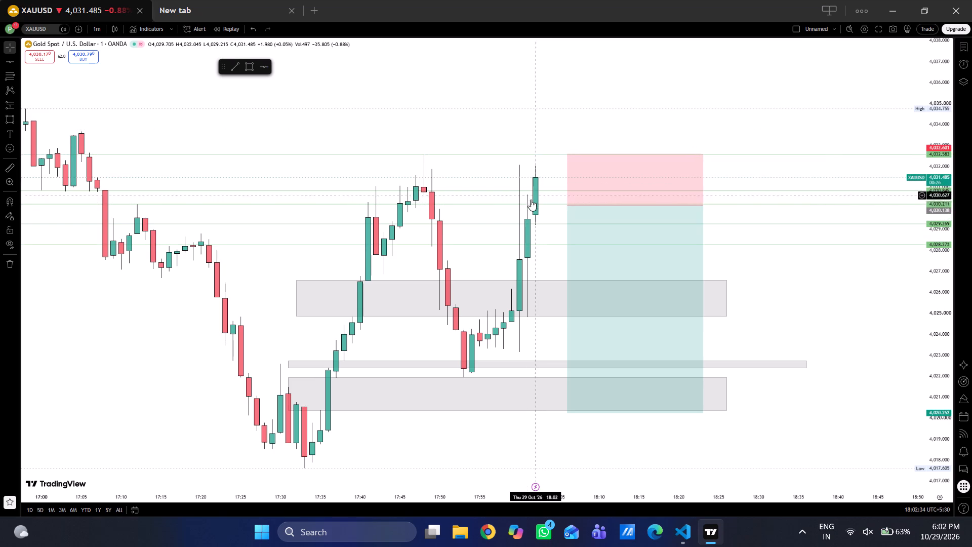
Label the horizontal line at the short position's stop level "Liquidity", leaving one blank line beneath the text.
left_click(541, 154)
left_click(473, 155)
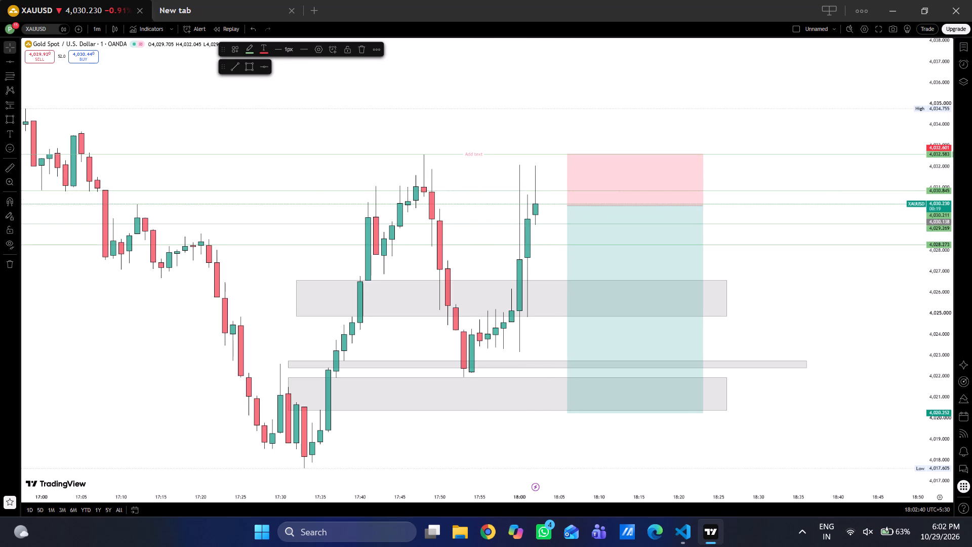
key("l")
key("BackSpace")
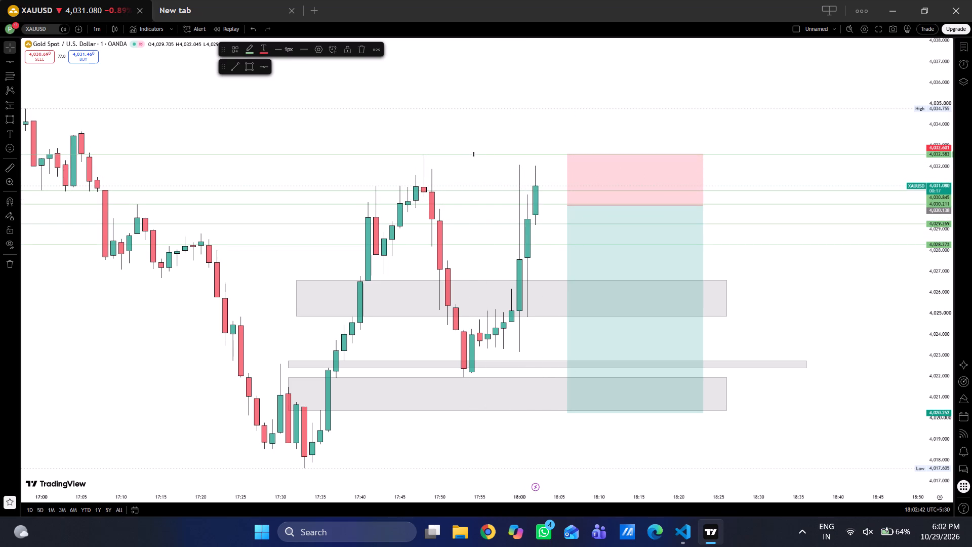
key("l")
key("i")
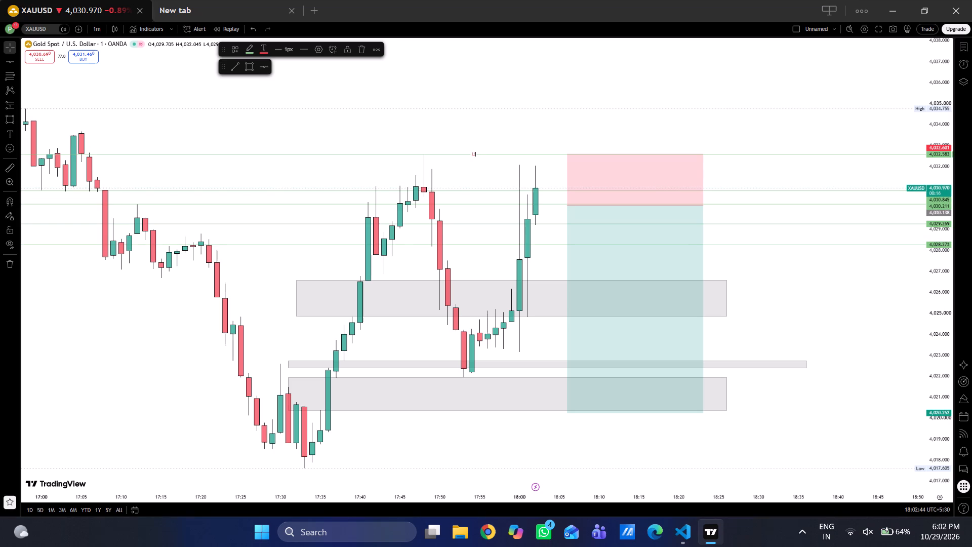
type("quidity")
key("Return")
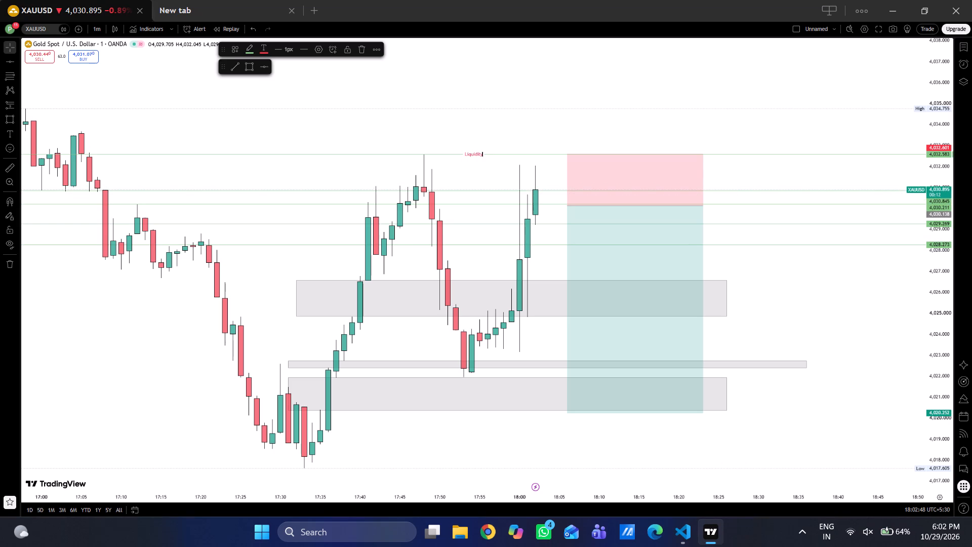
key("Return")
key("Return")
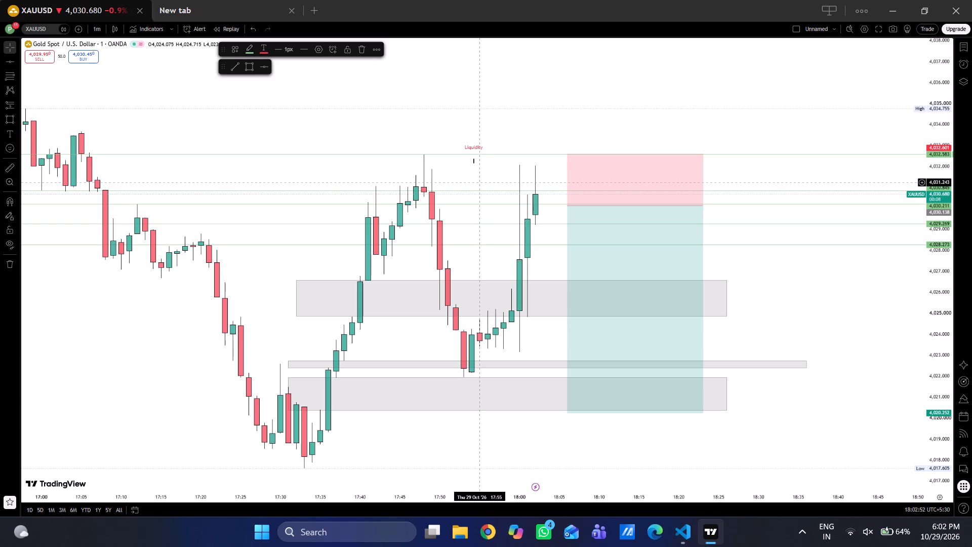
key("BackSpace")
key("BackSpace")
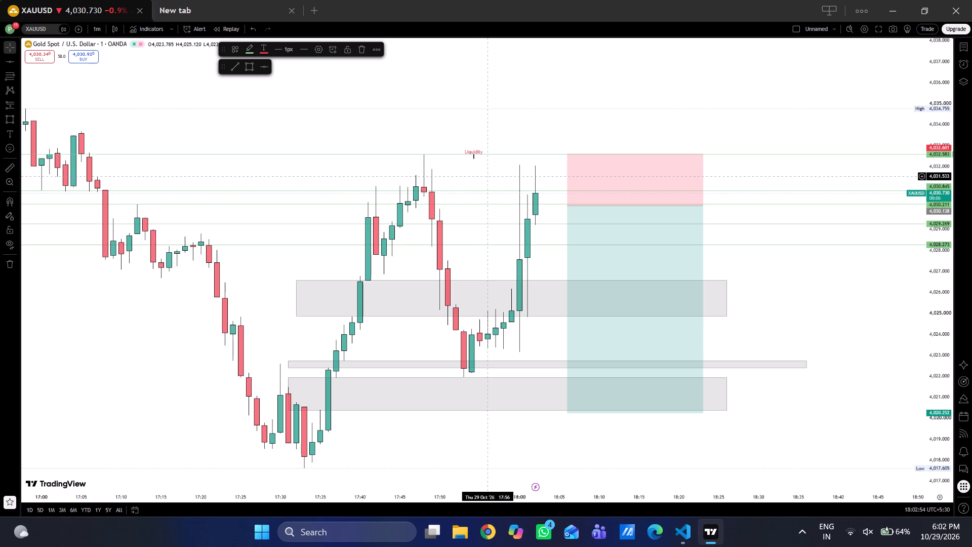
left_click(626, 113)
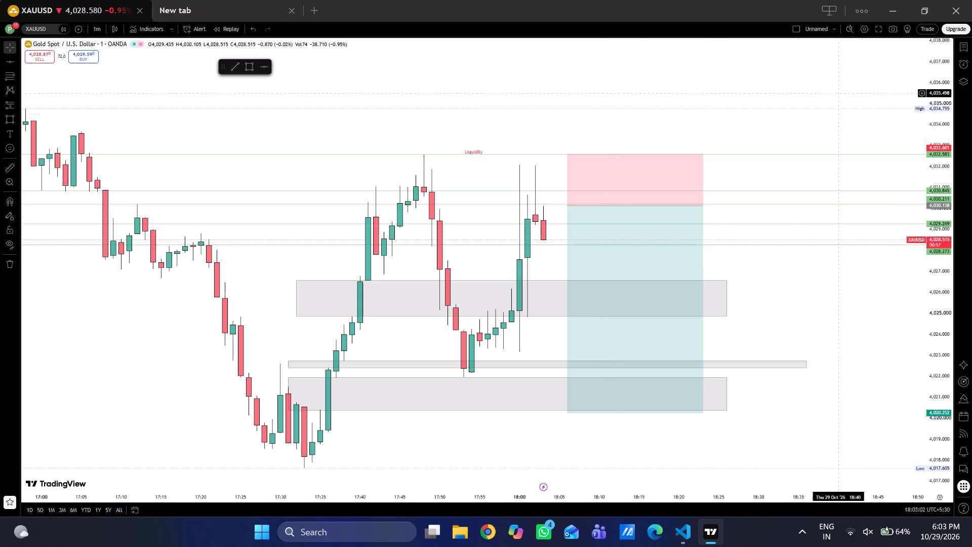
Minimise the chart window and launch Kuro from the desktop.
left_click(887, 8)
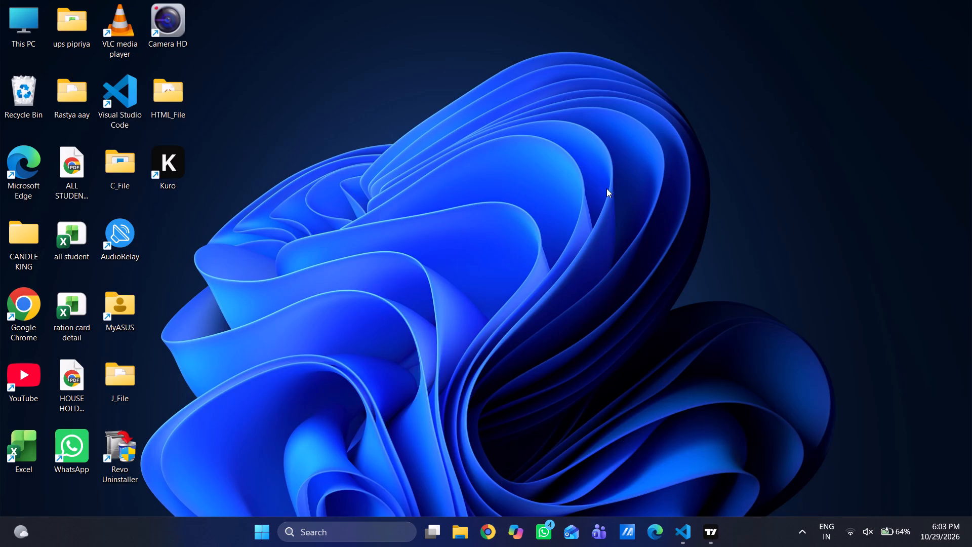
double_click(167, 161)
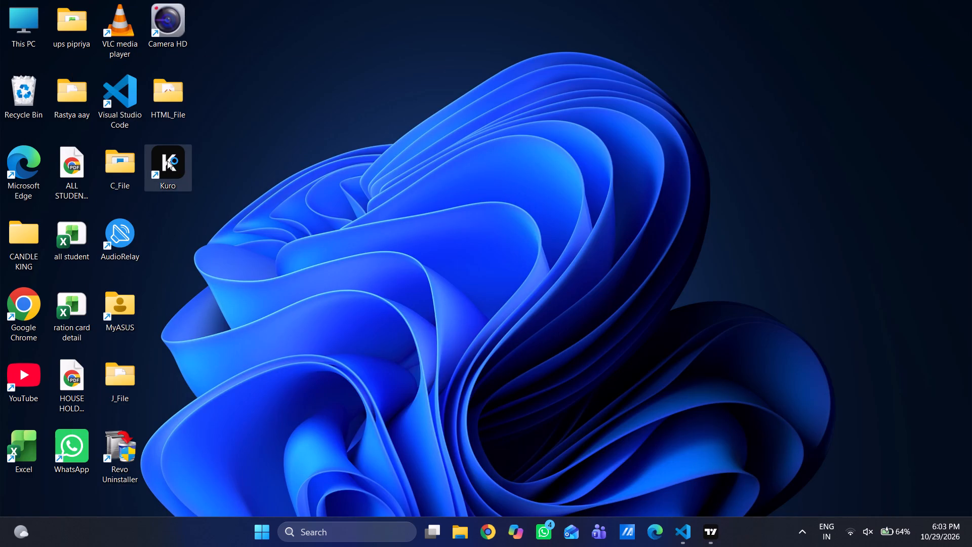
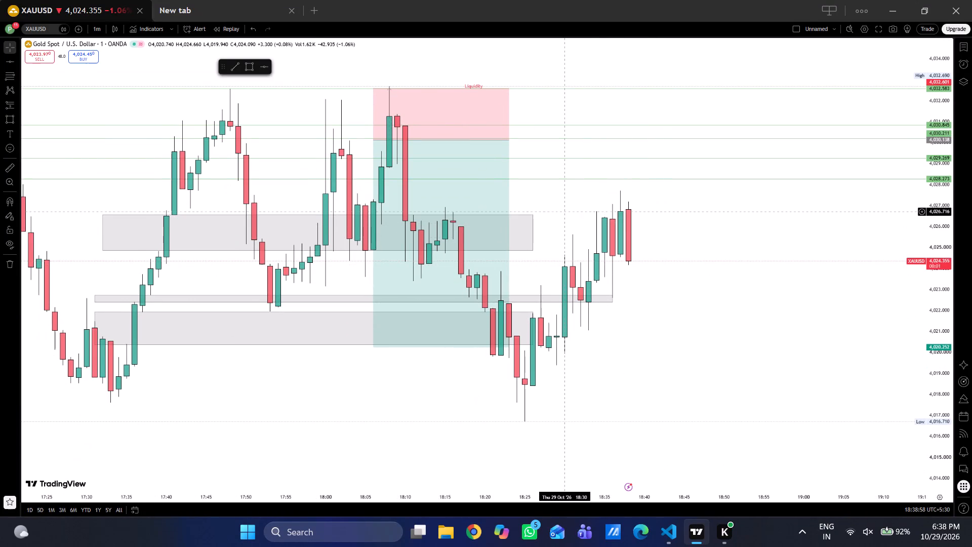
Examine the one-minute XAUUSD price action around the short position, the grey zones and the liquidity line.
left_click_drag(563, 207, 581, 257)
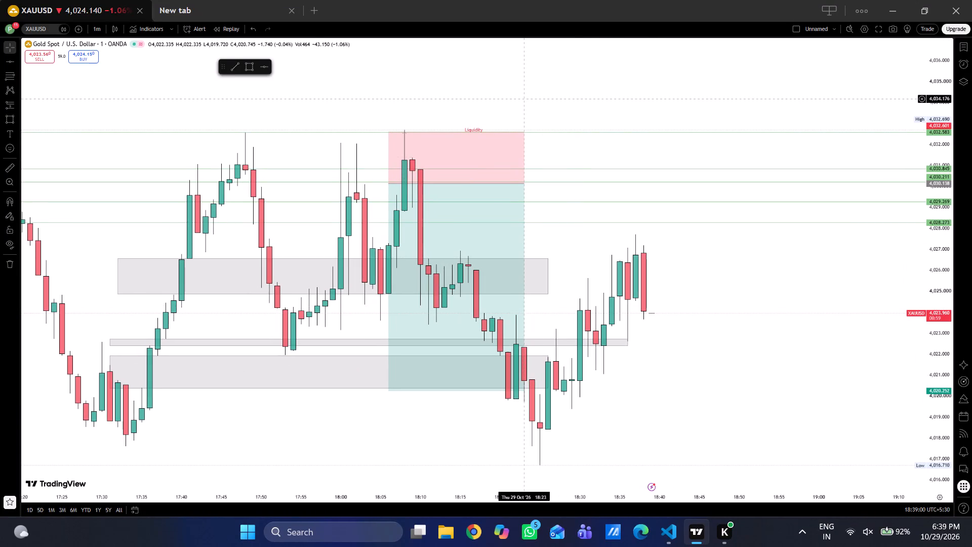
left_click_drag(521, 98, 682, 192)
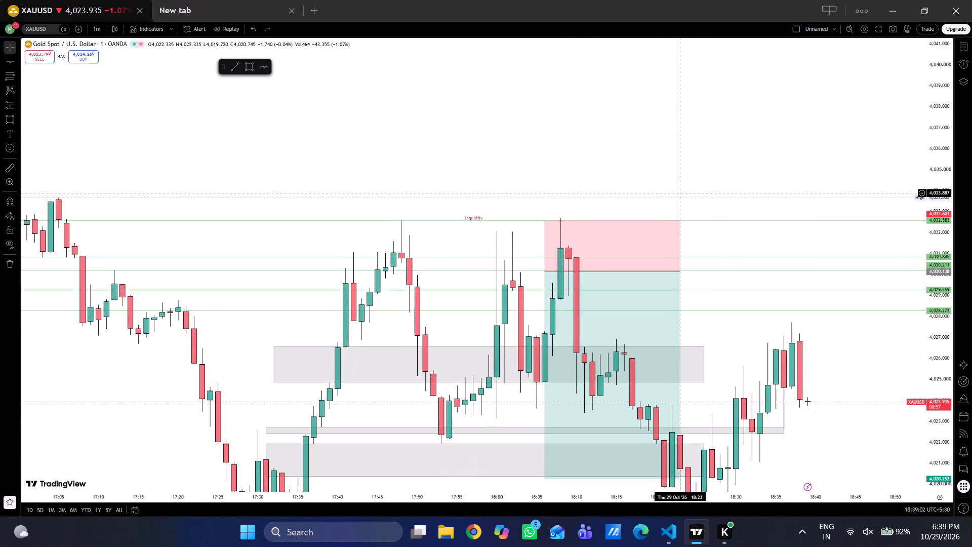
left_click_drag(682, 192, 783, 200)
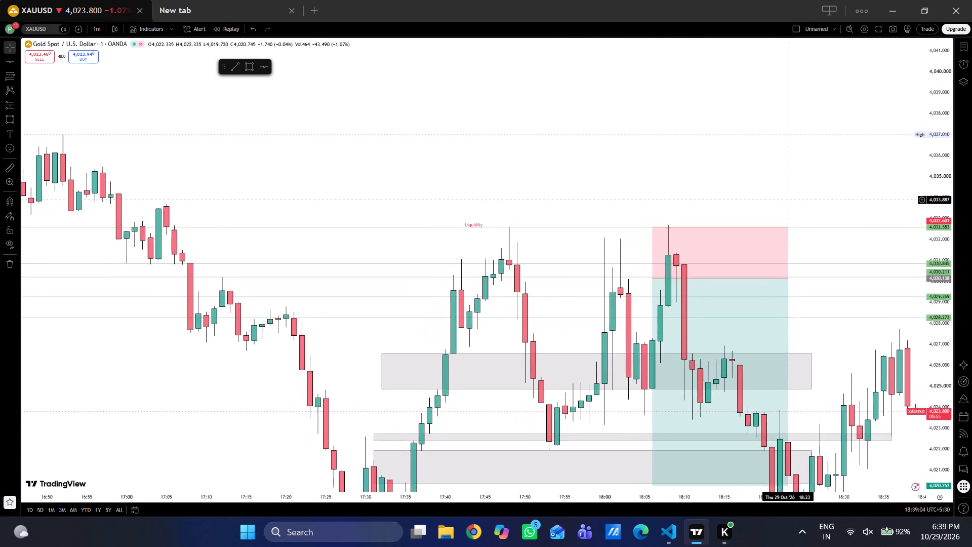
left_click_drag(783, 200, 589, 102)
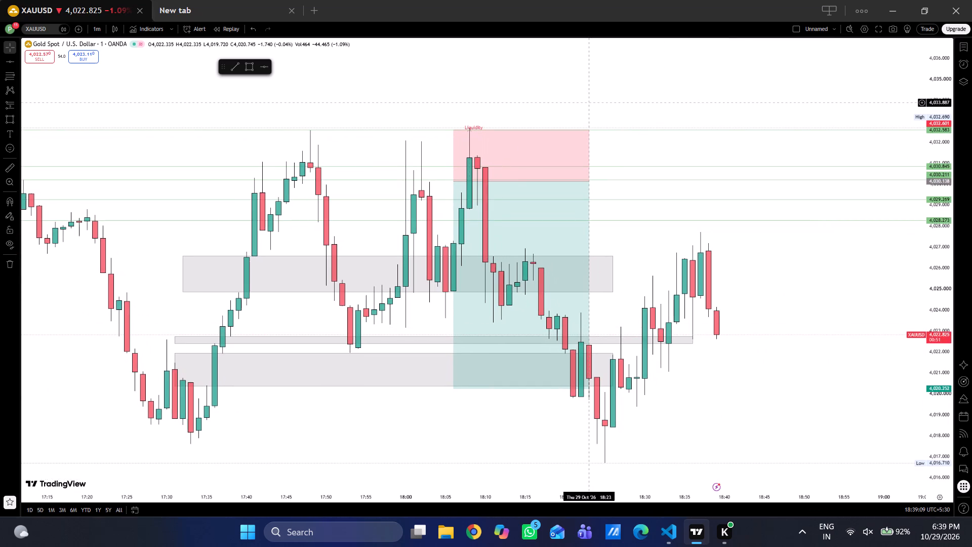
left_click_drag(649, 241, 624, 140)
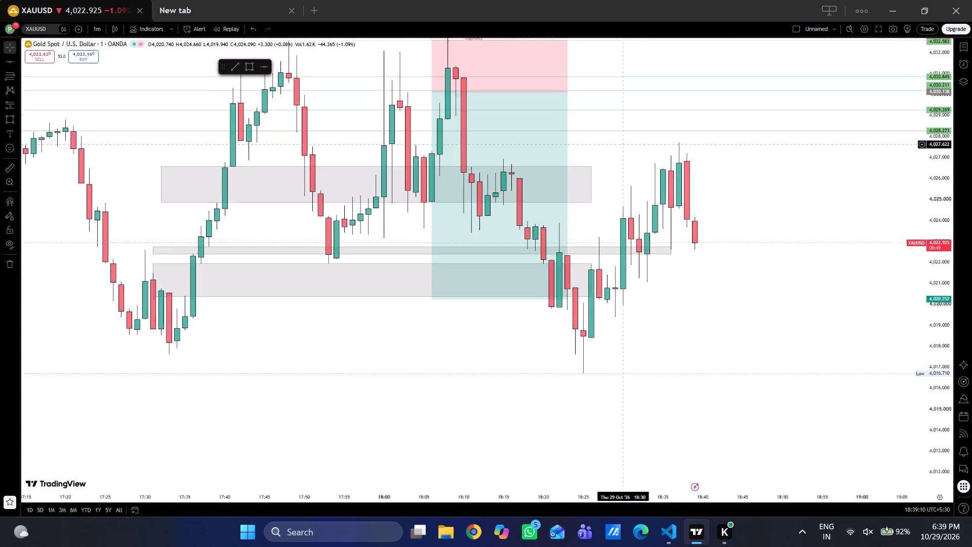
left_click_drag(624, 140, 622, 188)
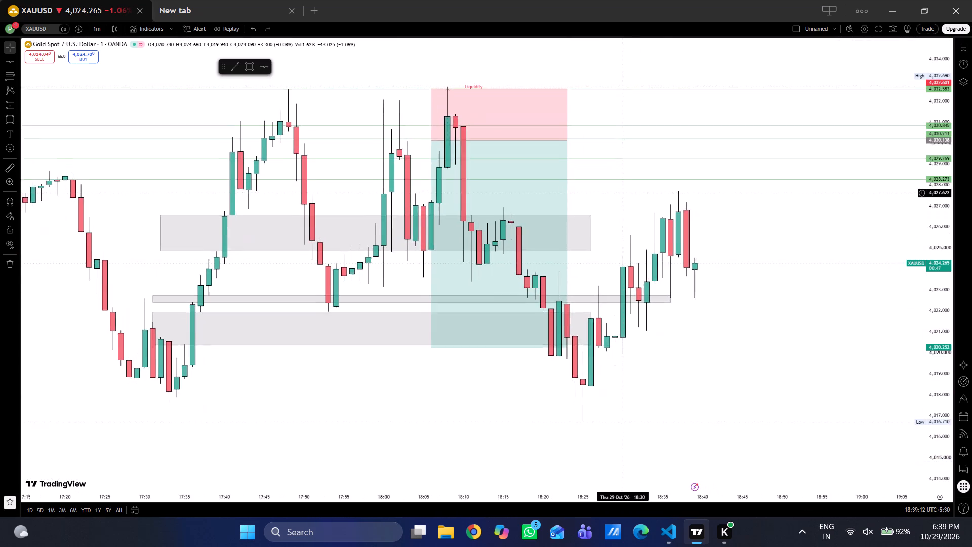
left_click_drag(622, 188, 621, 194)
left_click_drag(621, 194, 715, 236)
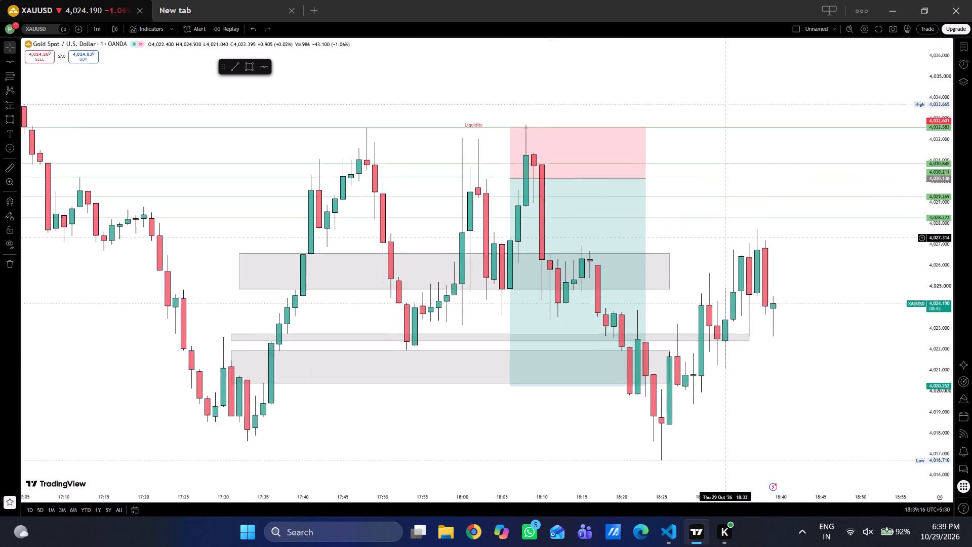
left_click_drag(715, 236, 655, 239)
left_click_drag(643, 267, 600, 253)
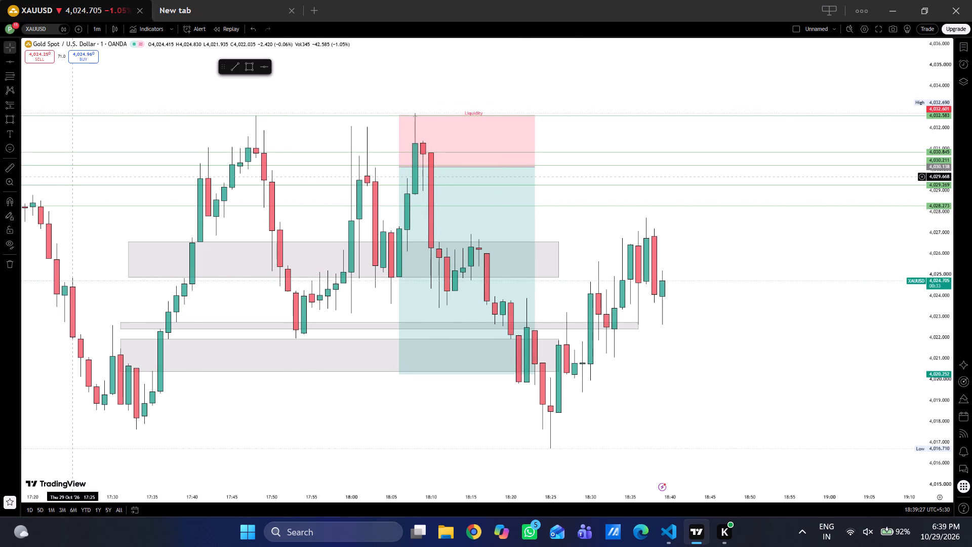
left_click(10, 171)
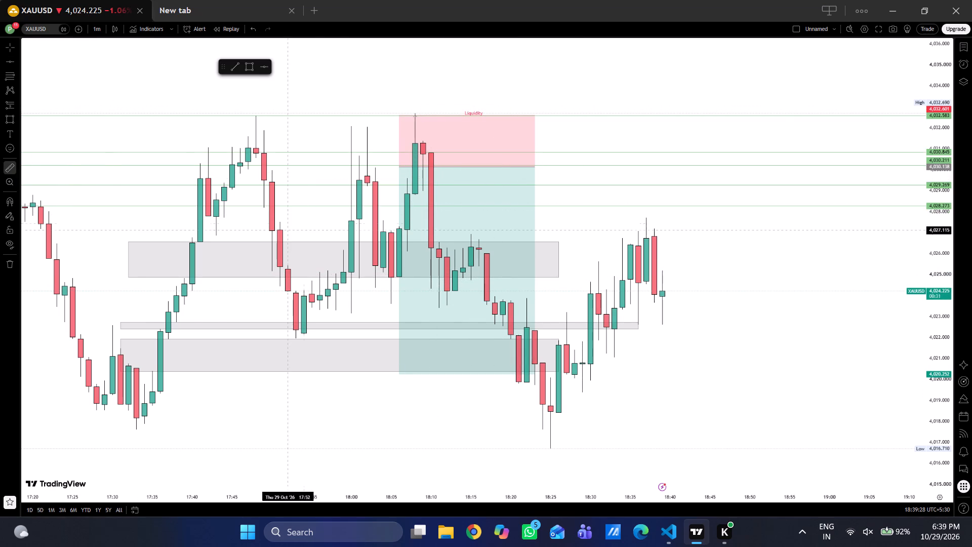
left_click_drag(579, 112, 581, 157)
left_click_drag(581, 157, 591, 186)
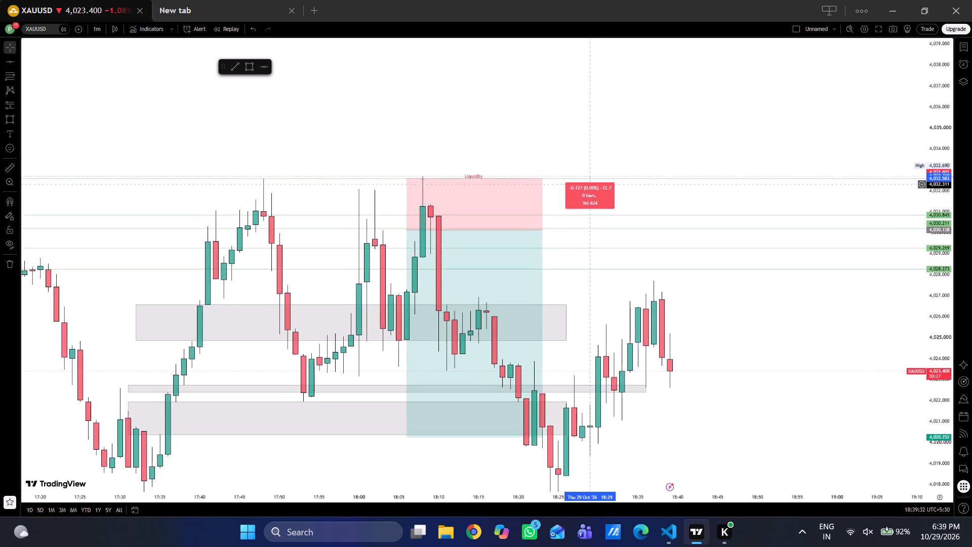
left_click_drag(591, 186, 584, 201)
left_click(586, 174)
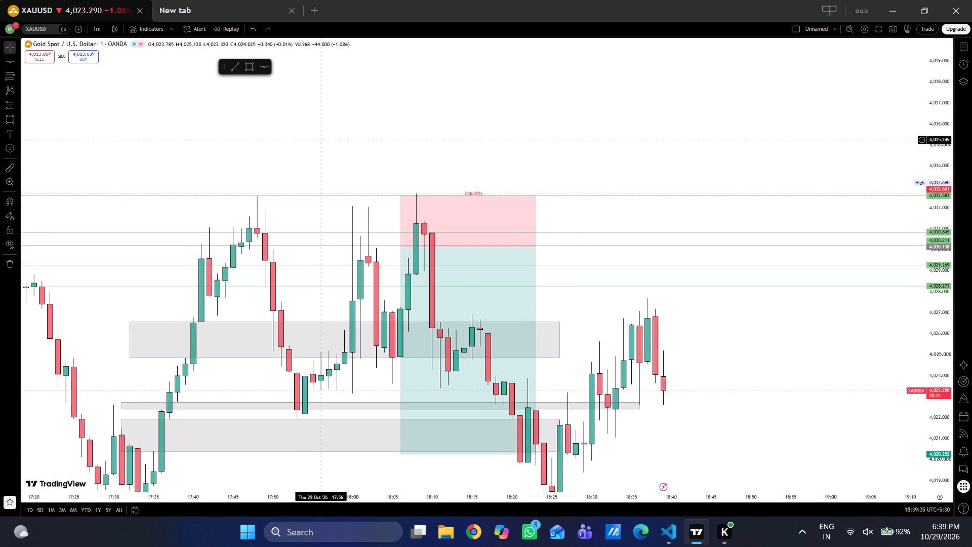
Measure the price range from the liquidity line, about 4,032.71 at 18:30, down to about 4,021.83 at 18:46.
left_click(5, 168)
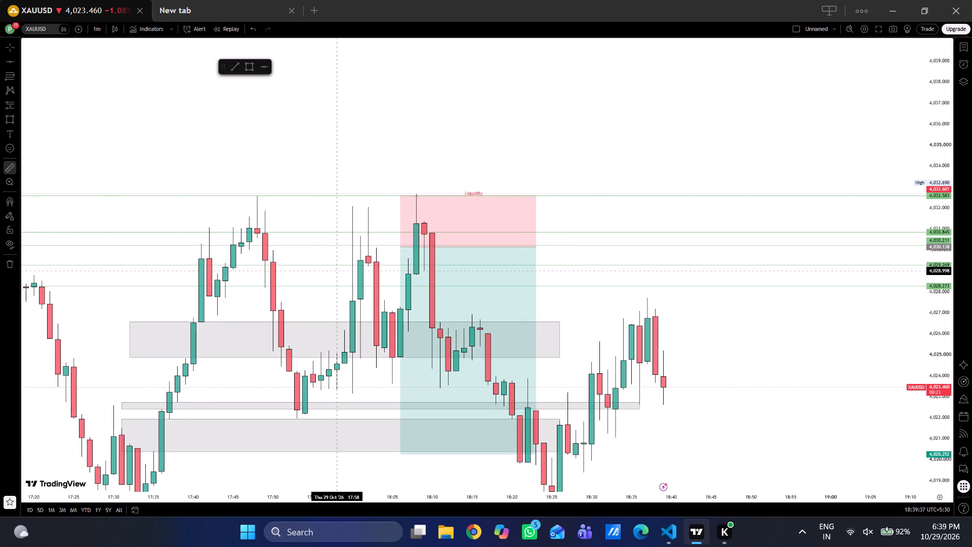
left_click(595, 192)
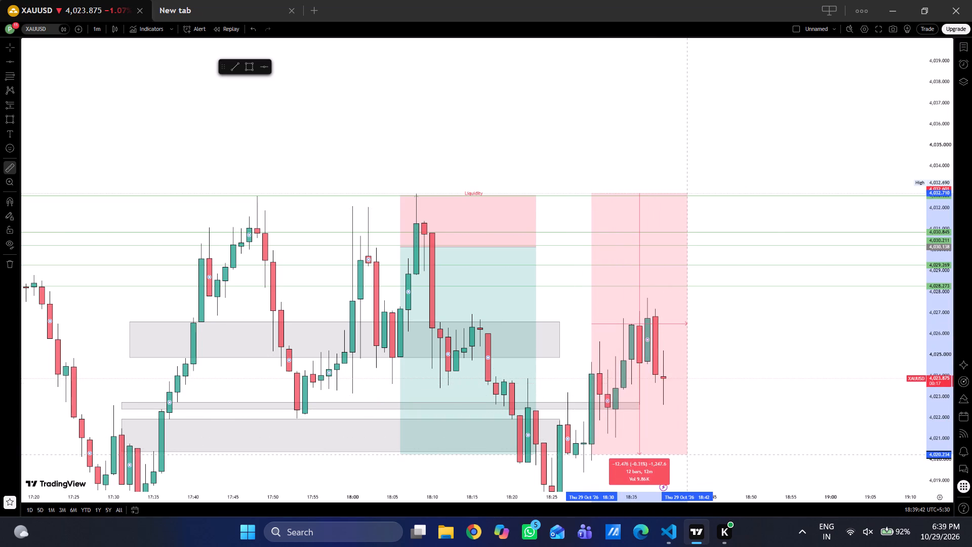
scroll(690, 453, "right", 1)
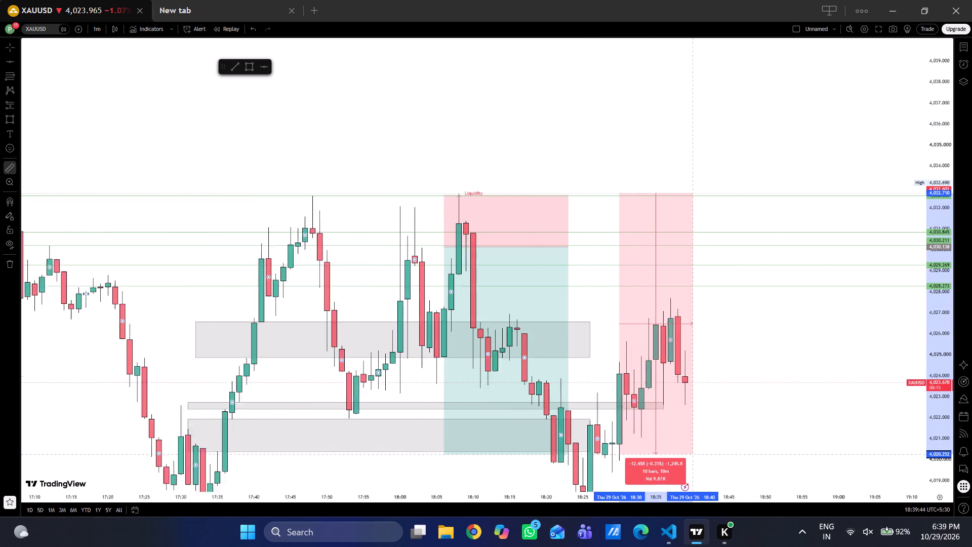
scroll(690, 453, "right", 1)
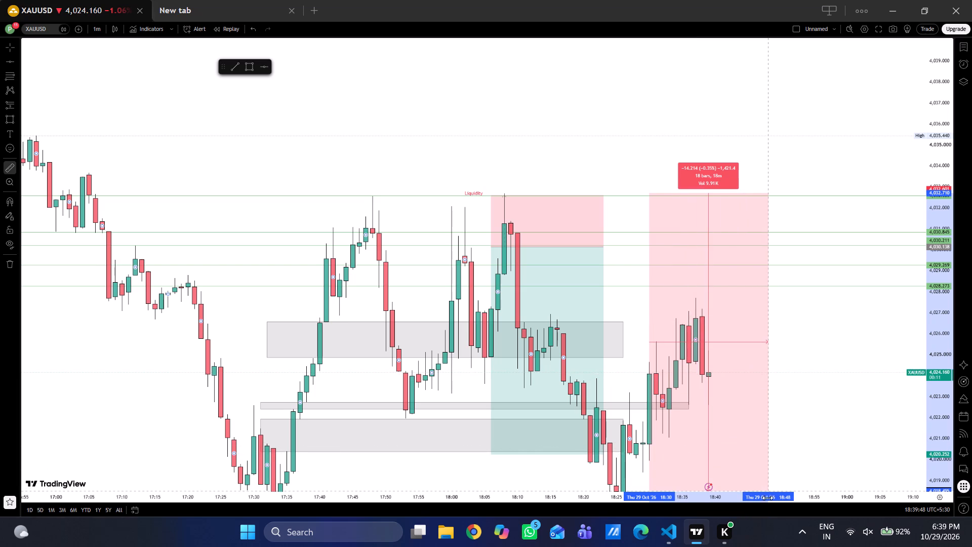
left_click(766, 515)
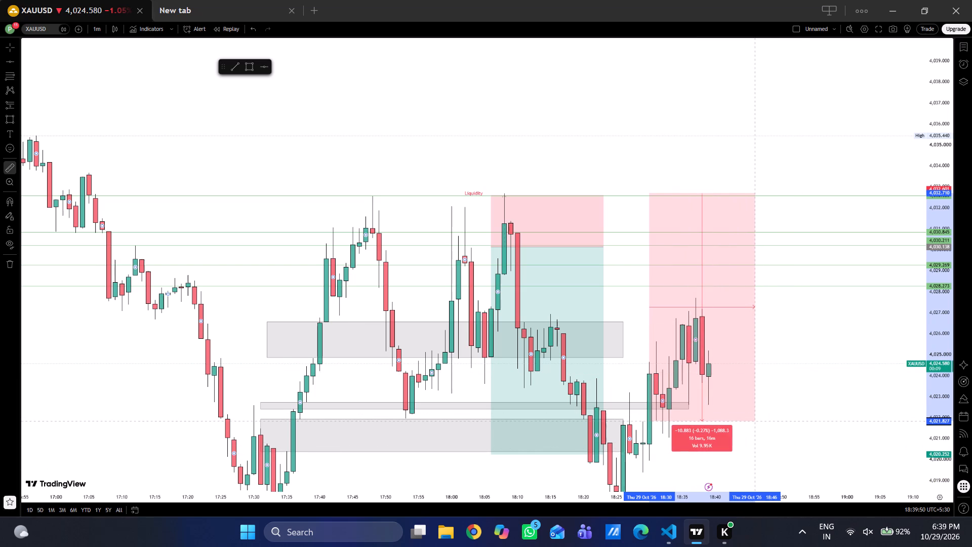
left_click(754, 421)
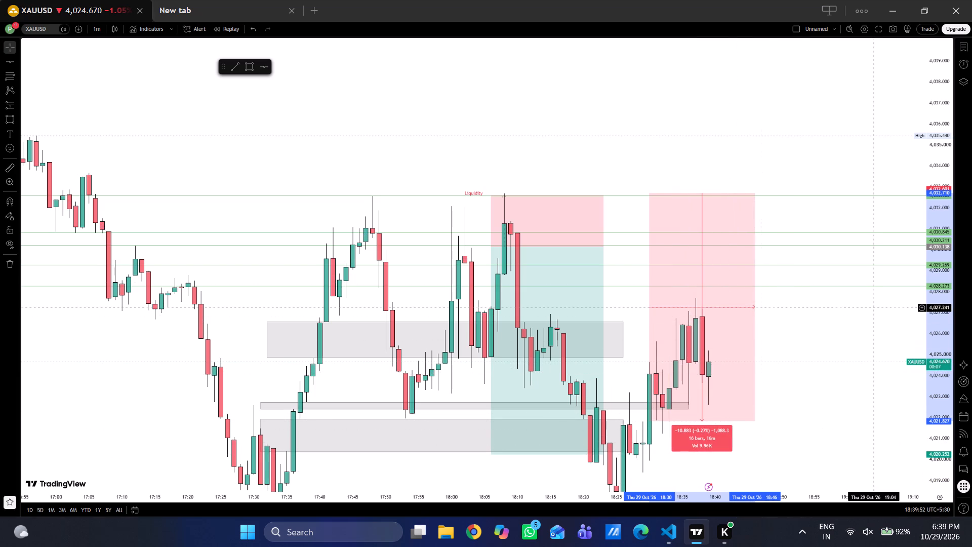
left_click_drag(873, 307, 767, 198)
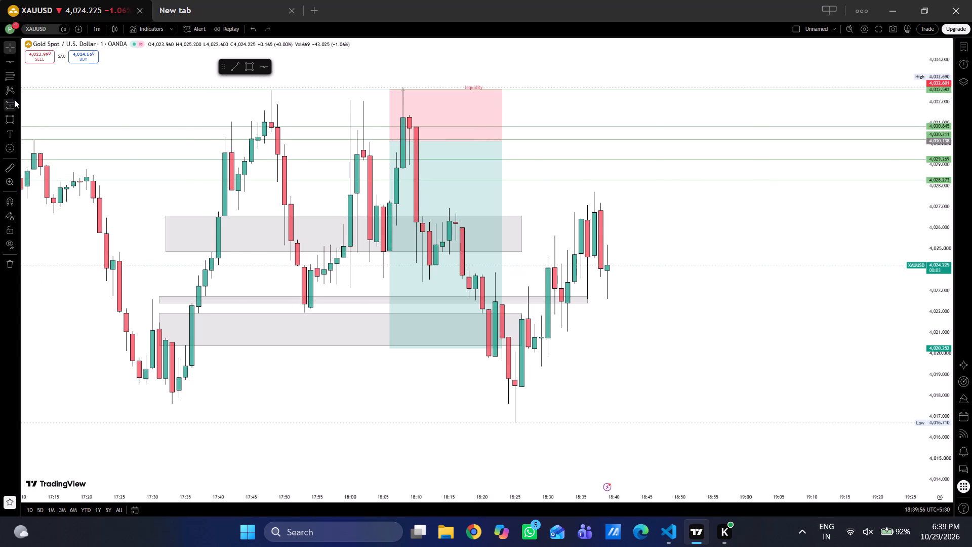
Measure the price range from about 4,030.74 at 18:32 down to about 4,020.81 at 18:47.
left_click(11, 170)
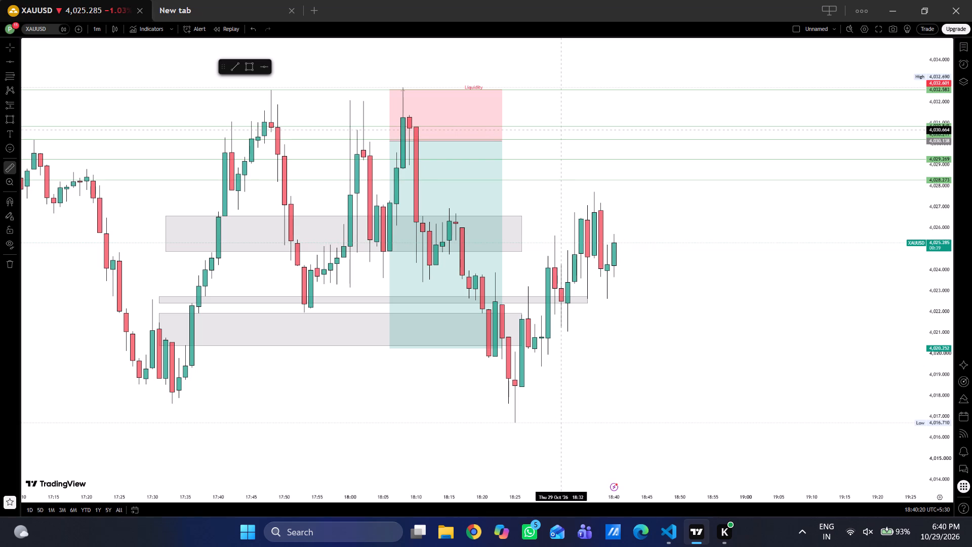
left_click(562, 128)
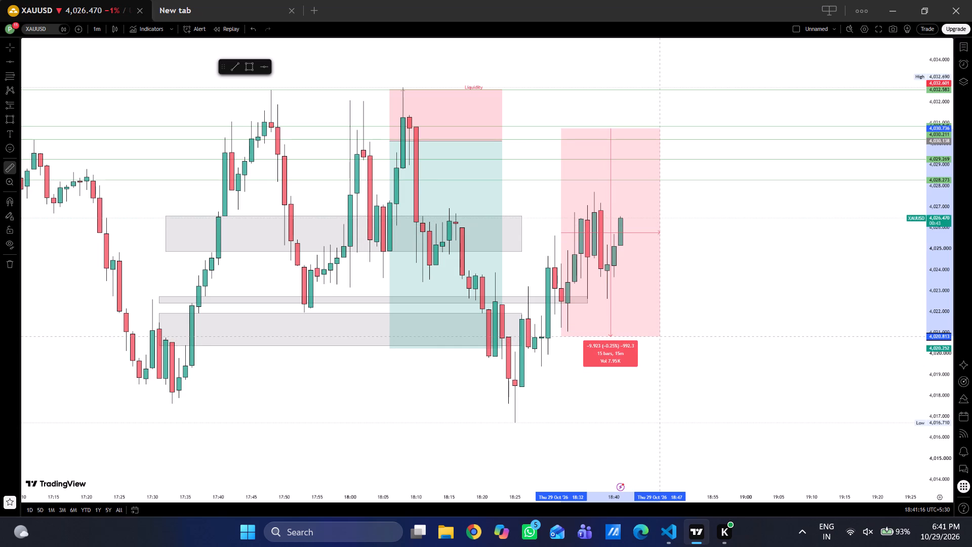
left_click(663, 336)
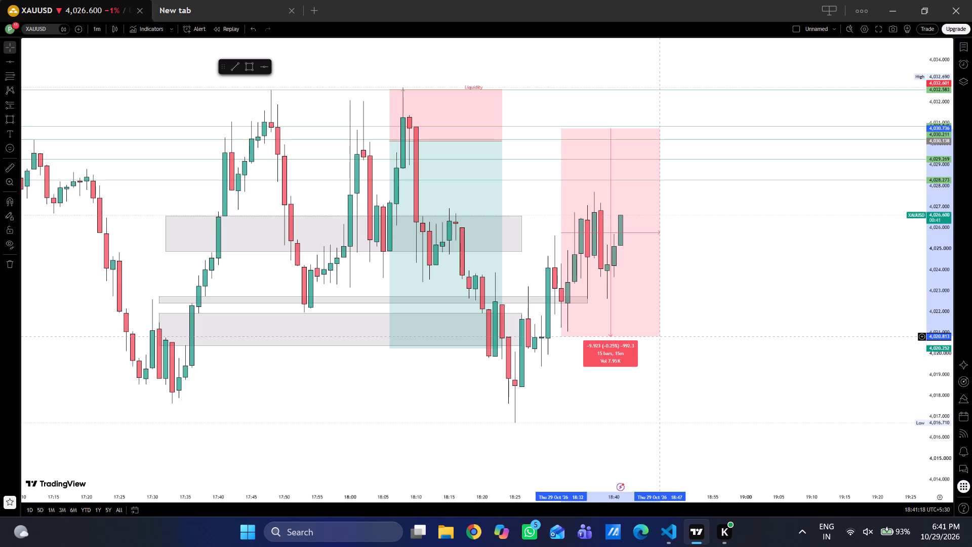
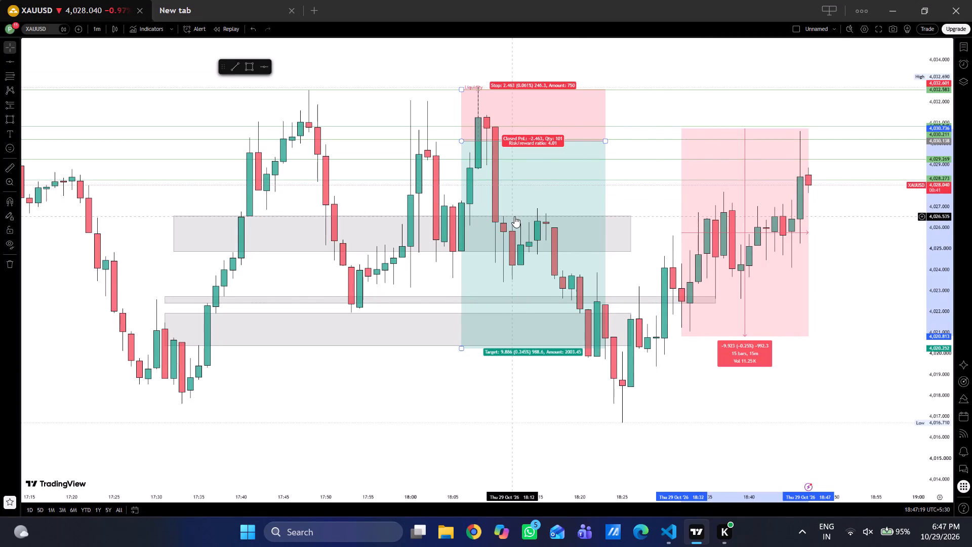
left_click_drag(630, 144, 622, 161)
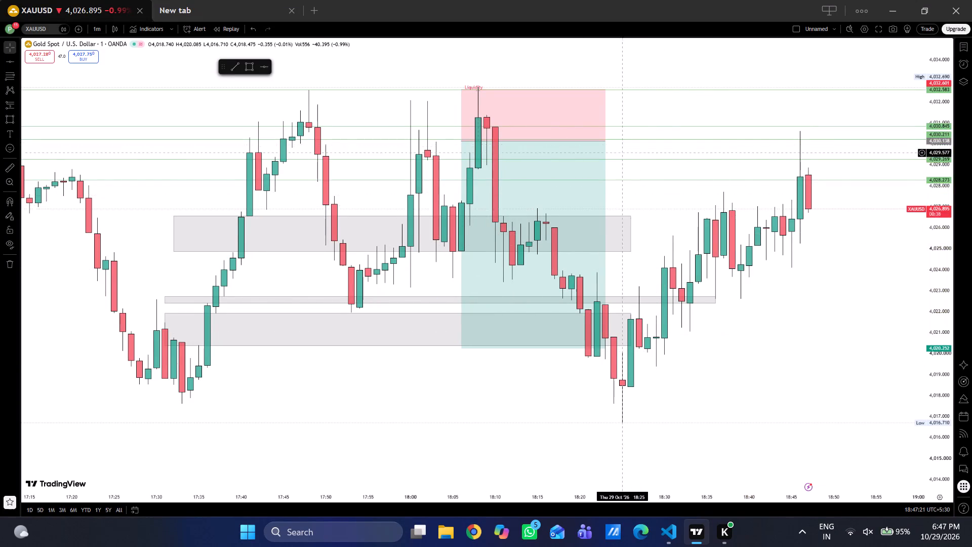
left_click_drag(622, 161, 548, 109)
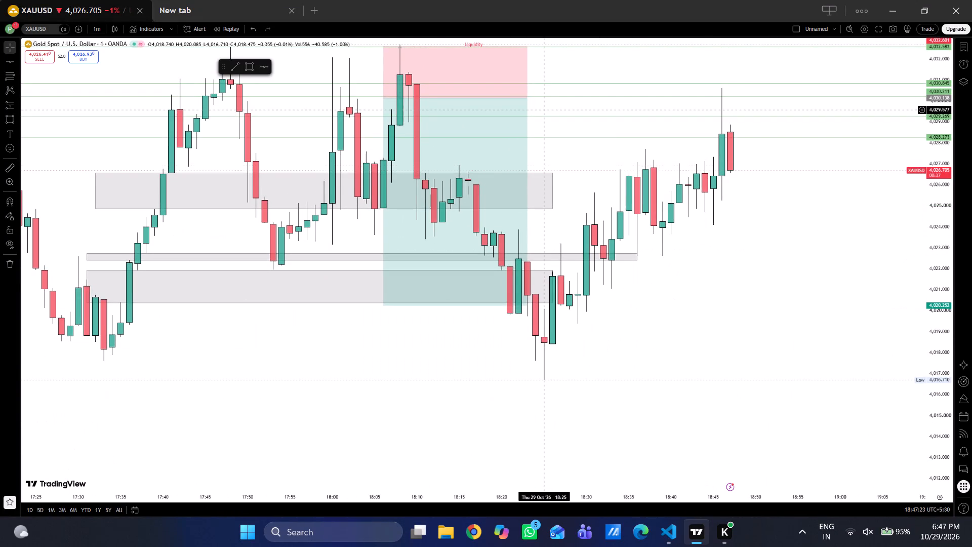
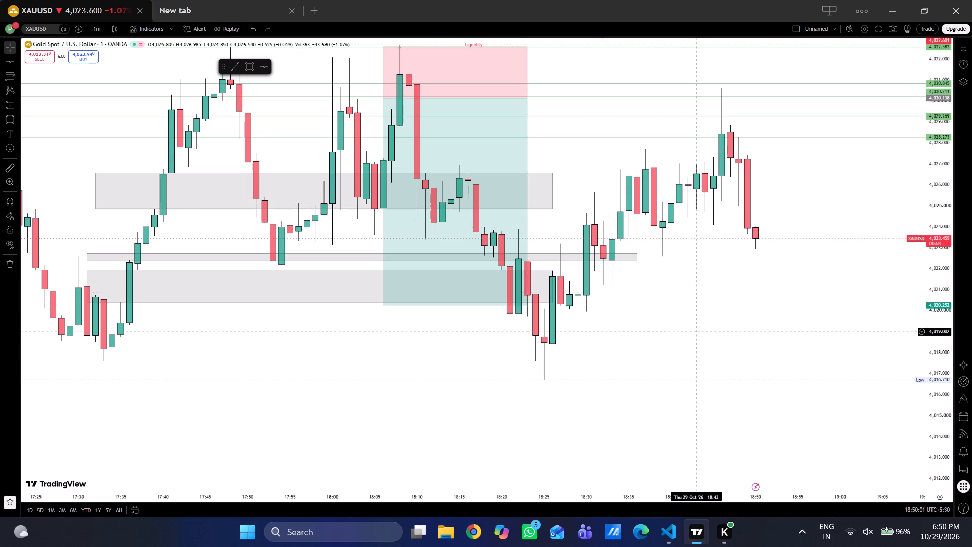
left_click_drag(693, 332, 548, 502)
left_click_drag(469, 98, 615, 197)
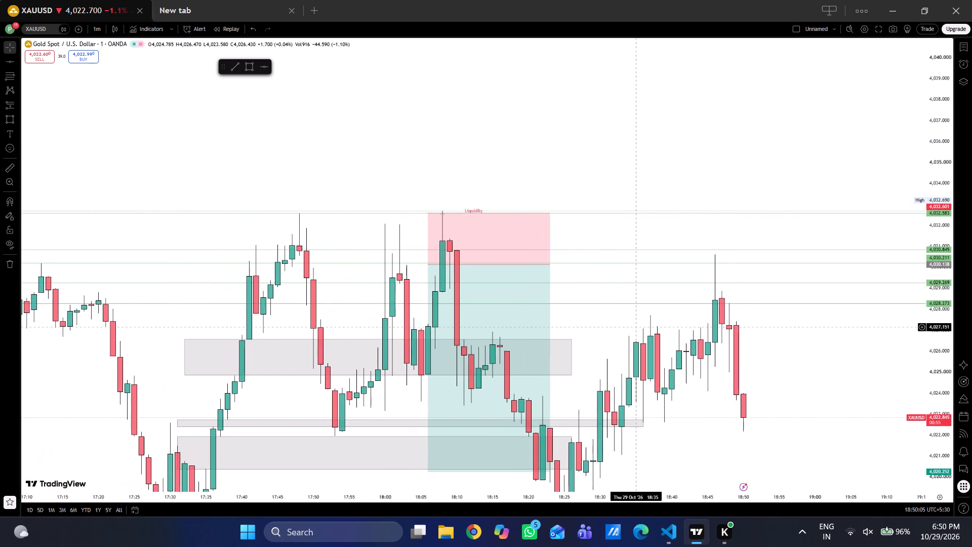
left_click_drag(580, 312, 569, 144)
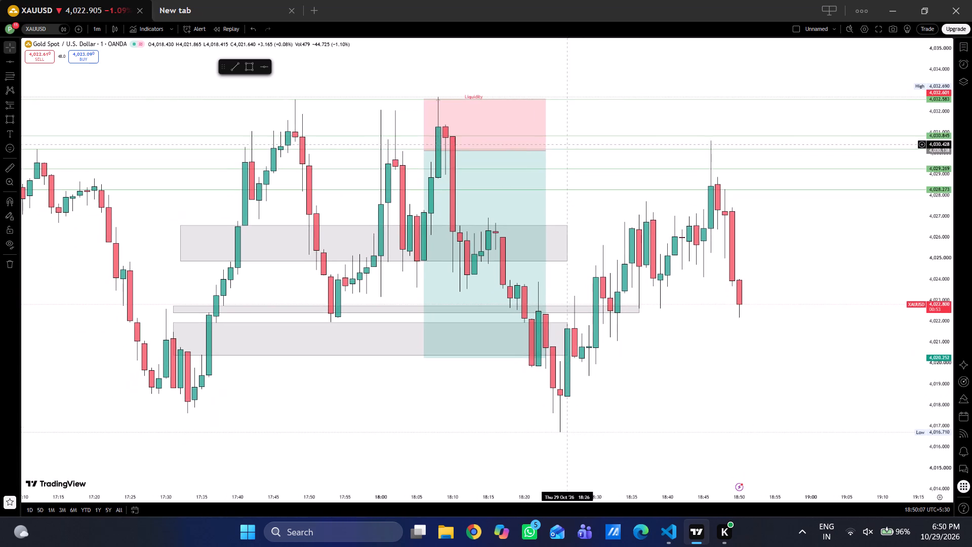
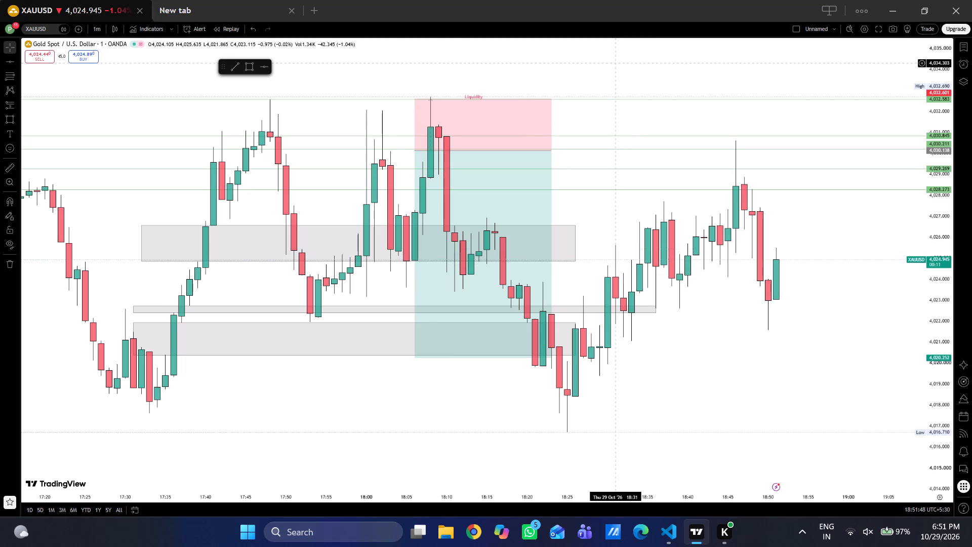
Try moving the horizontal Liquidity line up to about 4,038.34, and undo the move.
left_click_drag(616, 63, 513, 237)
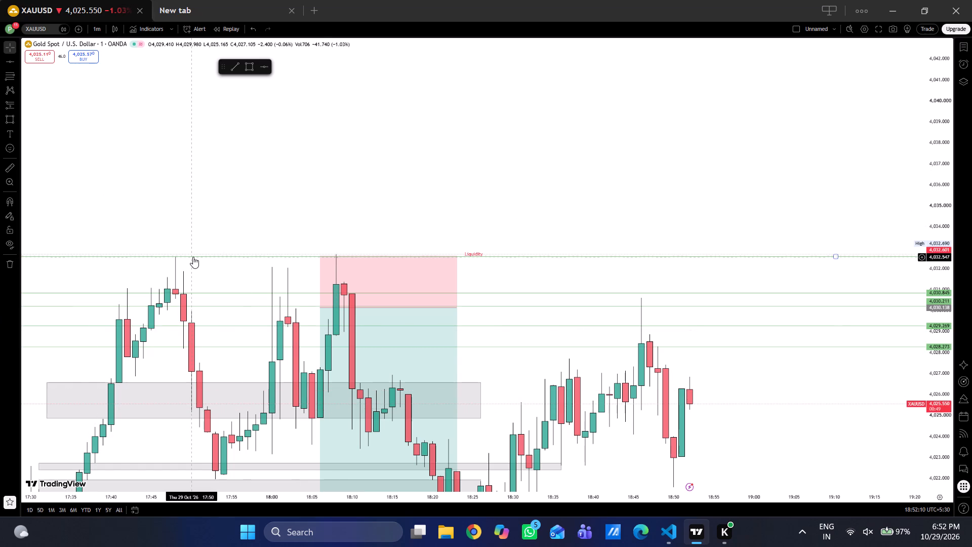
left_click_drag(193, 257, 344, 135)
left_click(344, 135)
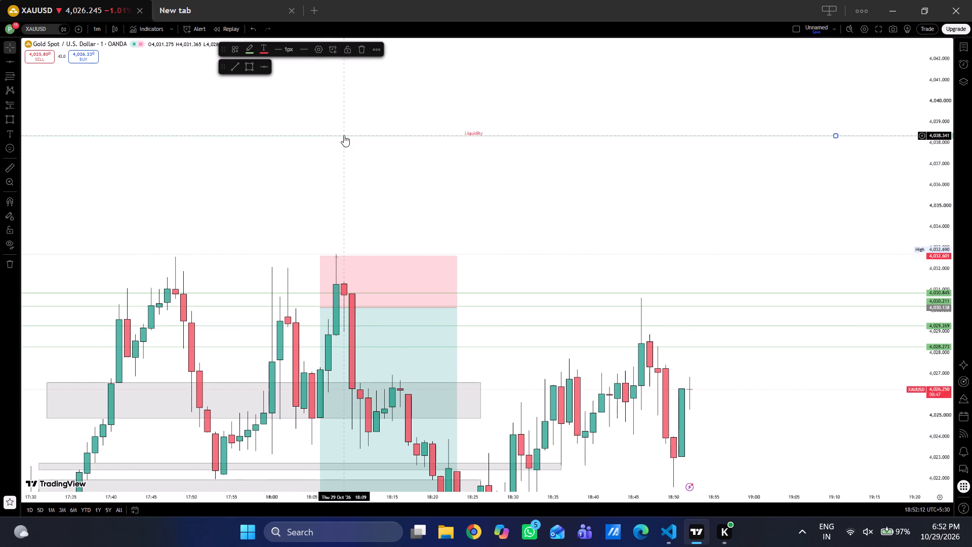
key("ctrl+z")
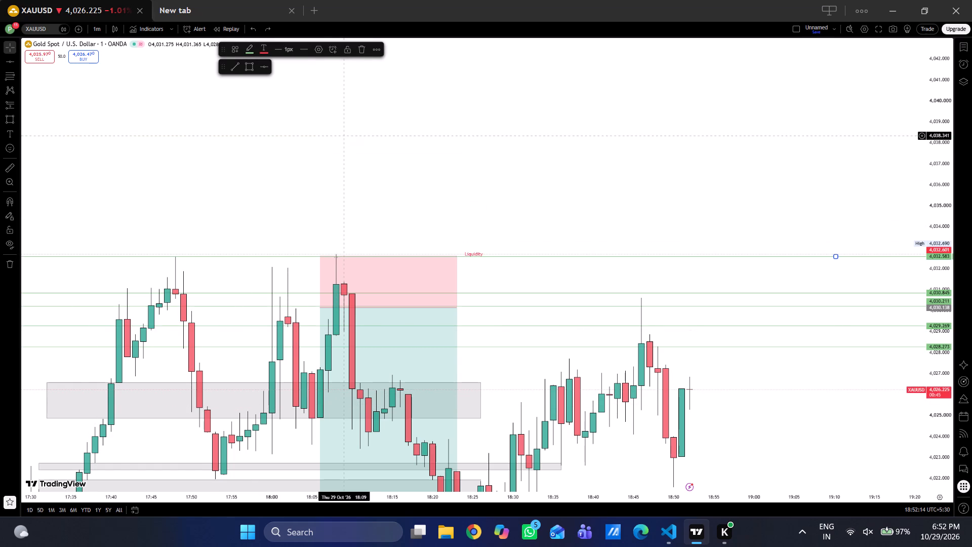
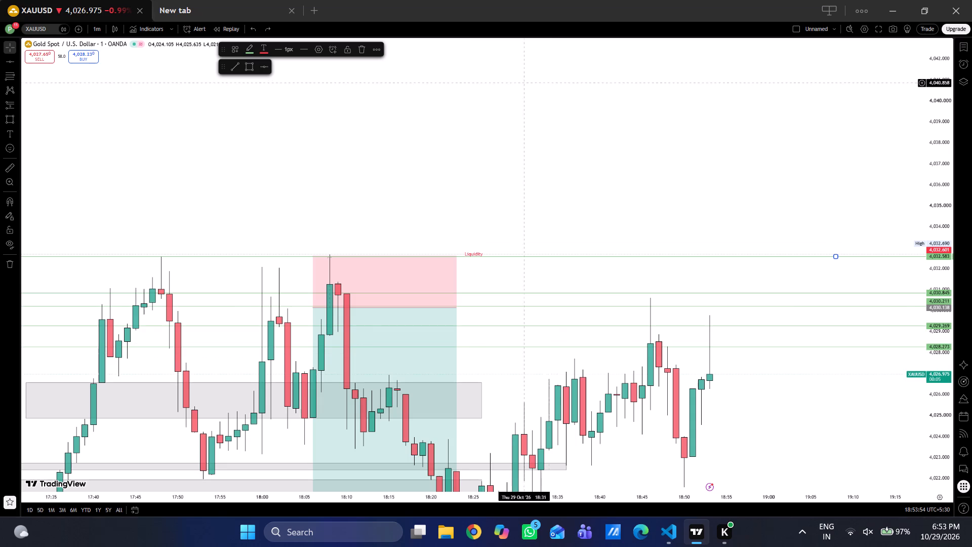
Examine the one-minute price action around the Liquidity level, short position and grey zones, from about 17:00 to the latest candles.
left_click(555, 157)
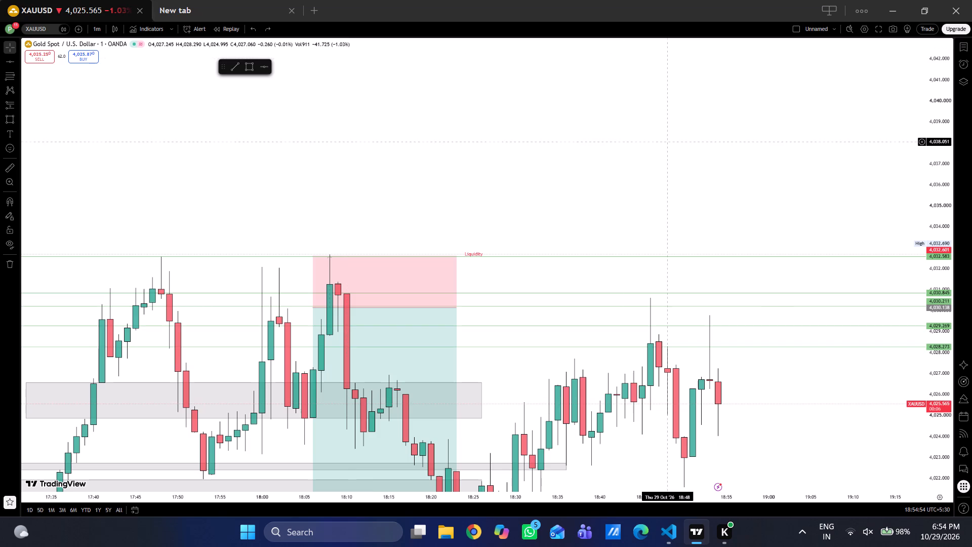
left_click_drag(591, 162, 558, 33)
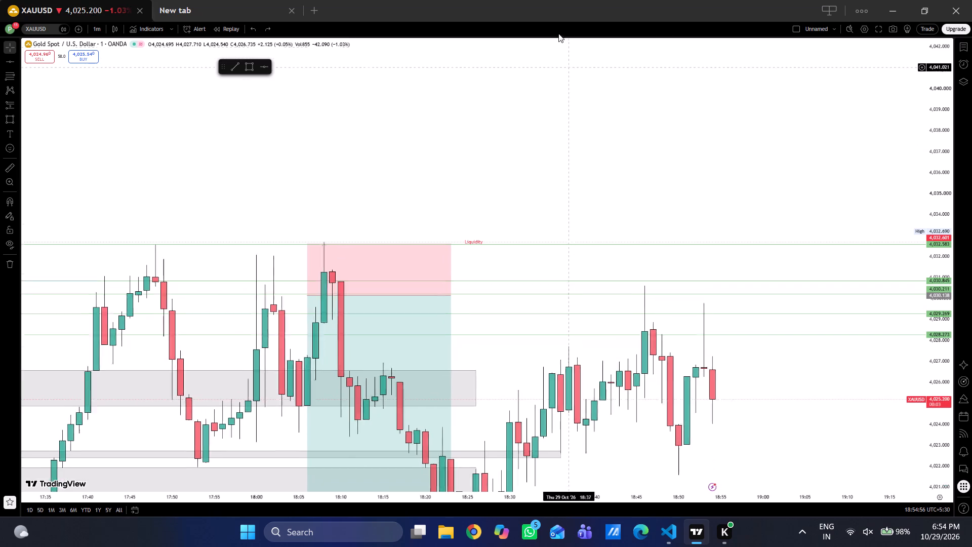
left_click_drag(558, 33, 556, 28)
left_click_drag(733, 412, 643, 196)
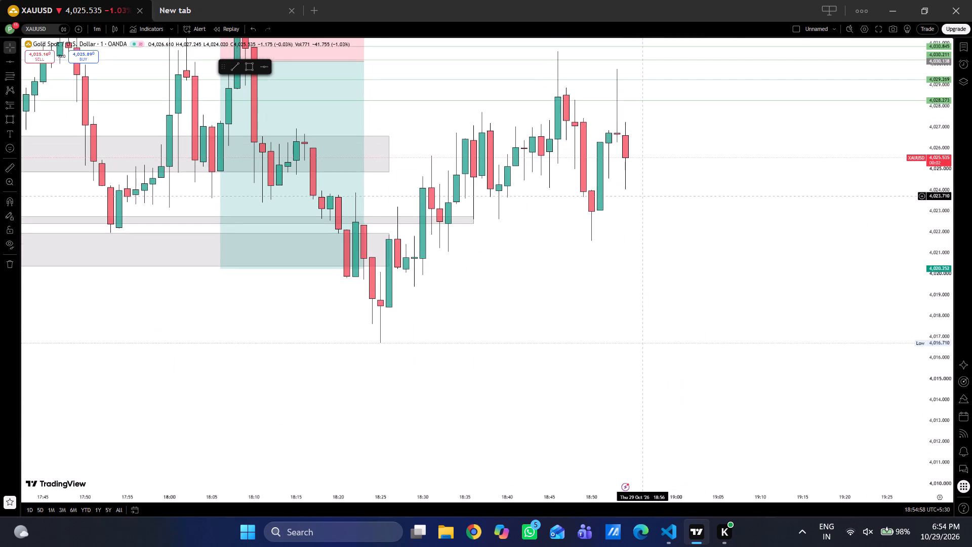
left_click_drag(643, 196, 671, 351)
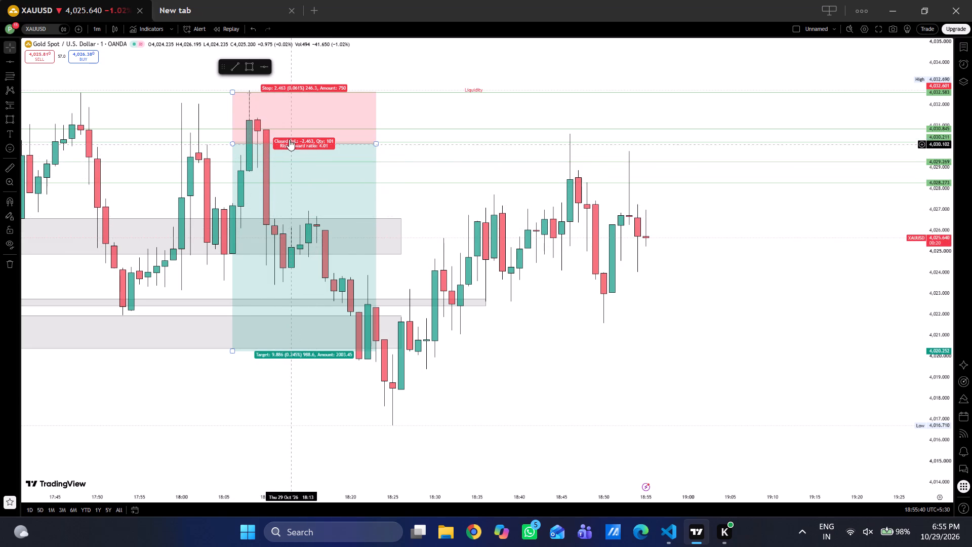
left_click_drag(433, 208, 392, 215)
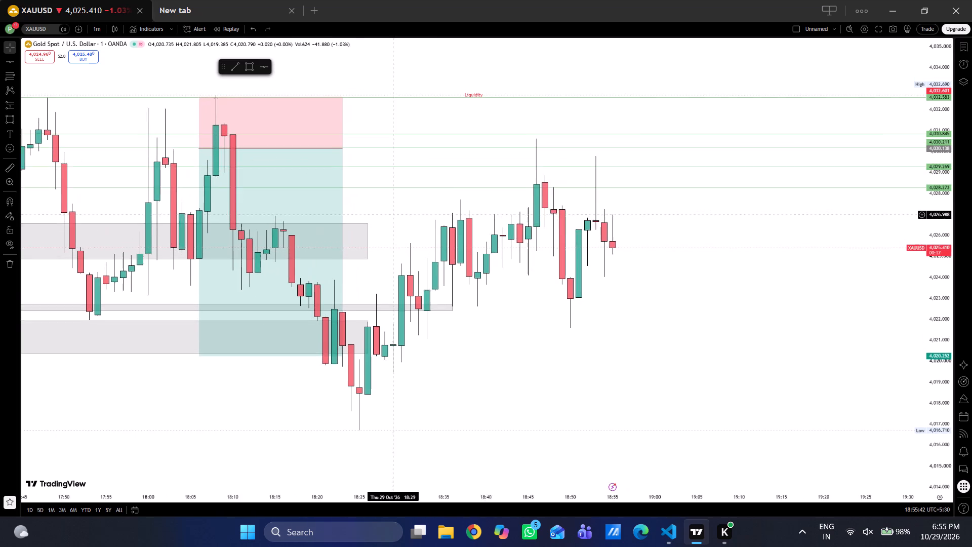
left_click_drag(392, 215, 315, 233)
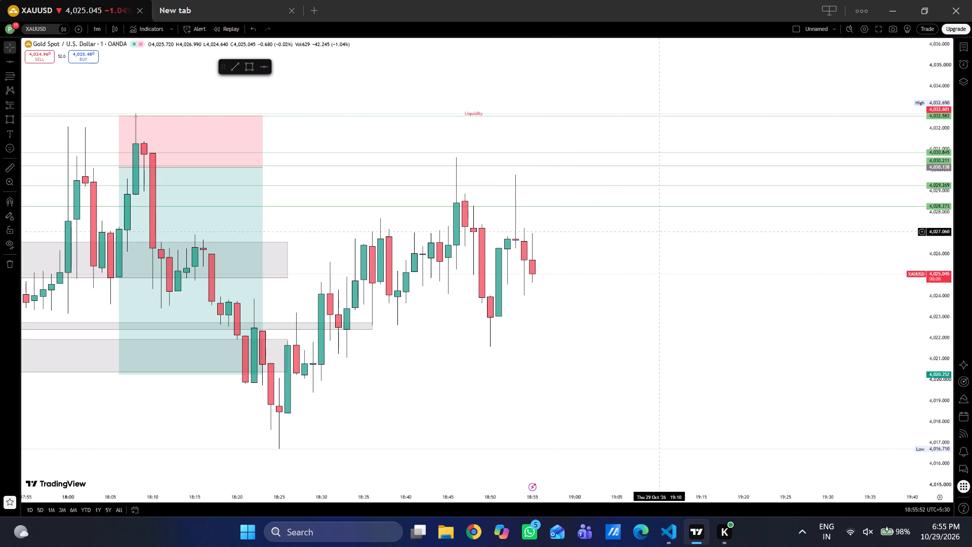
left_click_drag(516, 369, 539, 258)
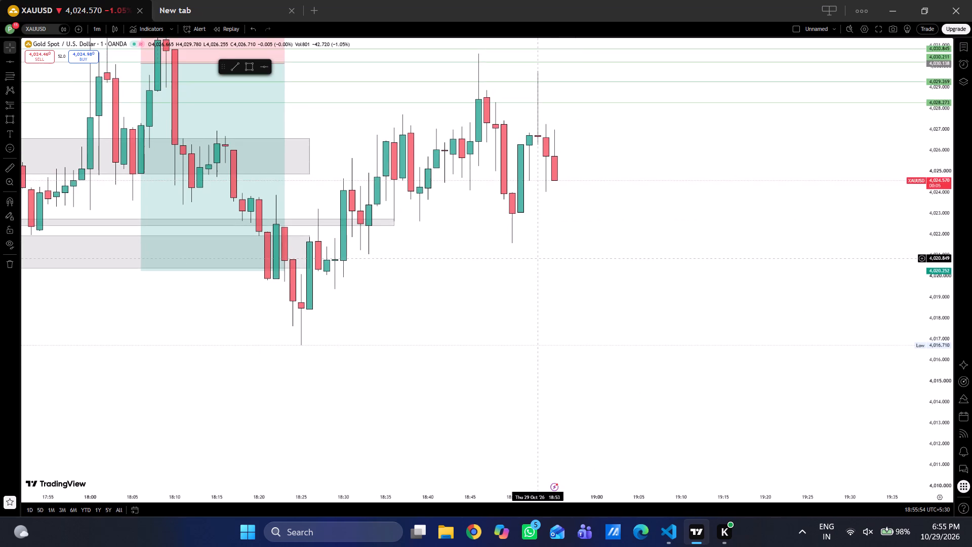
left_click_drag(539, 258, 647, 288)
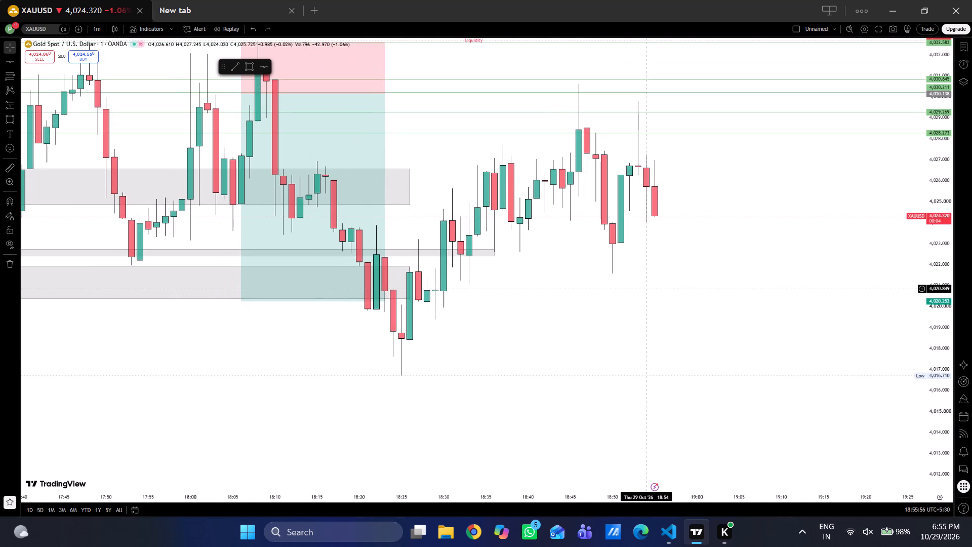
left_click_drag(647, 288, 597, 268)
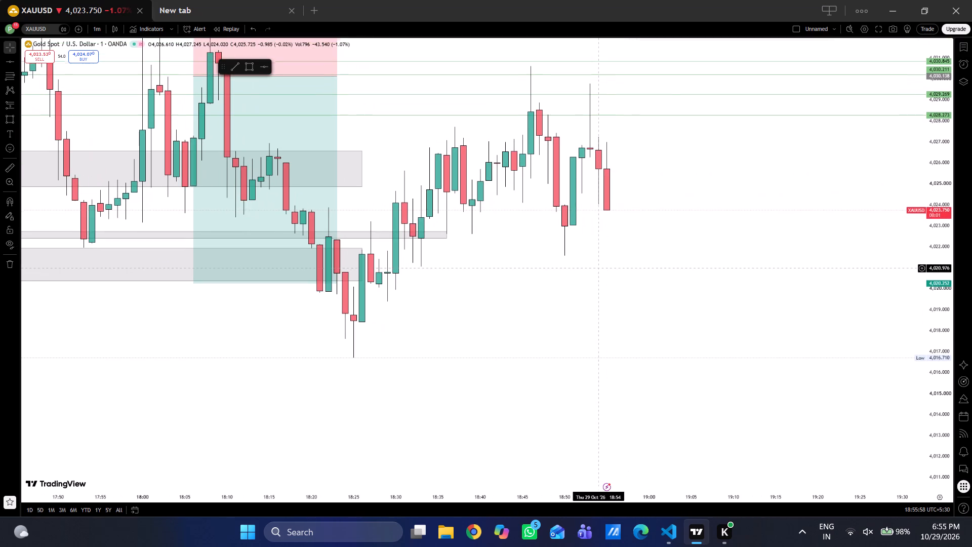
left_click_drag(681, 160, 691, 348)
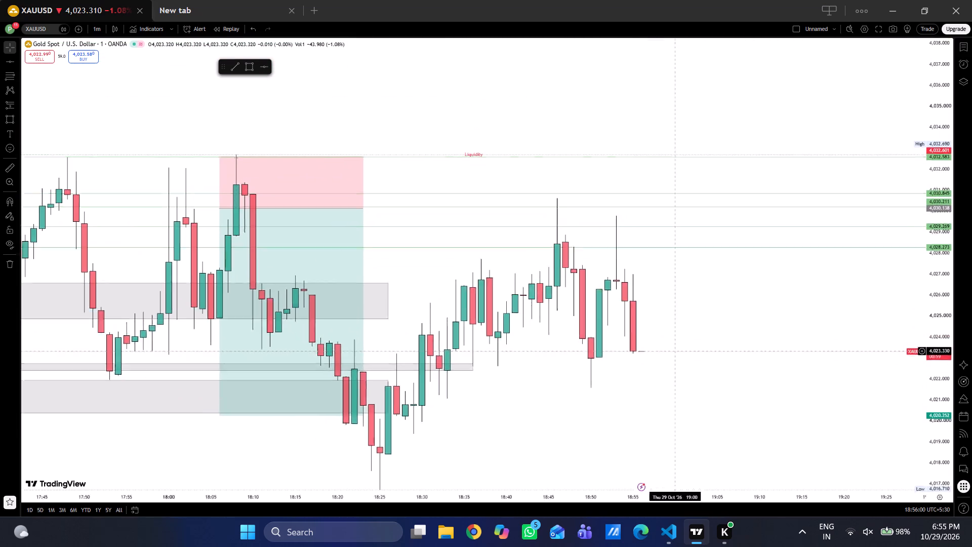
left_click_drag(691, 348, 763, 346)
left_click_drag(471, 263, 673, 285)
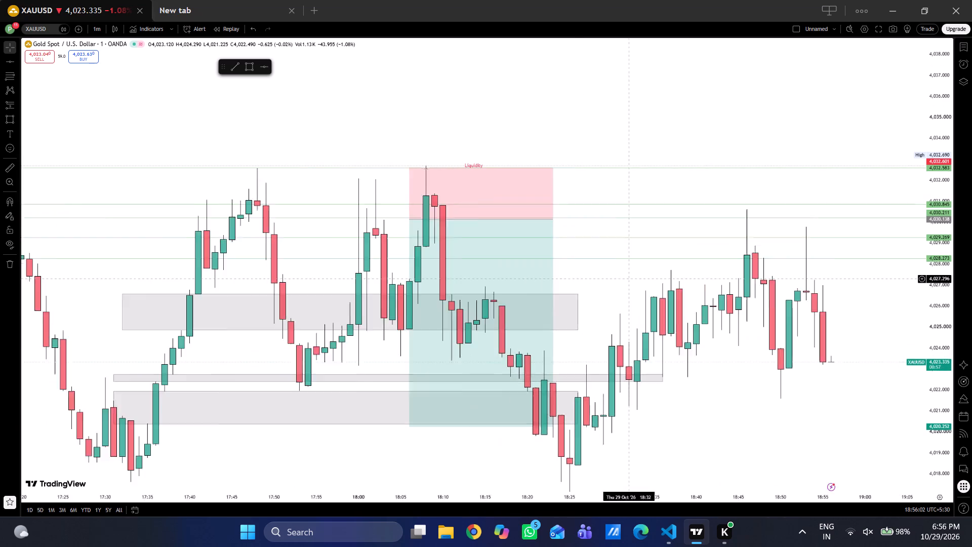
left_click_drag(673, 285, 722, 289)
left_click_drag(390, 288, 407, 224)
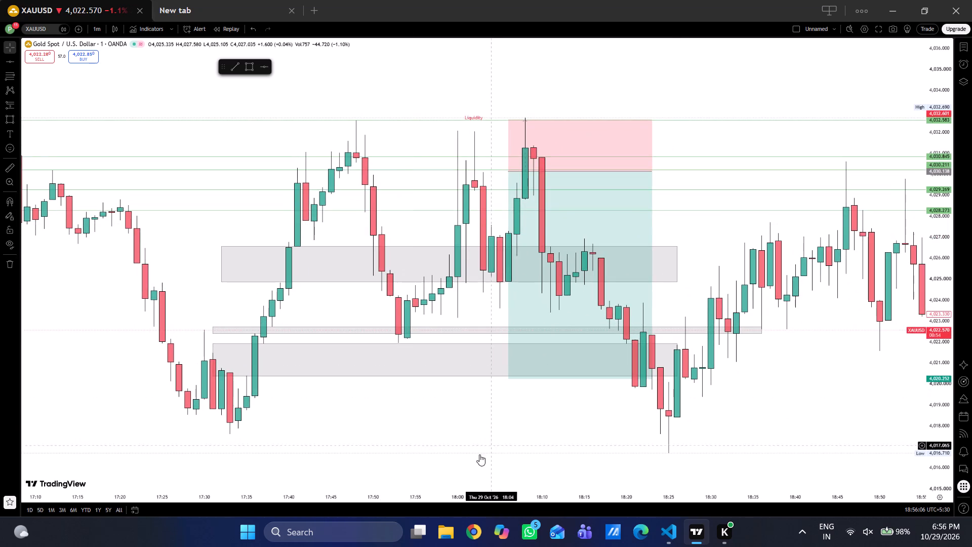
left_click_drag(454, 434, 645, 366)
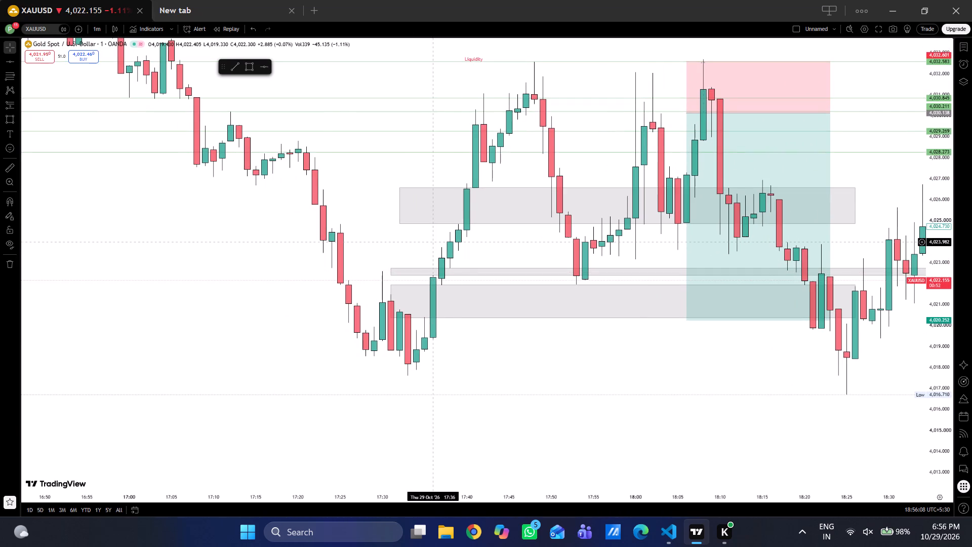
left_click_drag(341, 182, 312, 248)
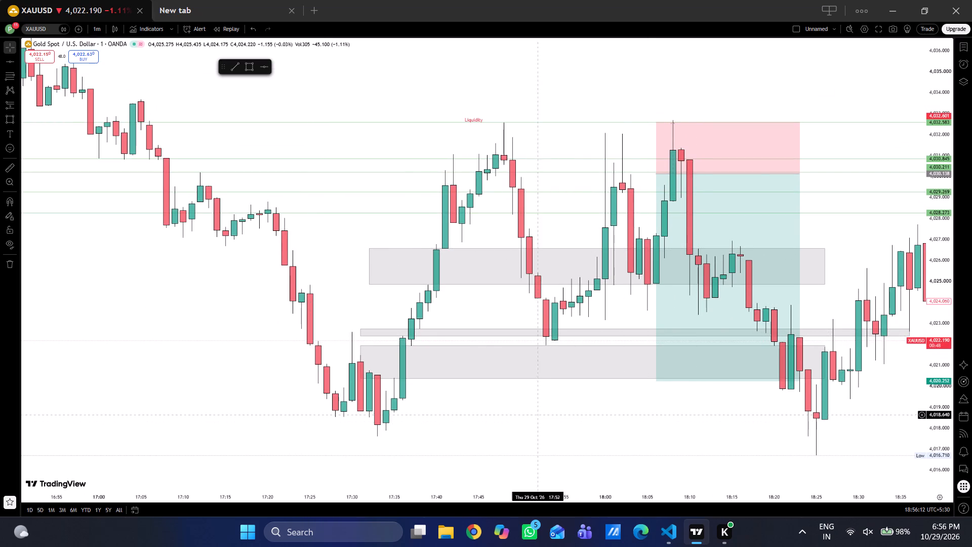
left_click_drag(684, 434, 270, 428)
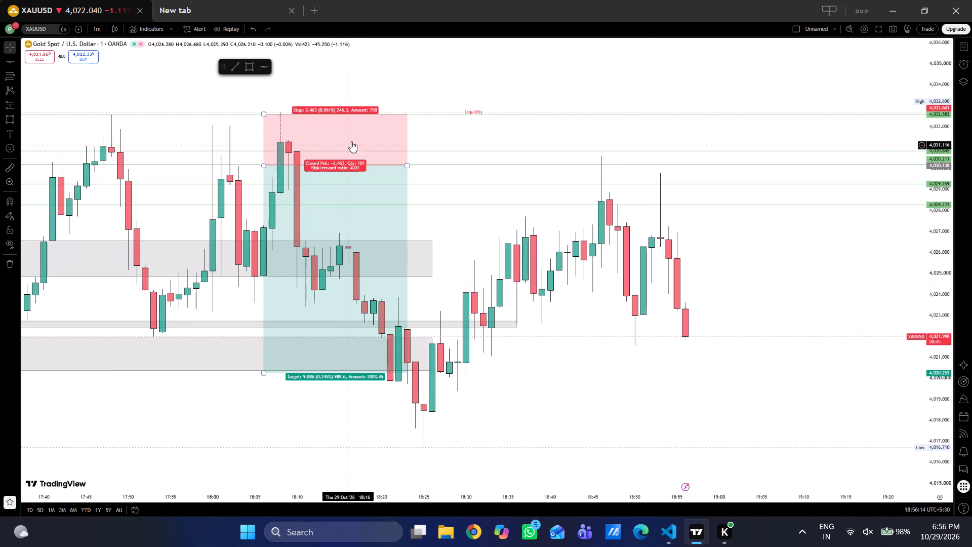
left_click_drag(459, 230, 465, 186)
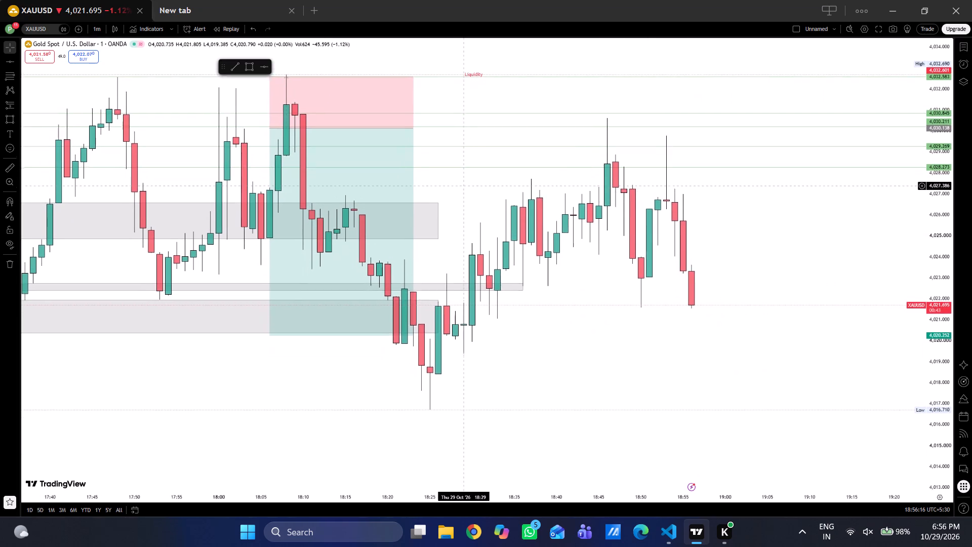
left_click_drag(465, 186, 461, 242)
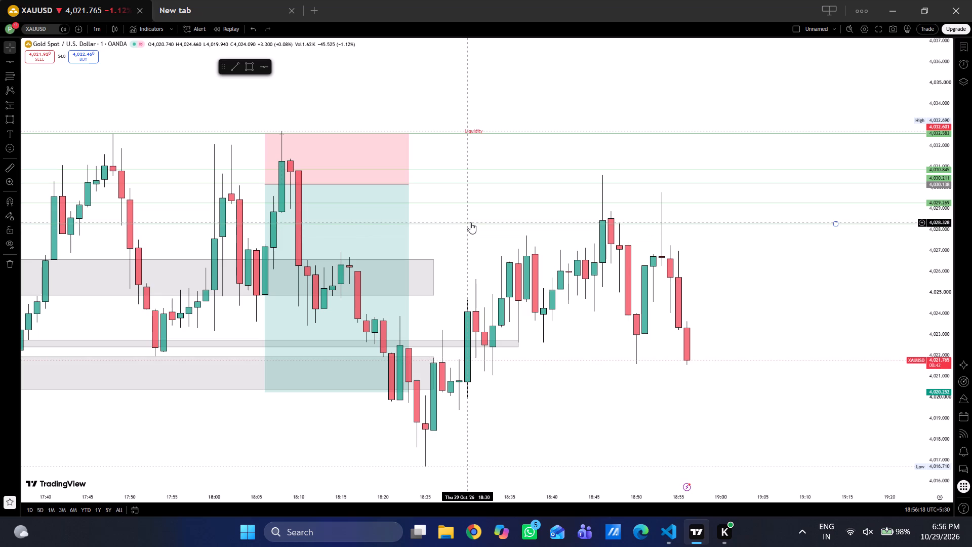
Delete the three horizontal lines at 4,028.273, 4,029.269 and 4,030.211.
left_click(470, 225)
left_click(476, 224)
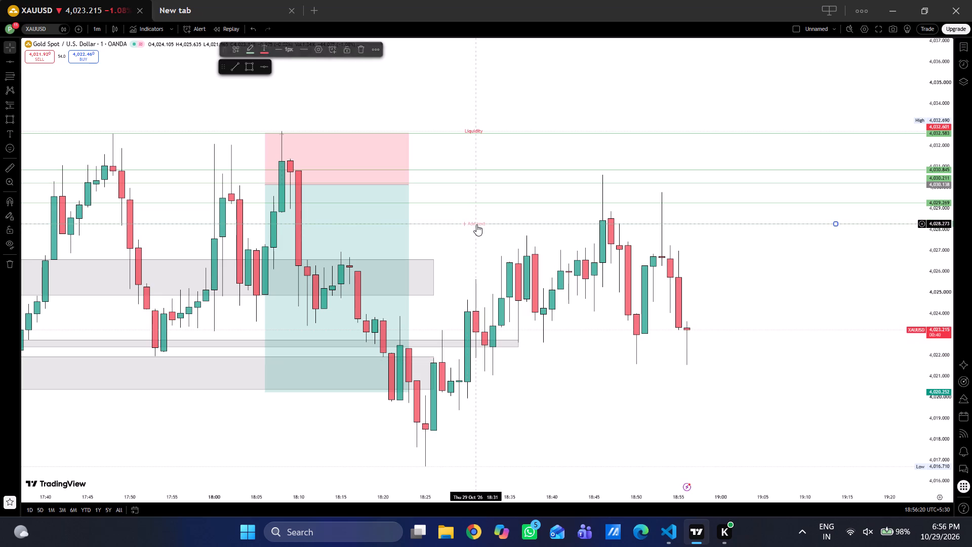
left_click(362, 48)
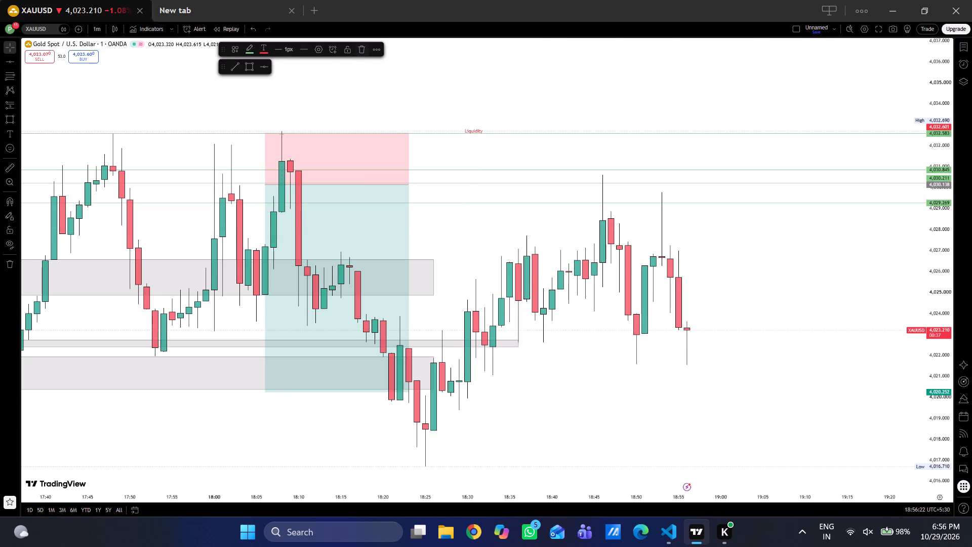
left_click(466, 202)
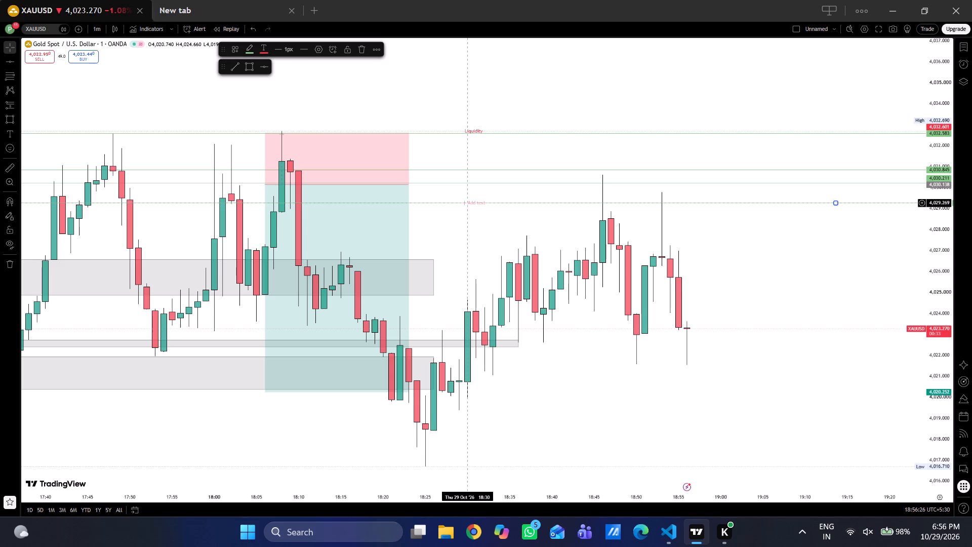
key("Delete")
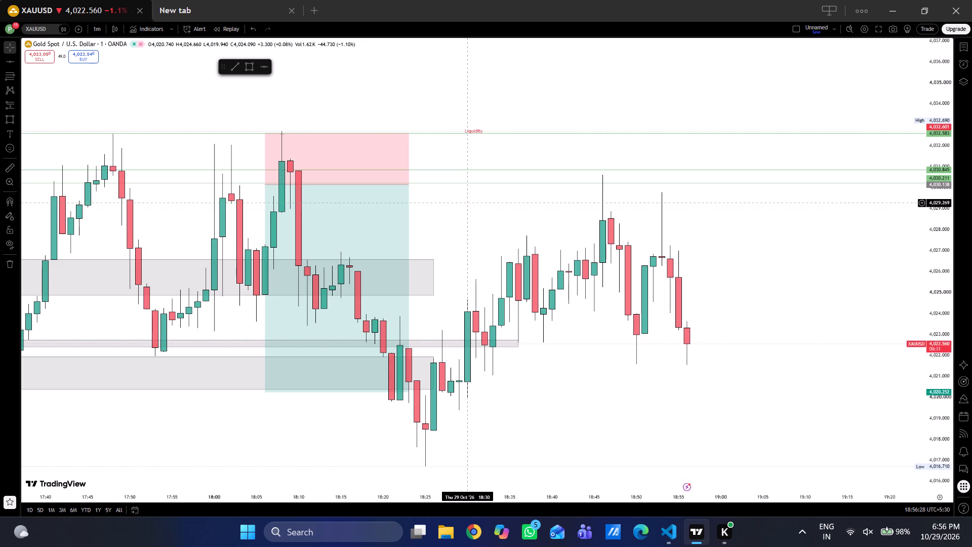
left_click(482, 182)
key("Delete")
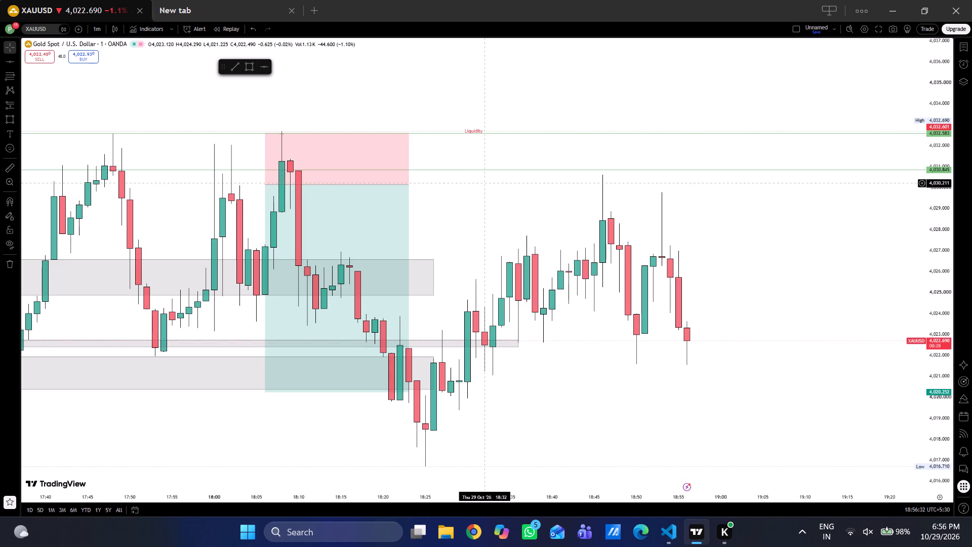
Move the horizontal line just below the Liquidity level to 4,030.664, at the high of the 18:46 candle.
left_click(495, 170)
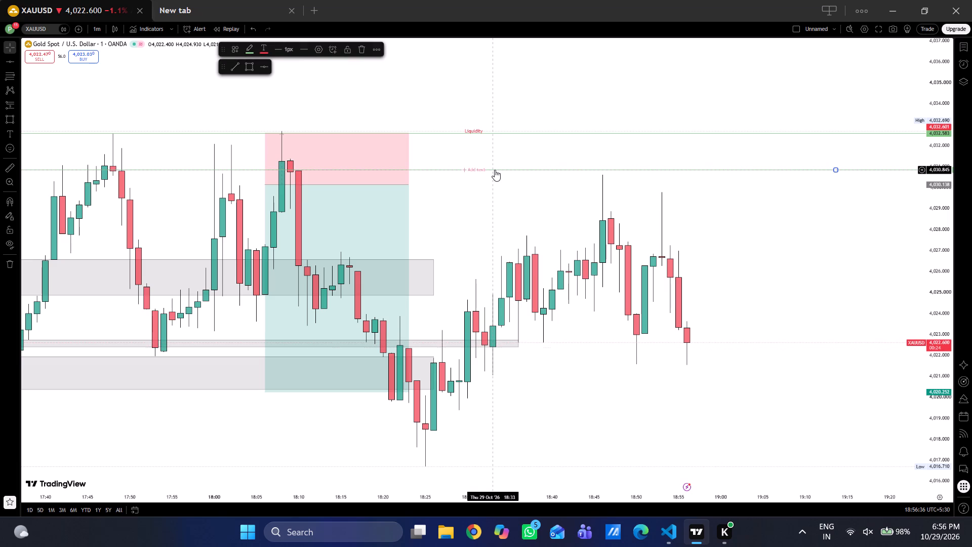
left_click(510, 170)
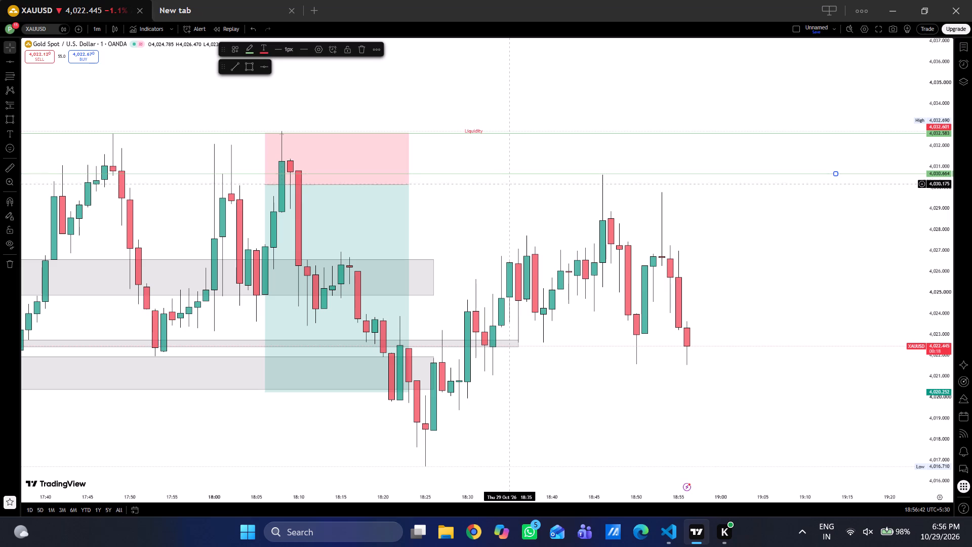
left_click(512, 189)
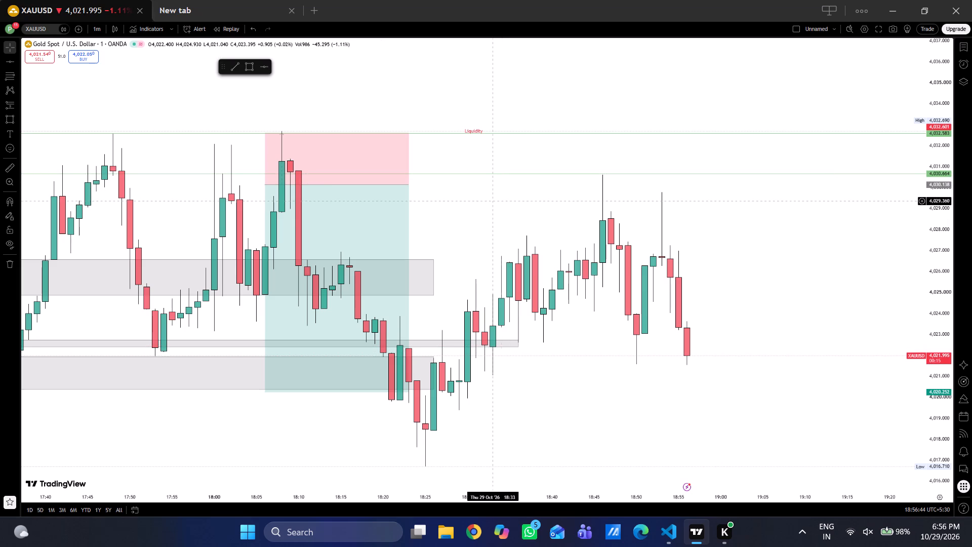
Draw a rectangle zone from 18:05 to 19:40, spanning about 4,028.98 down to 4,026.59.
left_click_drag(494, 201, 418, 204)
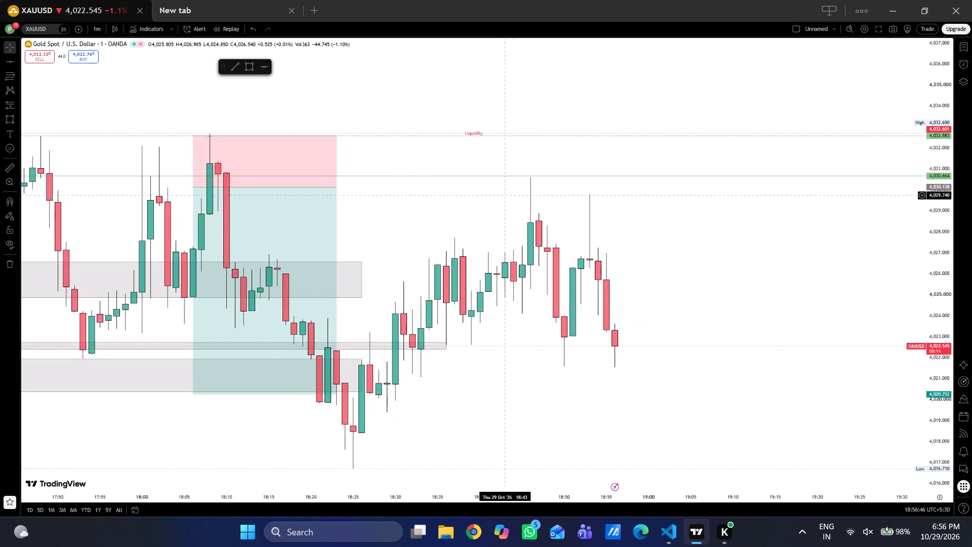
left_click_drag(515, 195, 424, 213)
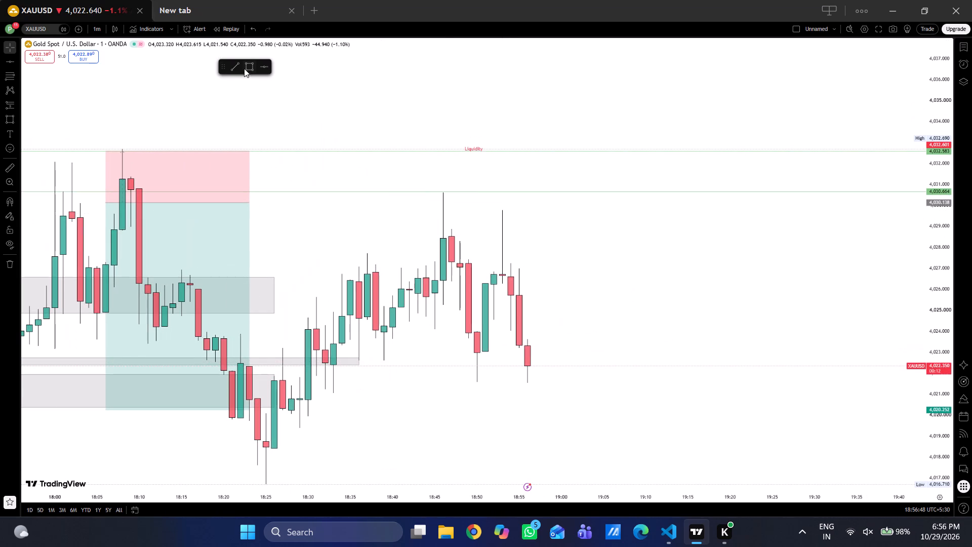
left_click(252, 64)
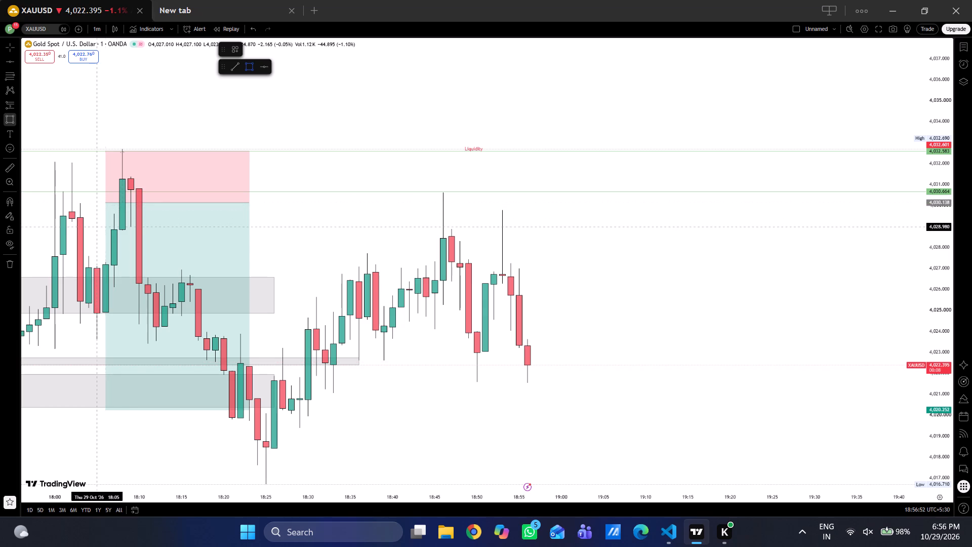
left_click_drag(100, 226, 317, 319)
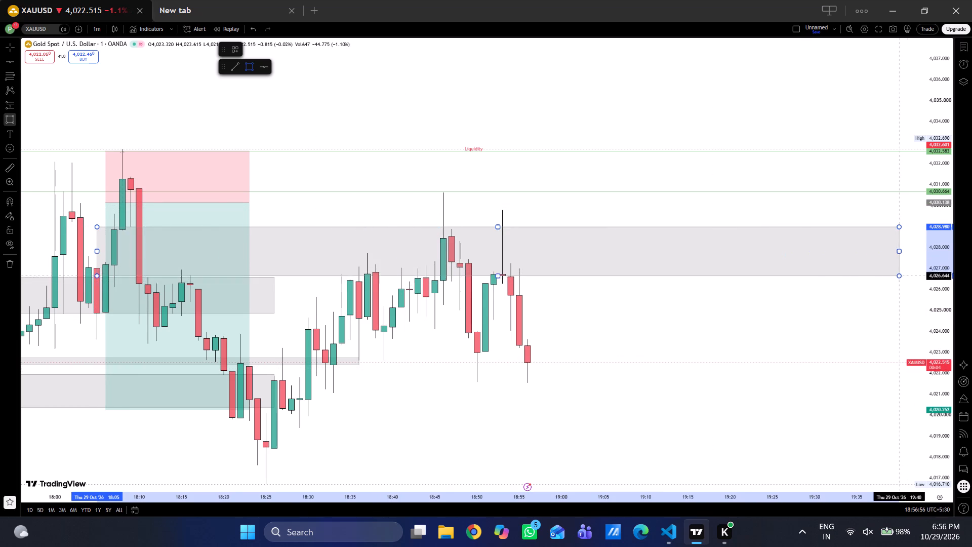
left_click(901, 277)
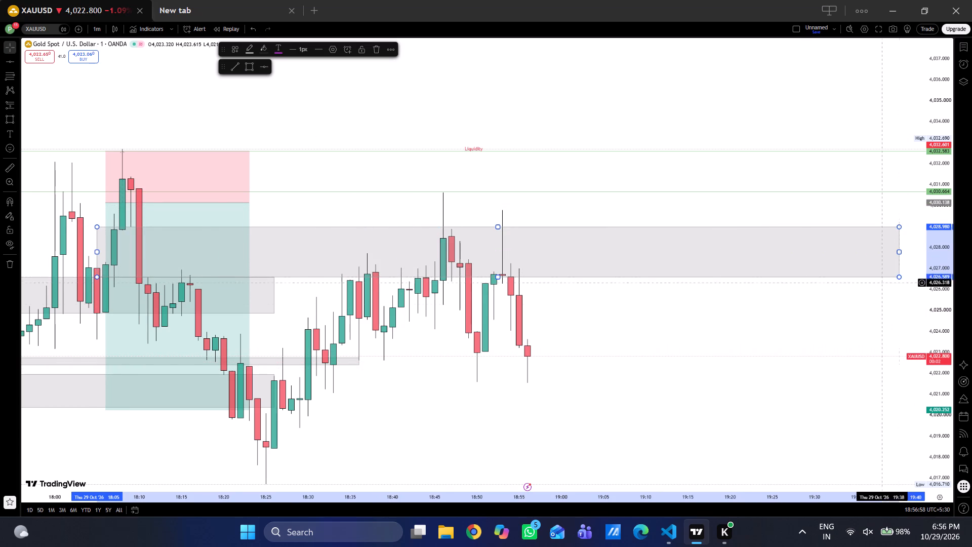
Delete the older grey zone between about 4,026.5 and 4,024.9 that ends at 18:26.
left_click(271, 298)
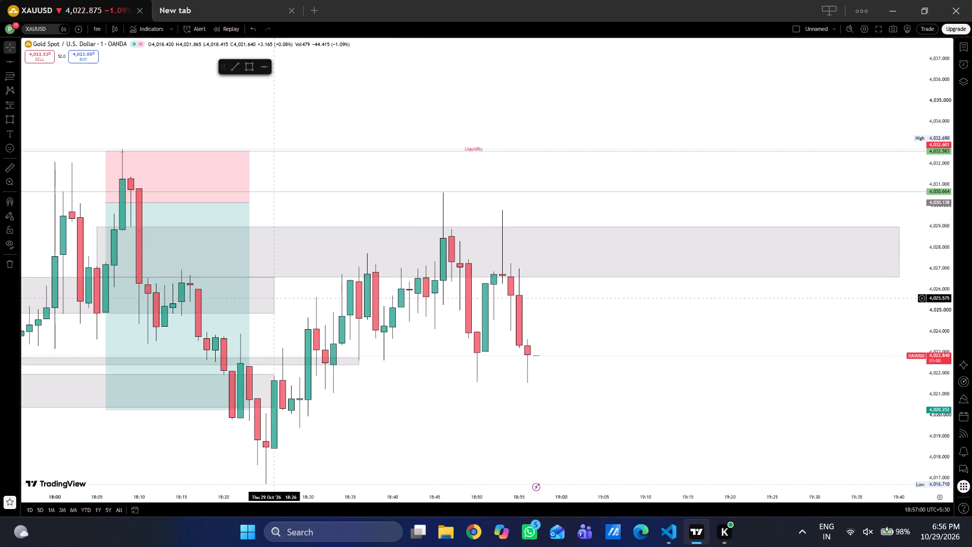
left_click(252, 306)
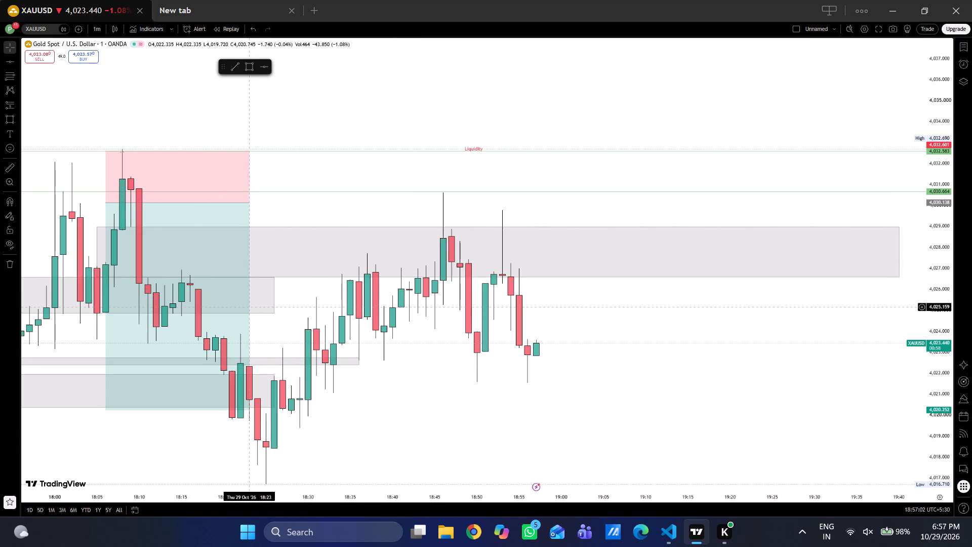
left_click(252, 306)
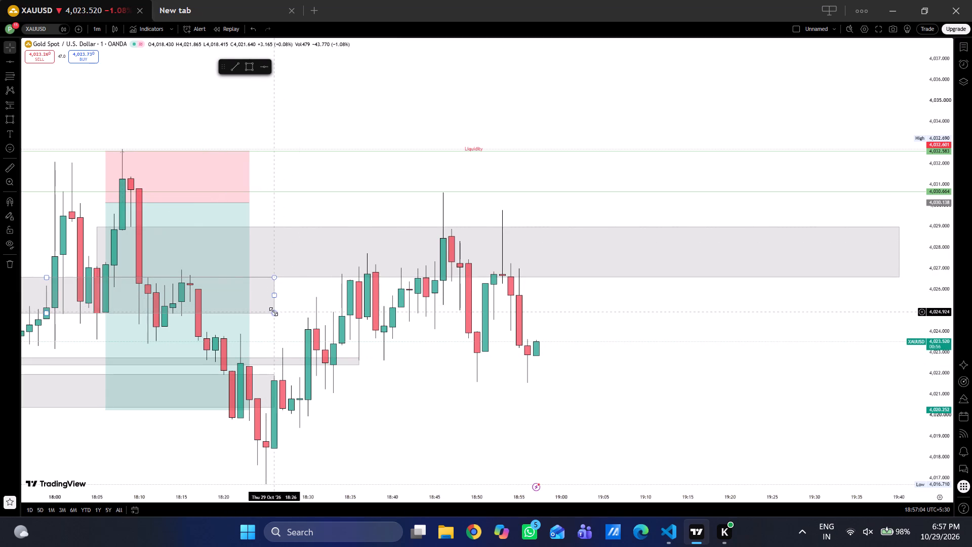
left_click(273, 311)
key("Delete")
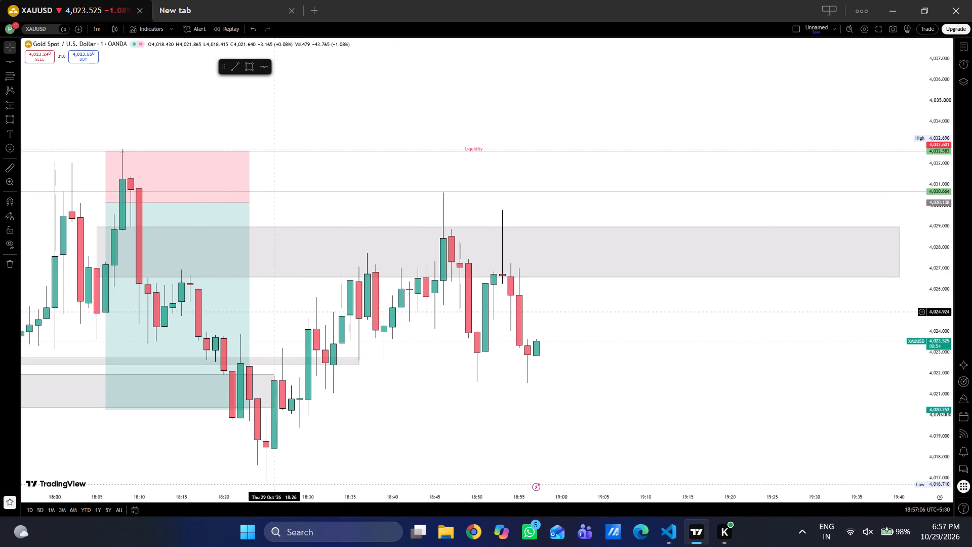
Delete the two older grey zones: about 4,021.94 to 4,020.38 ending at 18:26, and the thin one near 4,022.5 ending at 18:36.
left_click(262, 387)
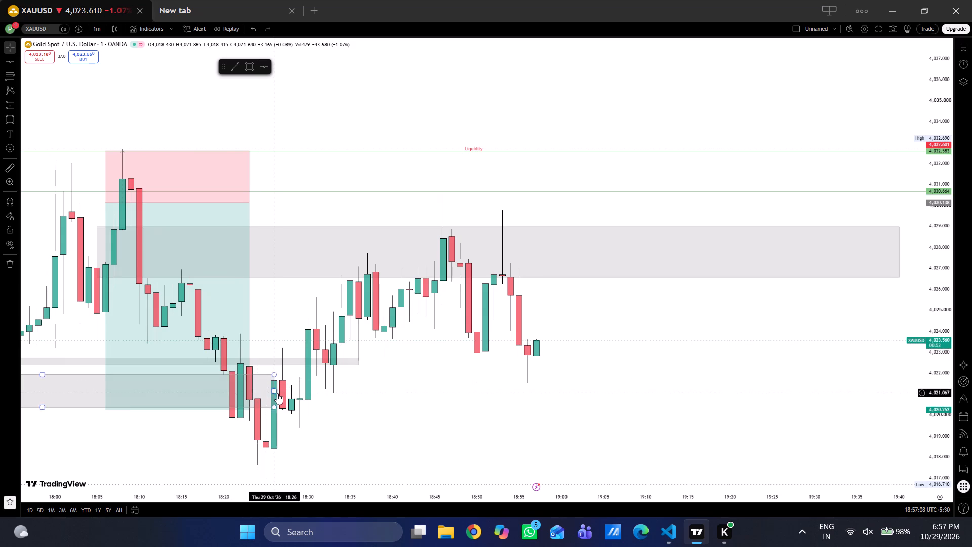
left_click_drag(277, 393, 273, 393)
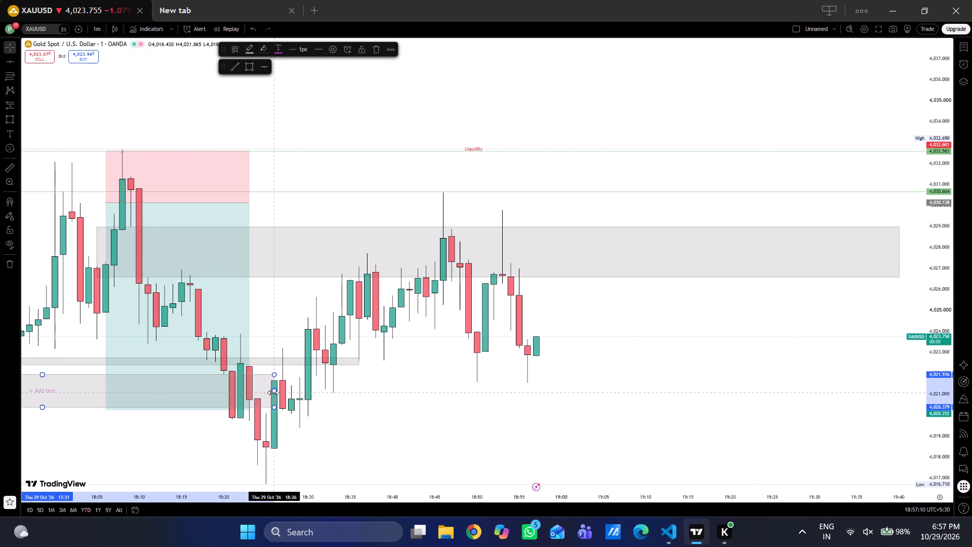
key("Delete")
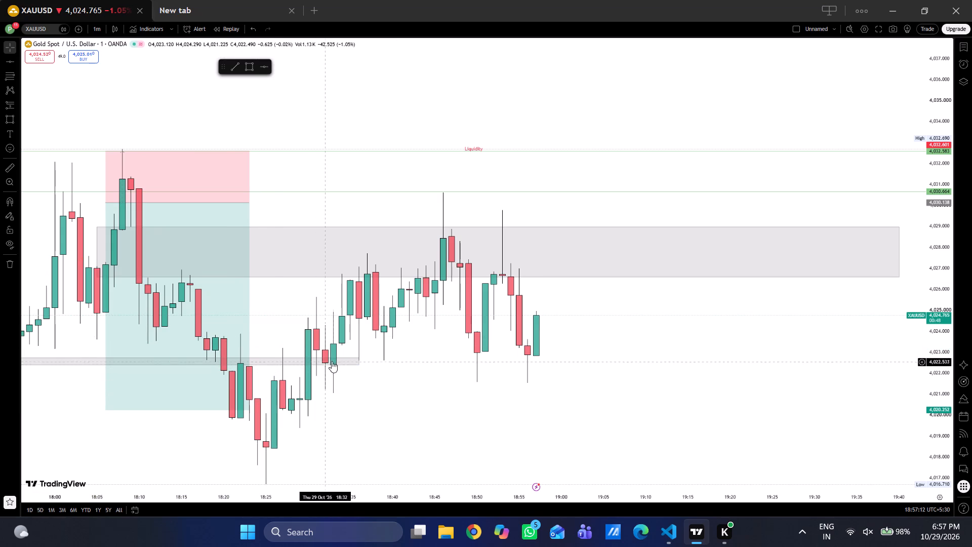
key("Delete")
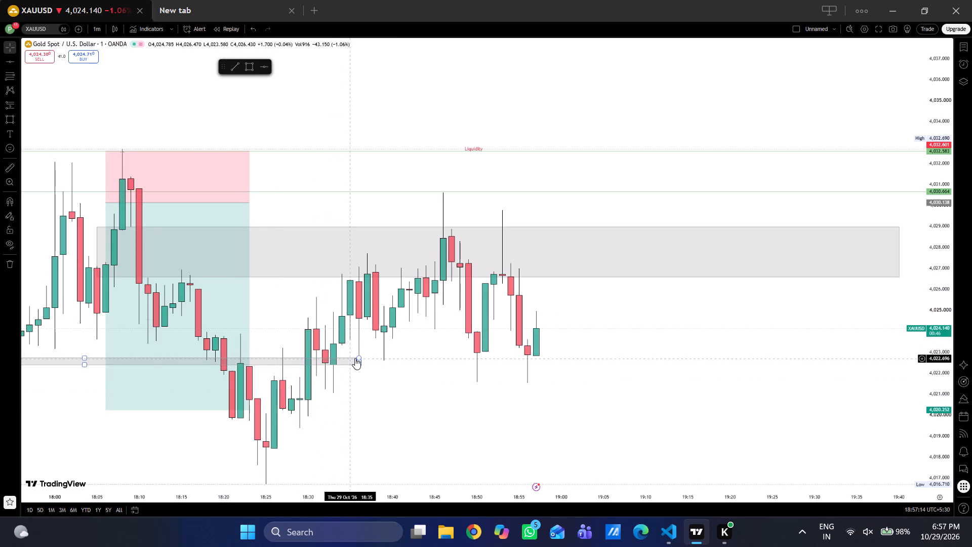
left_click(355, 358)
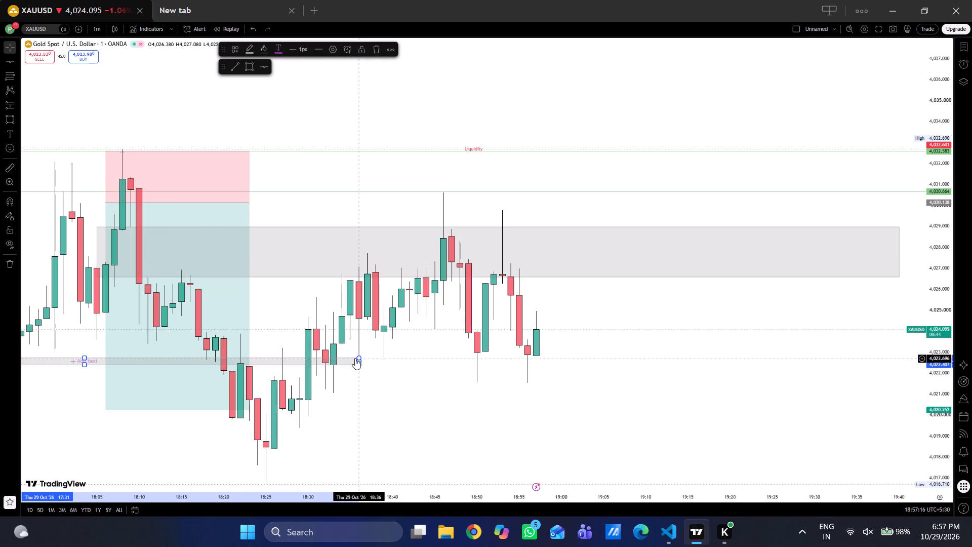
key("Delete")
Examine the earlier 29 October price action against the remaining levels, the upper grey zone and the short position.
left_click_drag(566, 355, 598, 318)
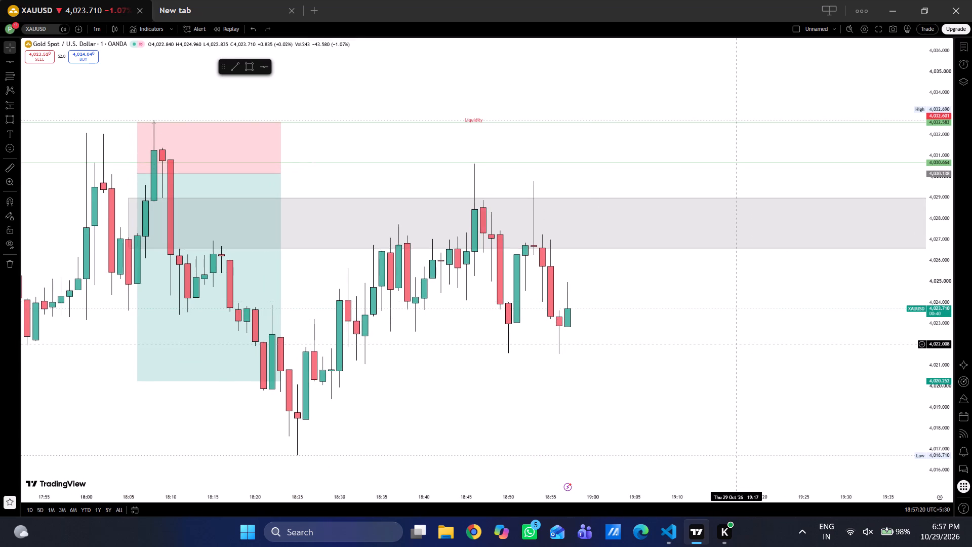
scroll(733, 344, "down", 2)
scroll(733, 344, "up", 1)
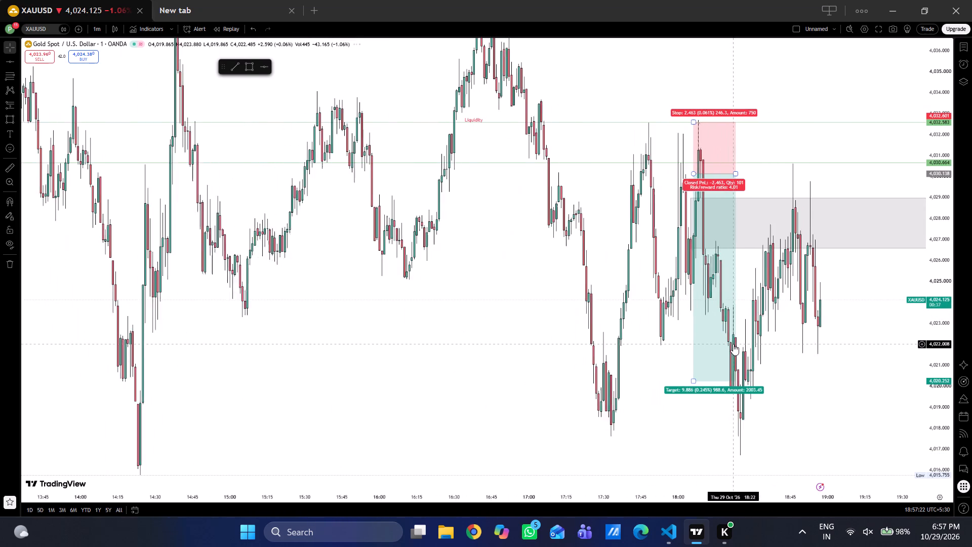
scroll(733, 344, "up", 3)
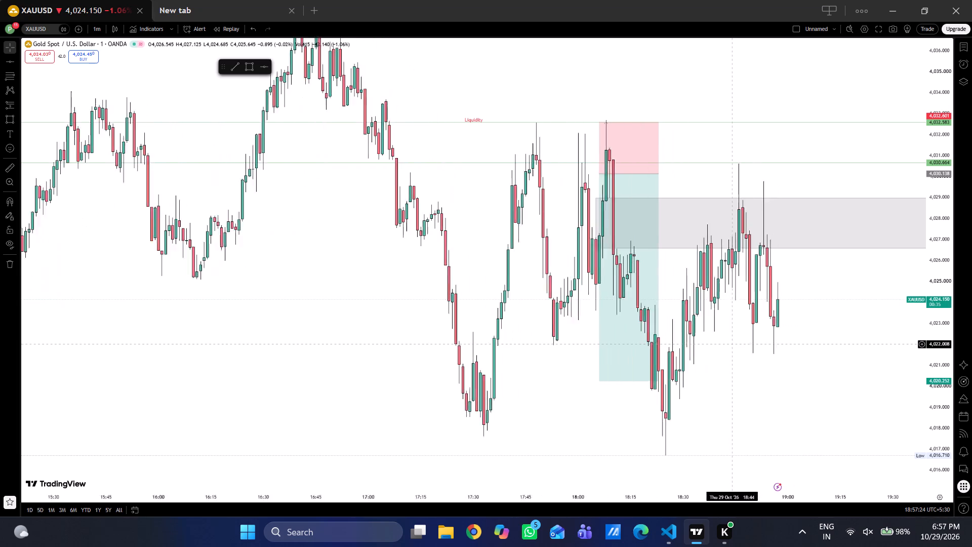
scroll(733, 344, "up", 2)
left_click_drag(779, 302, 692, 302)
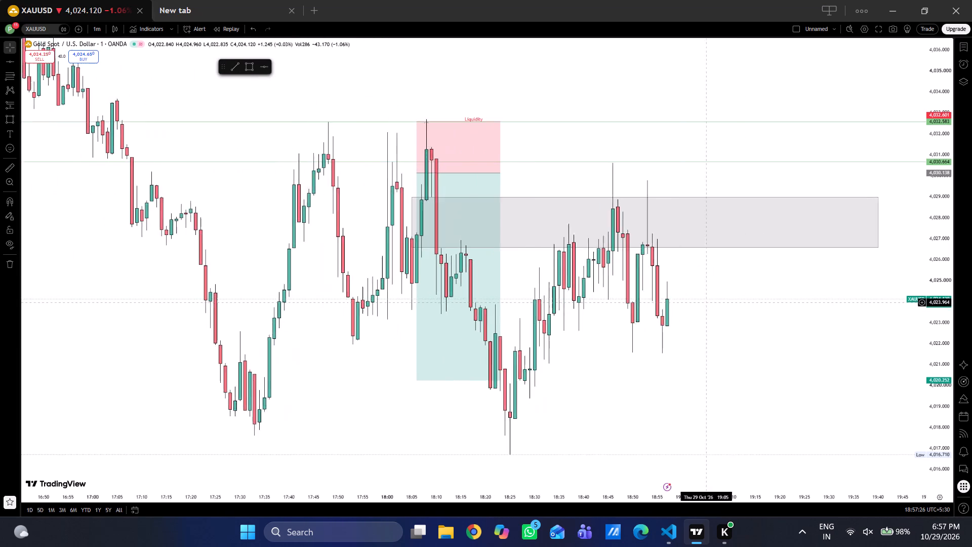
left_click_drag(692, 302, 500, 317)
scroll(500, 317, "up", 1)
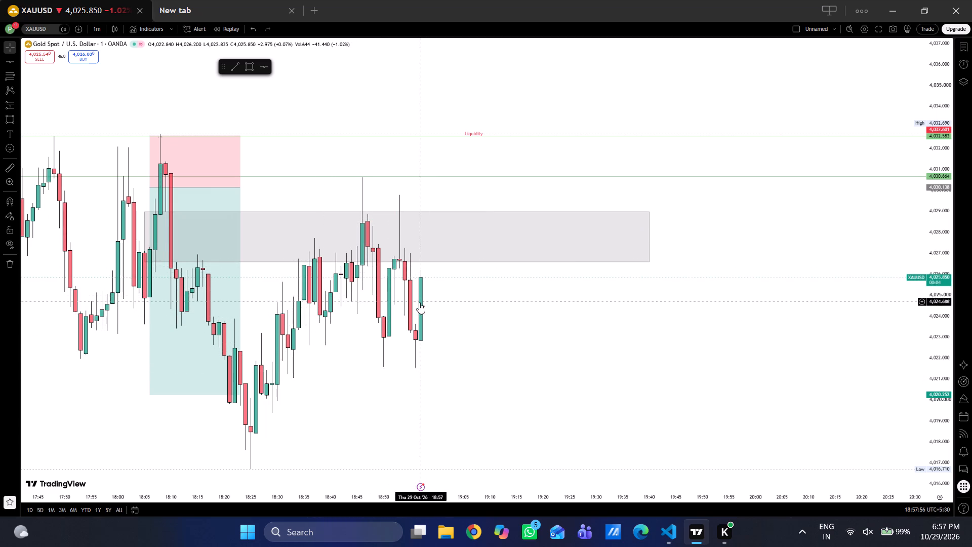
Draw a rectangle zone from 18:46 to 19:40, spanning about 4,024.98 down to 4,023.98.
left_click(250, 68)
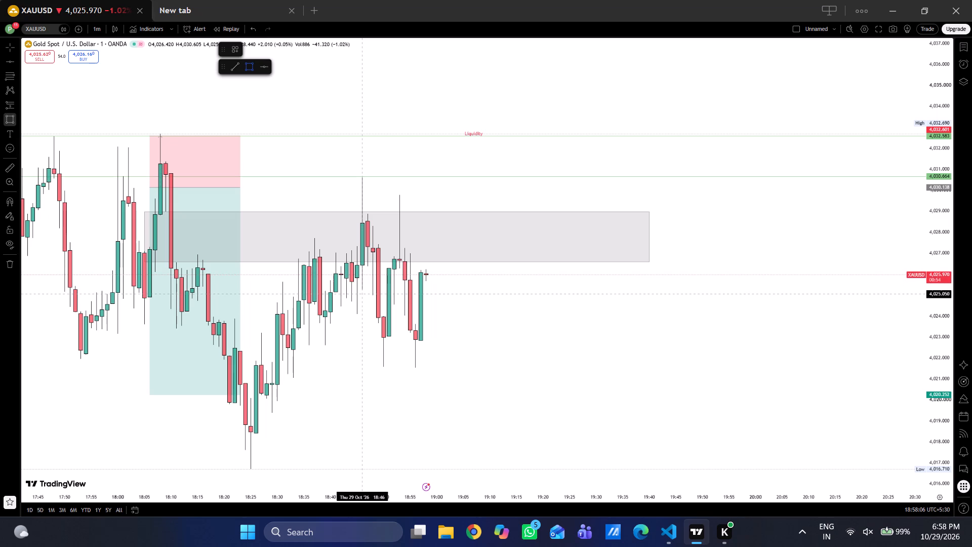
left_click_drag(364, 295, 566, 318)
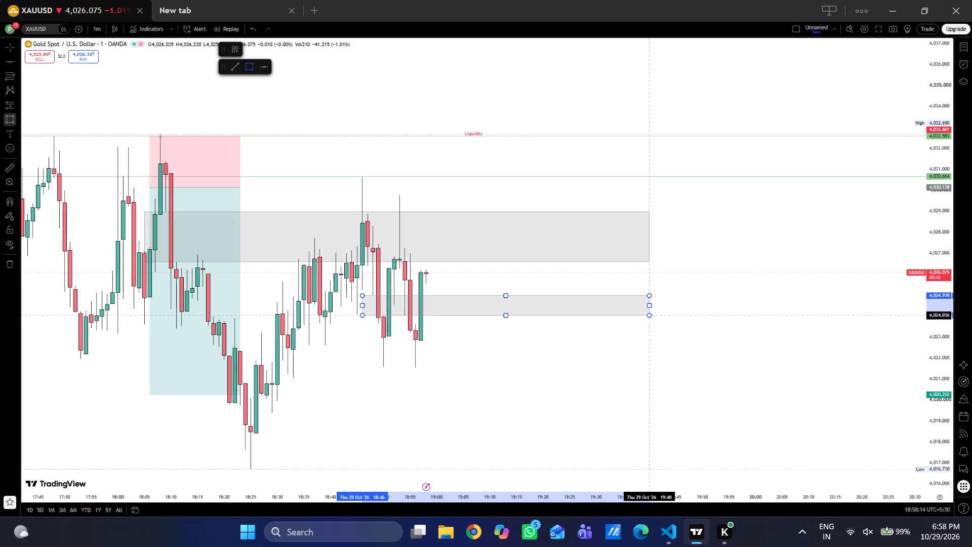
left_click(649, 316)
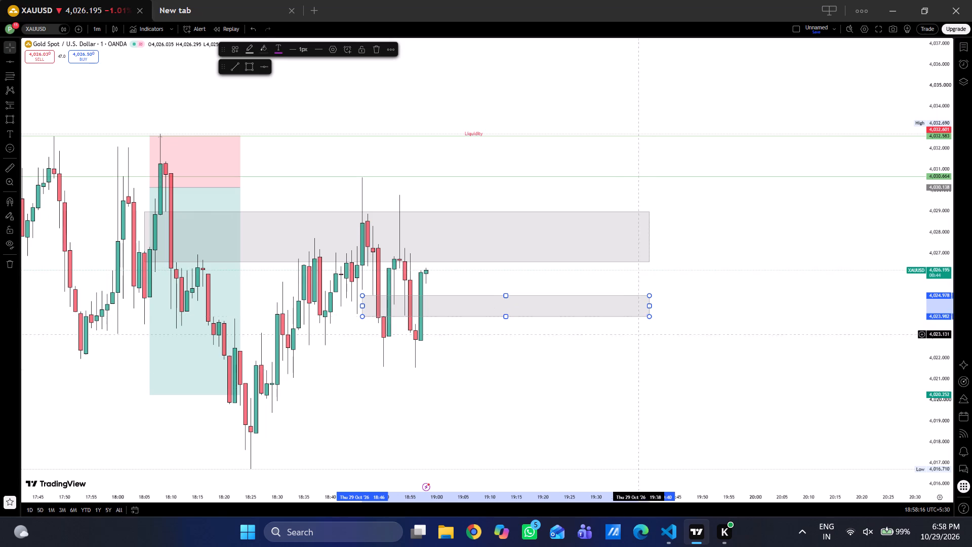
left_click(580, 377)
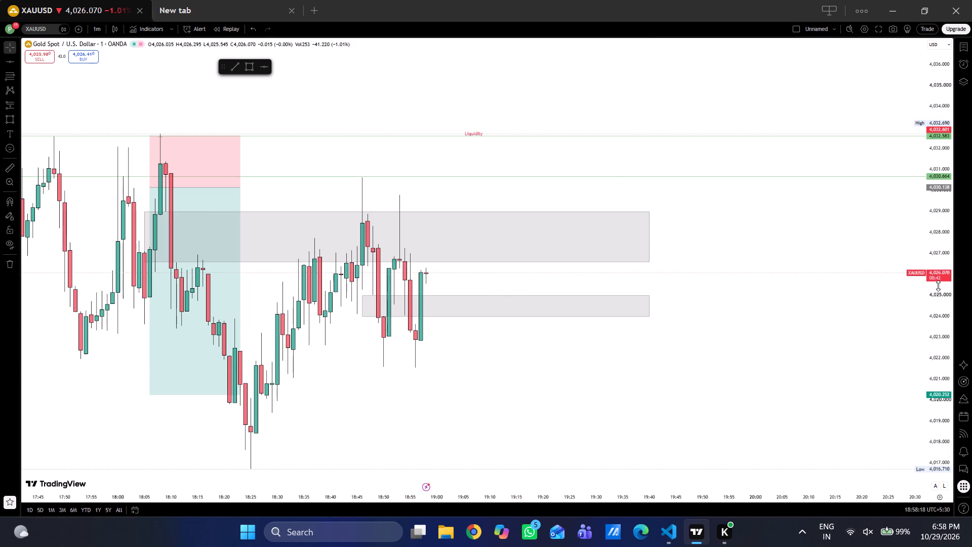
Adjust the lower edge of the new zone starting at 18:46 to about 4,024.00.
scroll(938, 286, "down", 3)
scroll(938, 286, "up", 5)
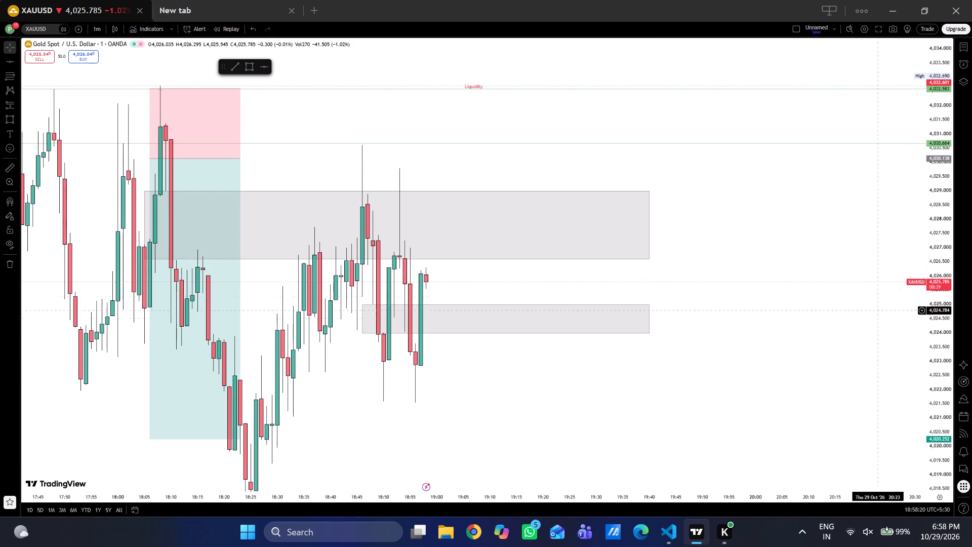
scroll(849, 324, "up", 2)
left_click_drag(740, 256, 872, 261)
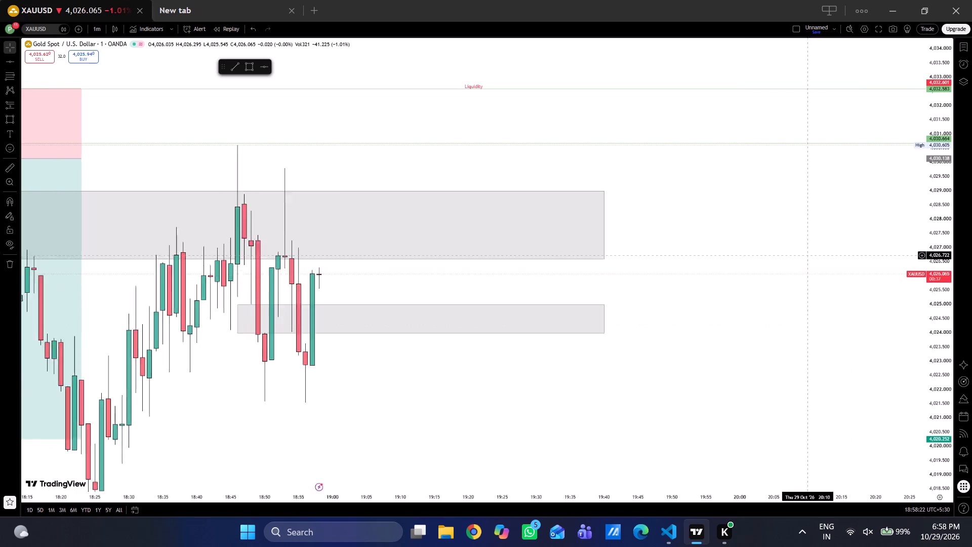
left_click_drag(872, 261, 968, 284)
left_click_drag(746, 319, 793, 212)
scroll(793, 212, "up", 1)
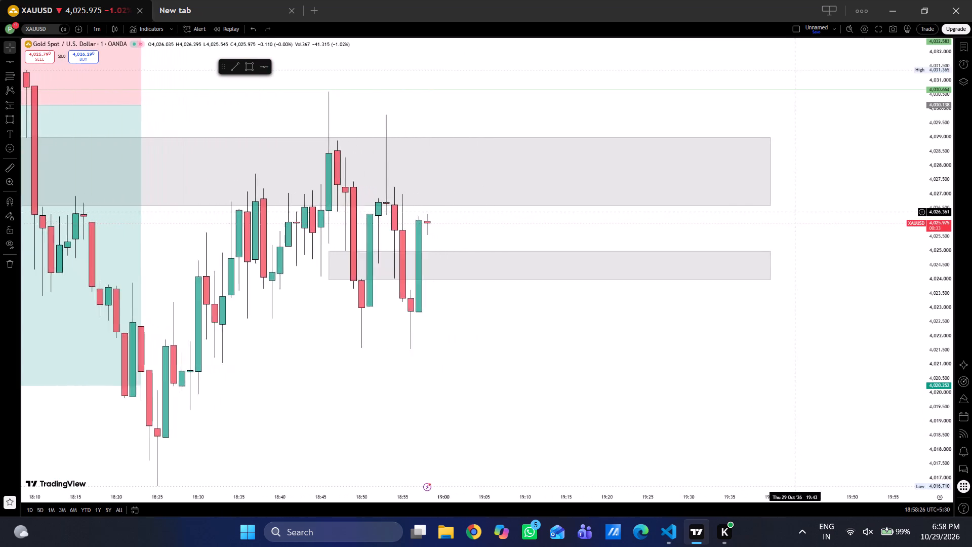
scroll(793, 212, "up", 3)
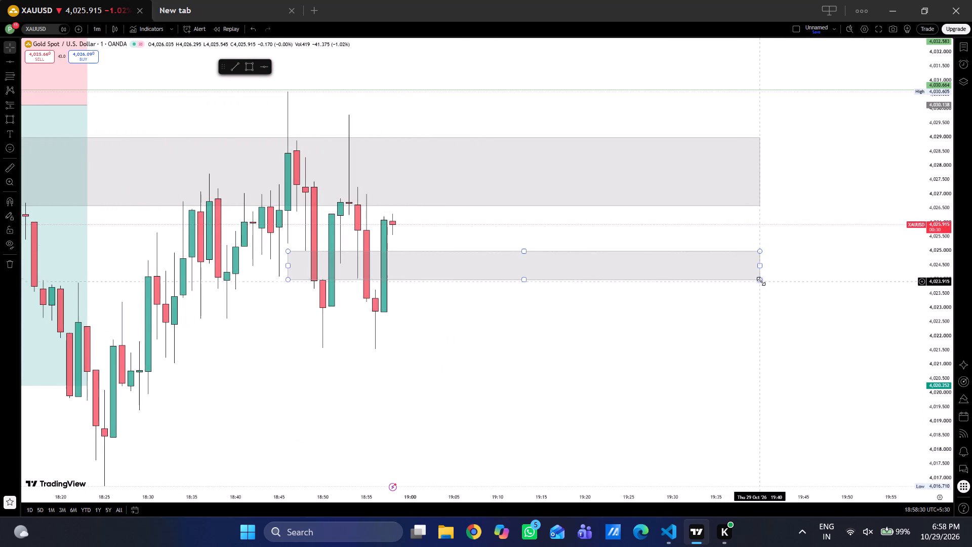
left_click(761, 281)
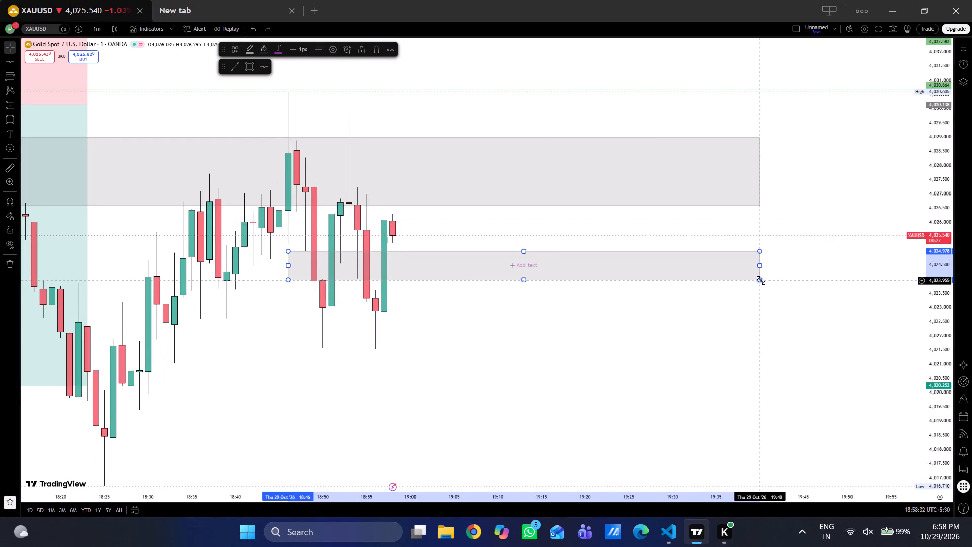
left_click(523, 281)
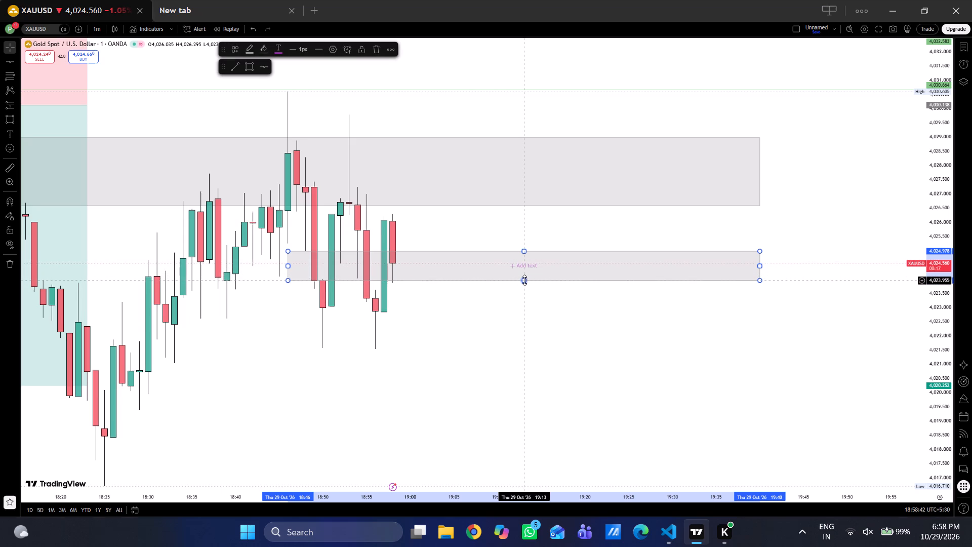
left_click(524, 280)
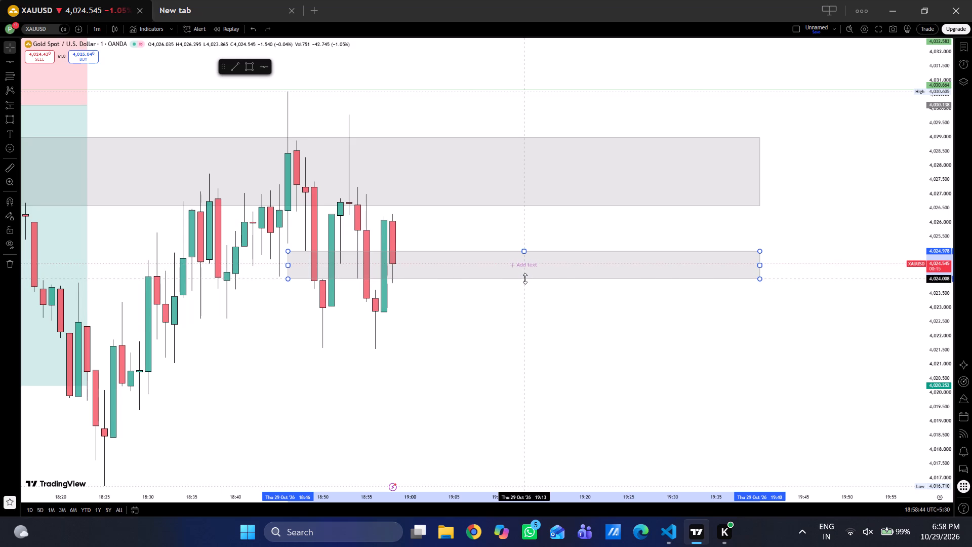
left_click(525, 279)
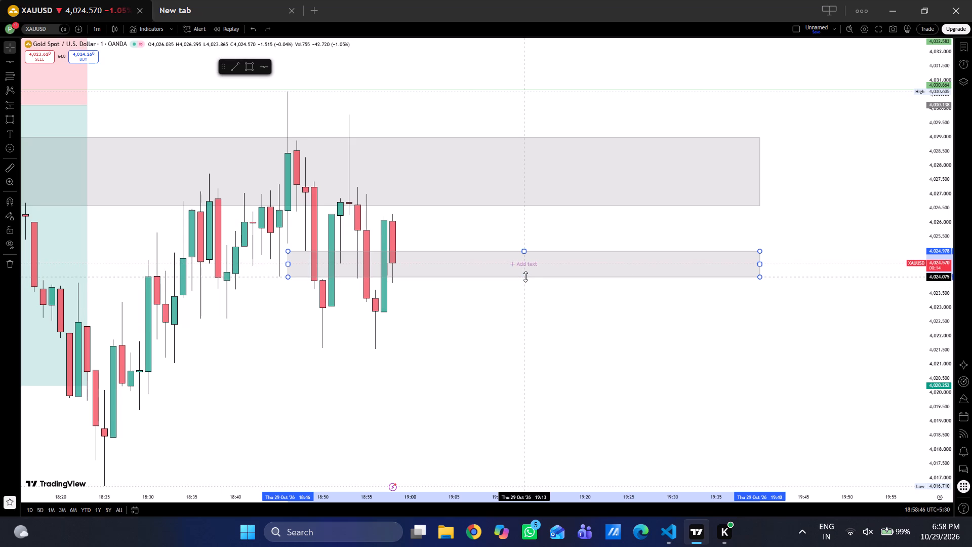
left_click(518, 311)
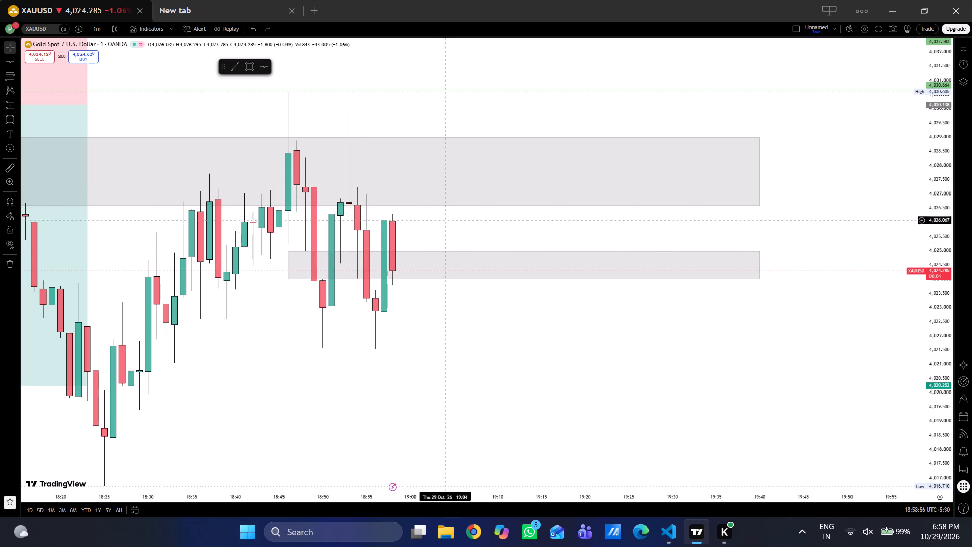
Examine the recent candles around the two grey zones, comparing them with the 18:46 high and the earlier short position.
left_click_drag(225, 334, 372, 339)
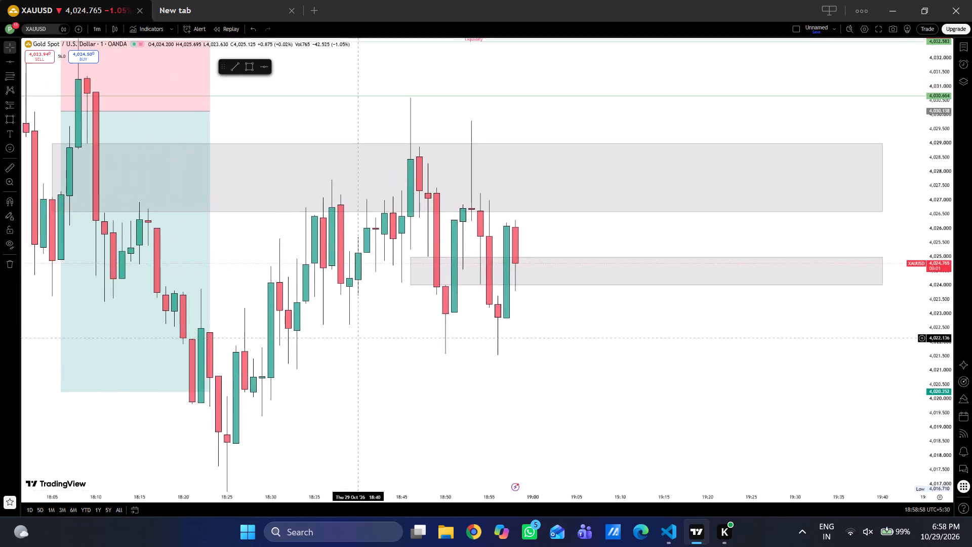
left_click_drag(372, 339, 340, 304)
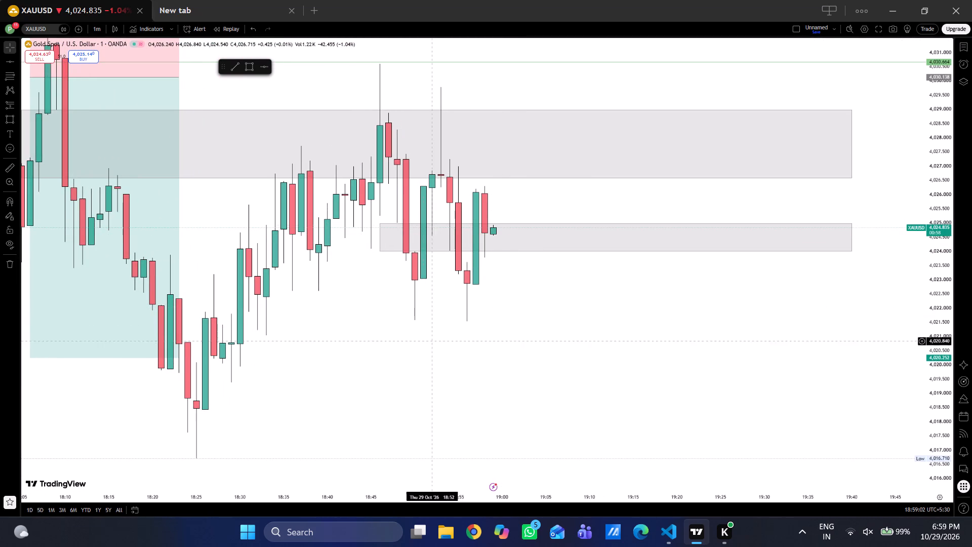
left_click_drag(440, 267, 495, 366)
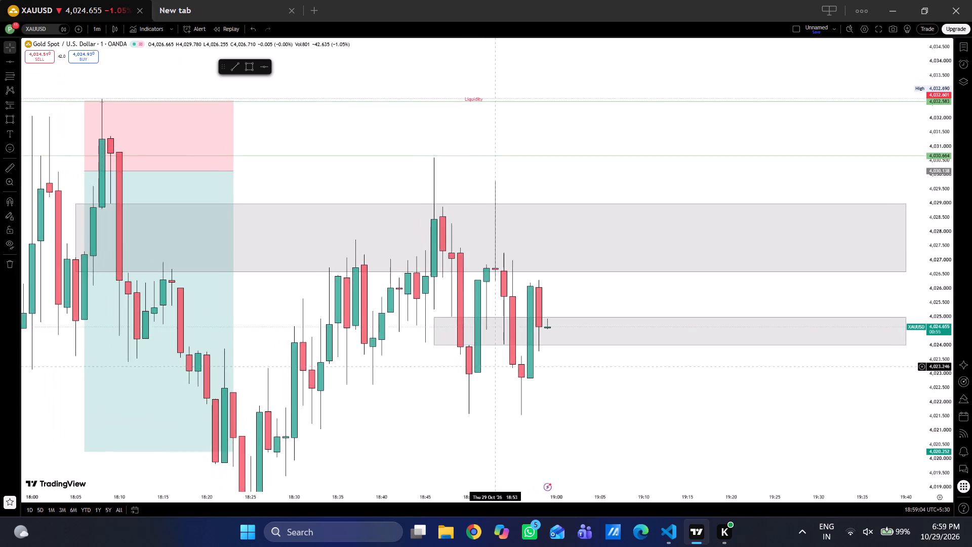
left_click_drag(495, 366, 434, 283)
left_click_drag(434, 283, 431, 254)
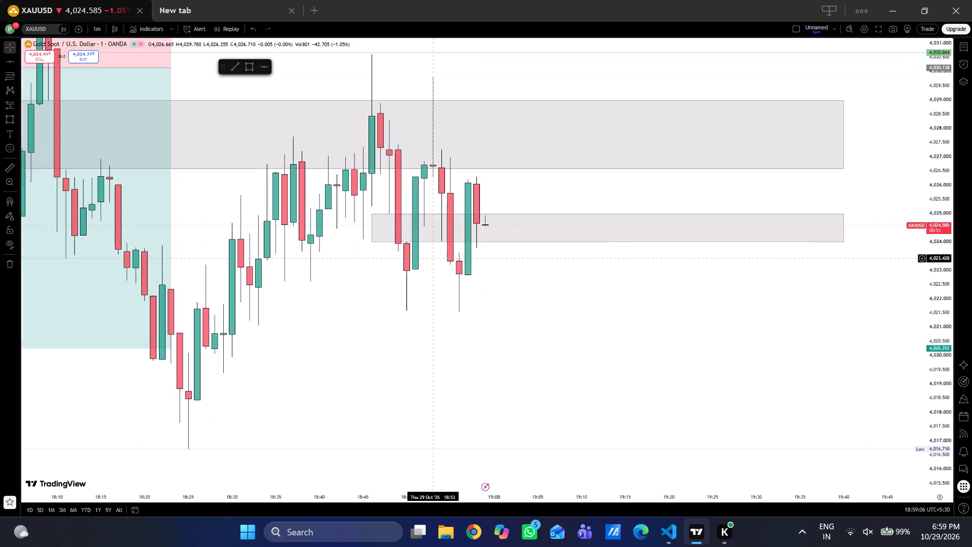
left_click_drag(431, 254, 480, 297)
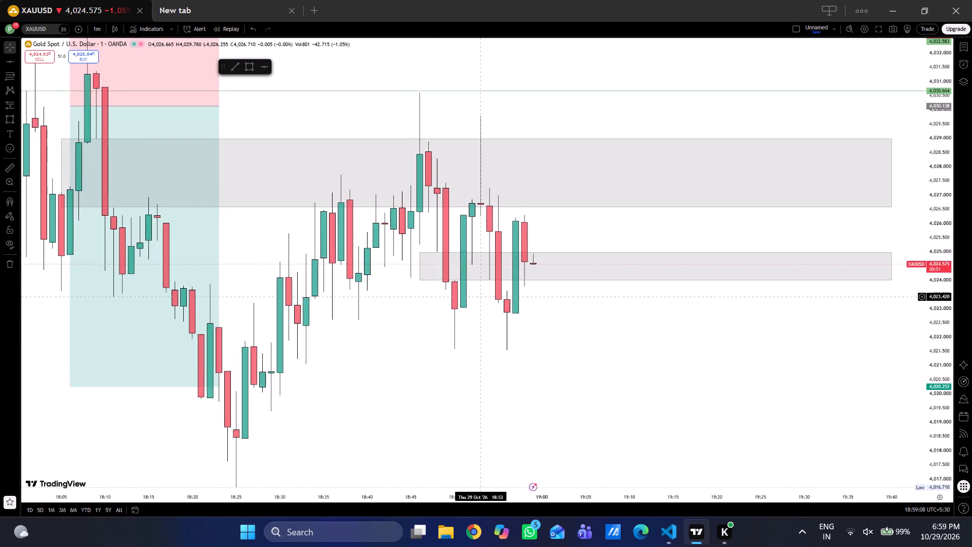
left_click_drag(480, 297, 453, 334)
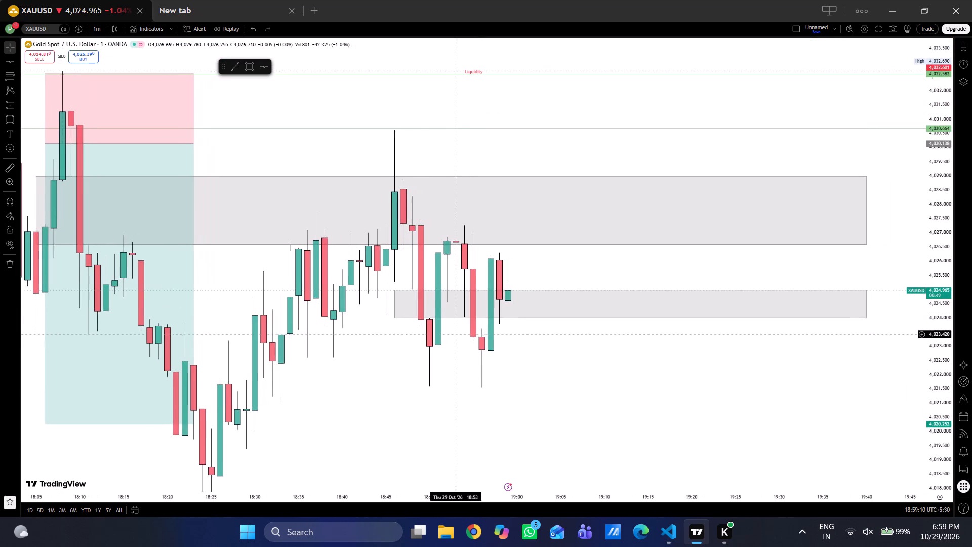
left_click_drag(453, 334, 453, 314)
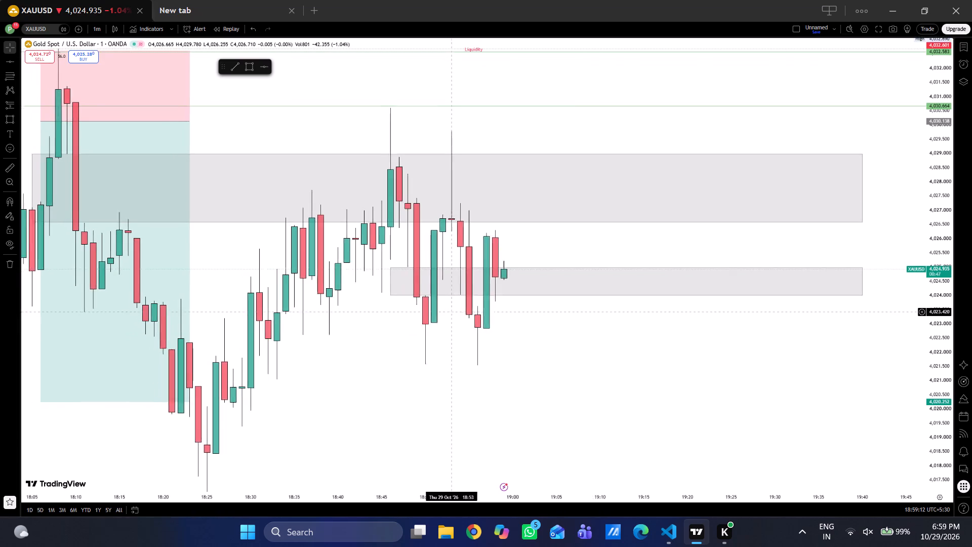
left_click_drag(453, 314, 532, 342)
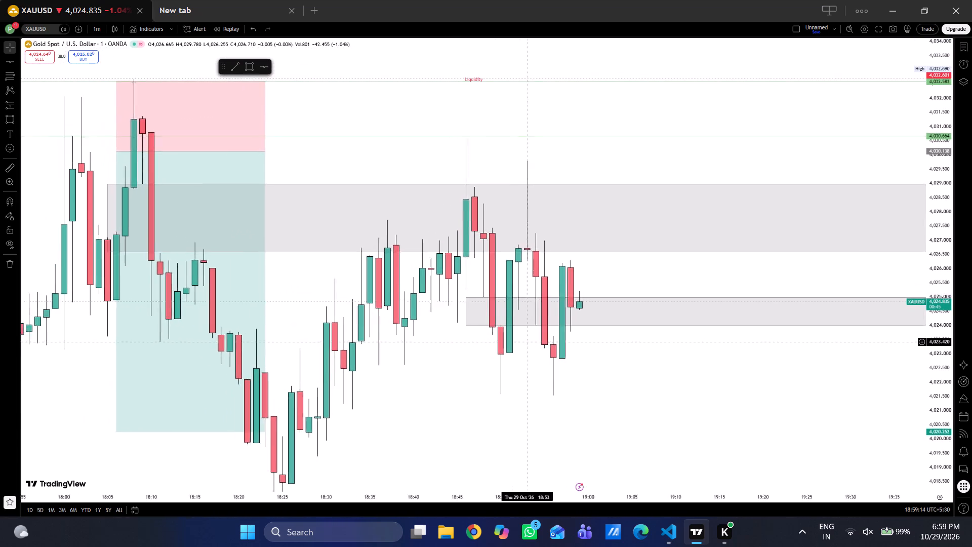
left_click_drag(532, 342, 481, 314)
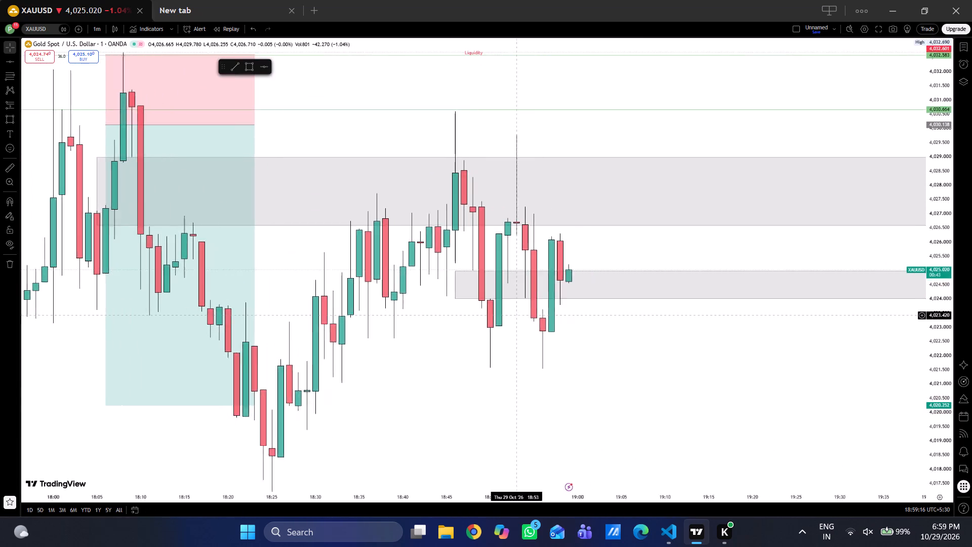
left_click_drag(481, 314, 534, 331)
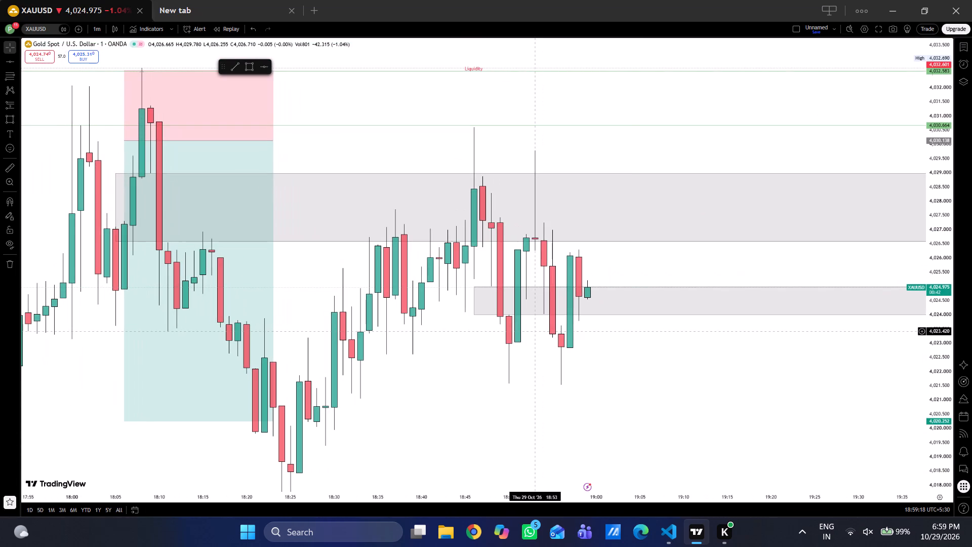
left_click_drag(633, 350, 507, 278)
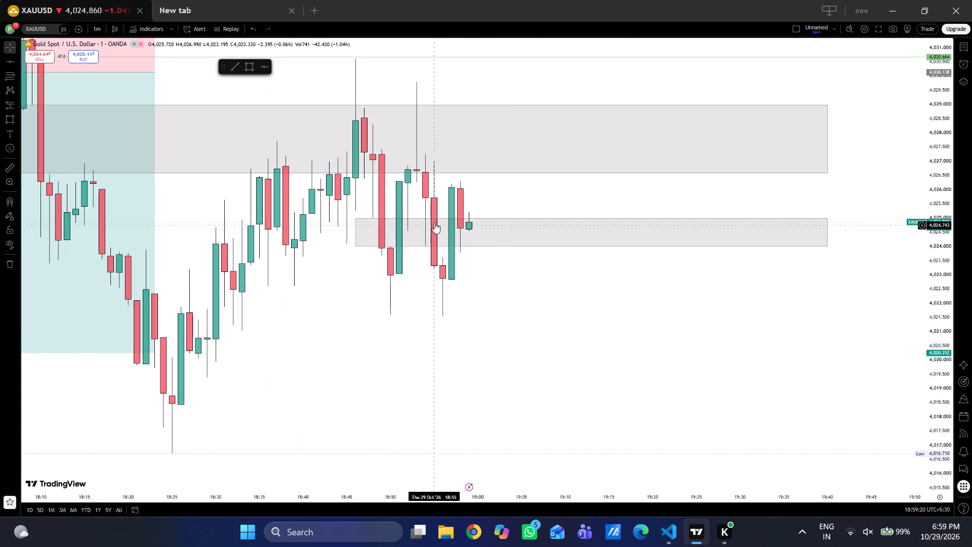
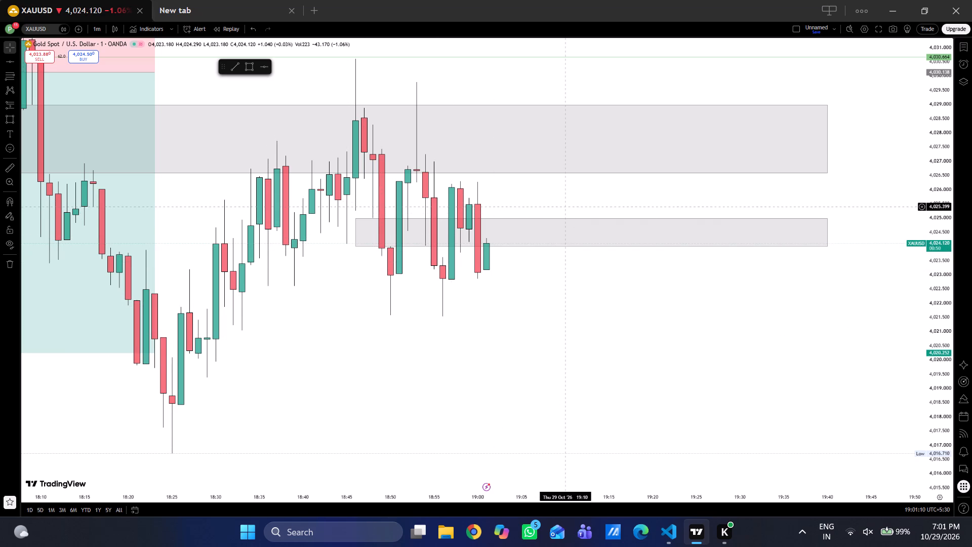
Examine the 1-minute price action from about 17:20 to 19:01 against the short position, the Liquidity line and both grey zones.
left_click_drag(333, 287, 527, 395)
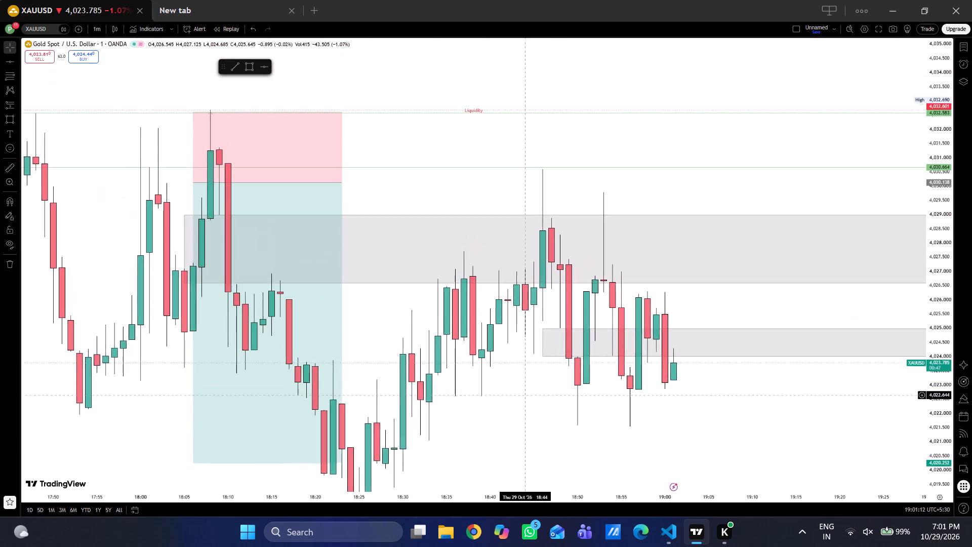
left_click_drag(527, 395, 266, 209)
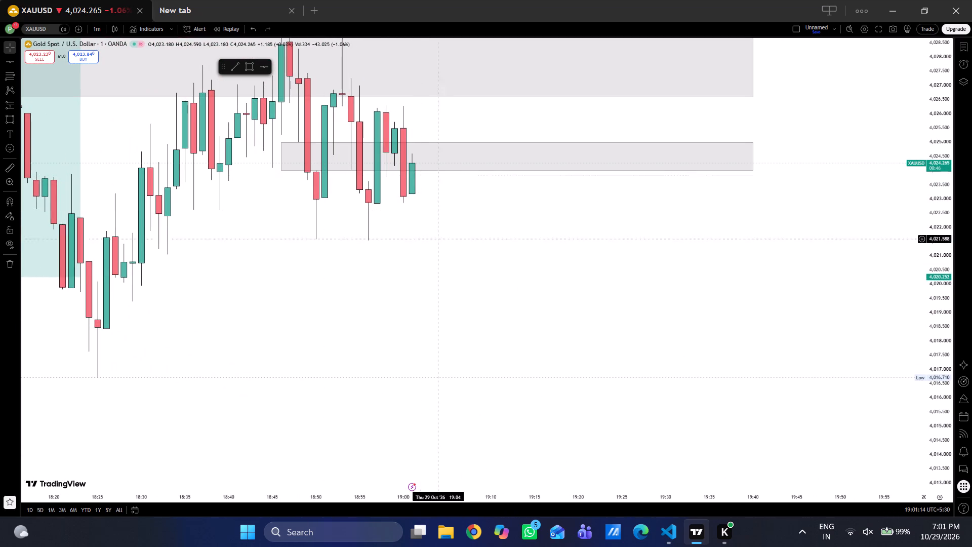
left_click_drag(448, 215, 368, 329)
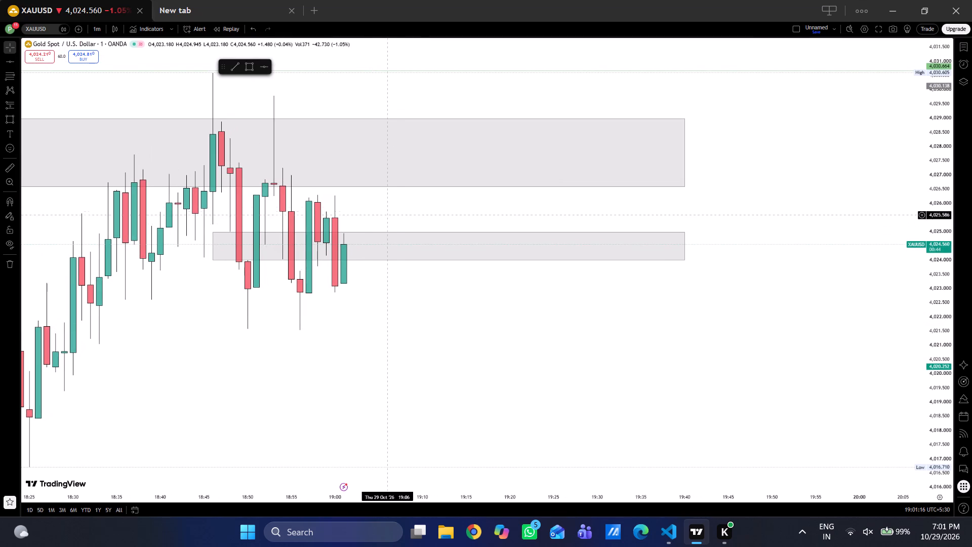
left_click_drag(394, 207, 393, 267)
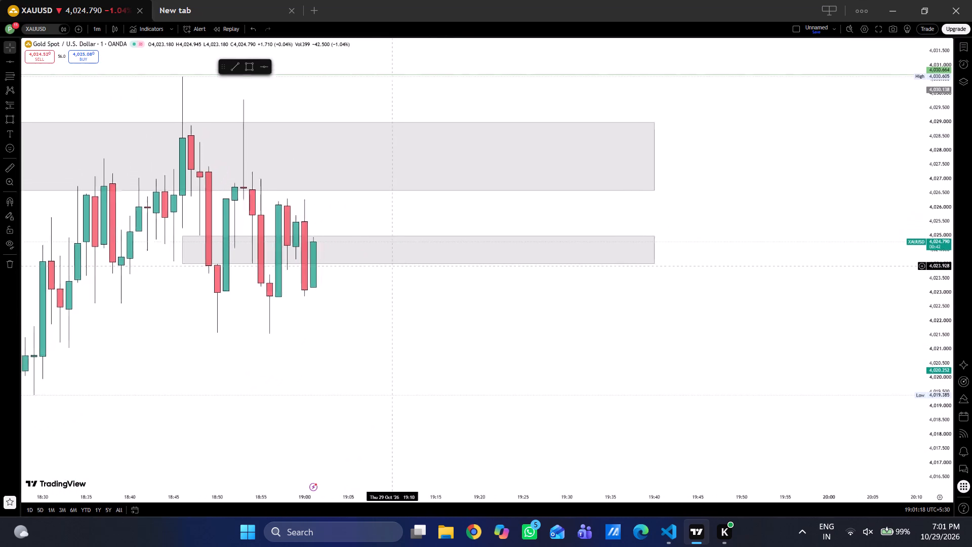
left_click_drag(393, 267, 392, 267)
left_click_drag(428, 214, 404, 349)
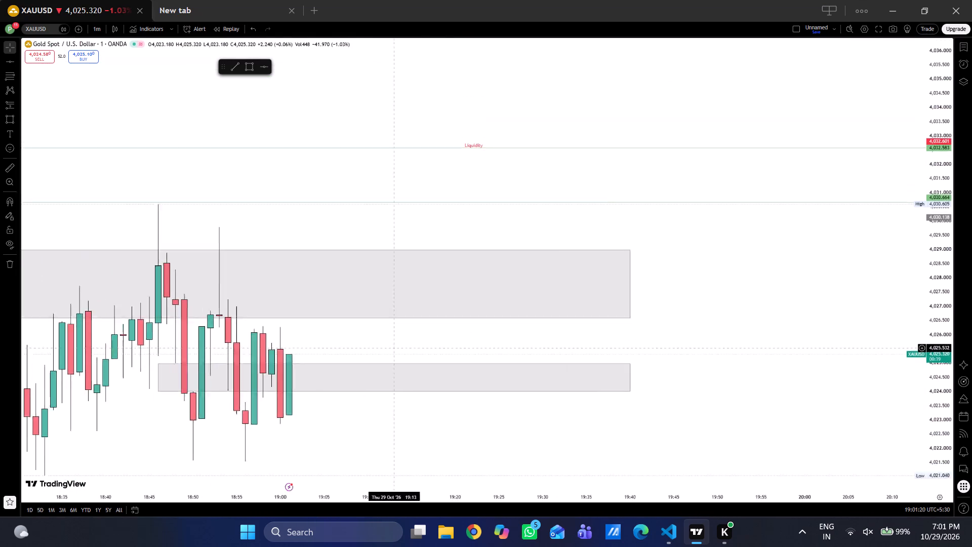
left_click_drag(404, 349, 548, 379)
left_click_drag(488, 360, 647, 281)
left_click_drag(372, 420, 573, 347)
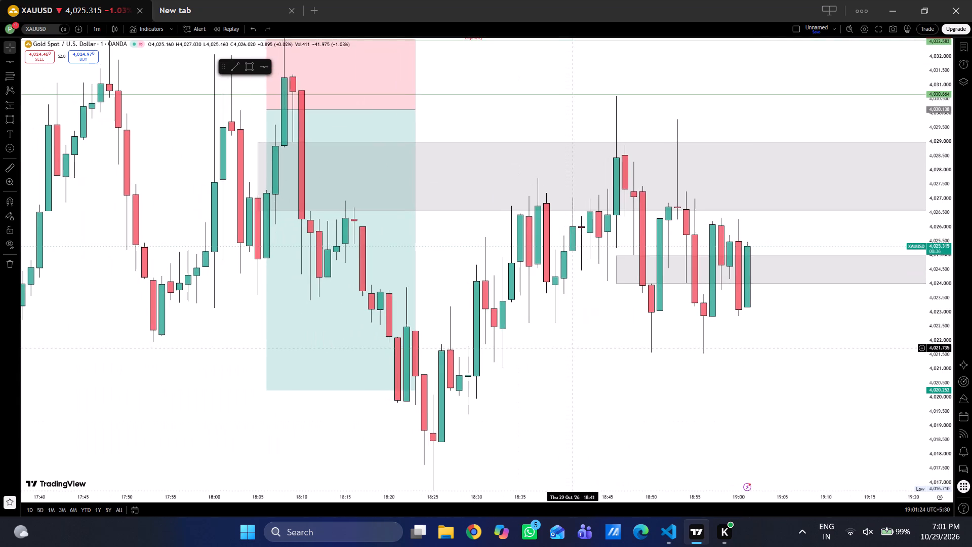
left_click_drag(232, 333, 438, 420)
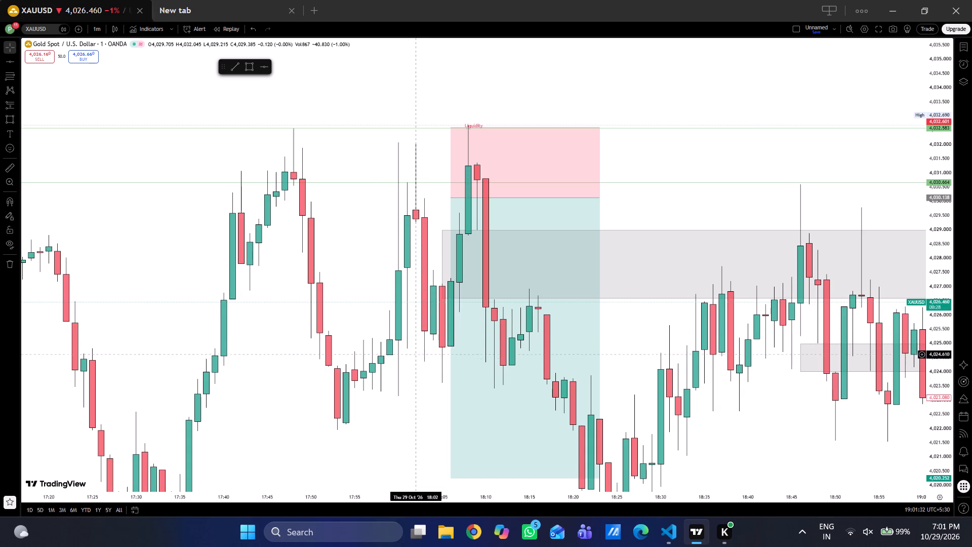
left_click_drag(358, 266, 210, 220)
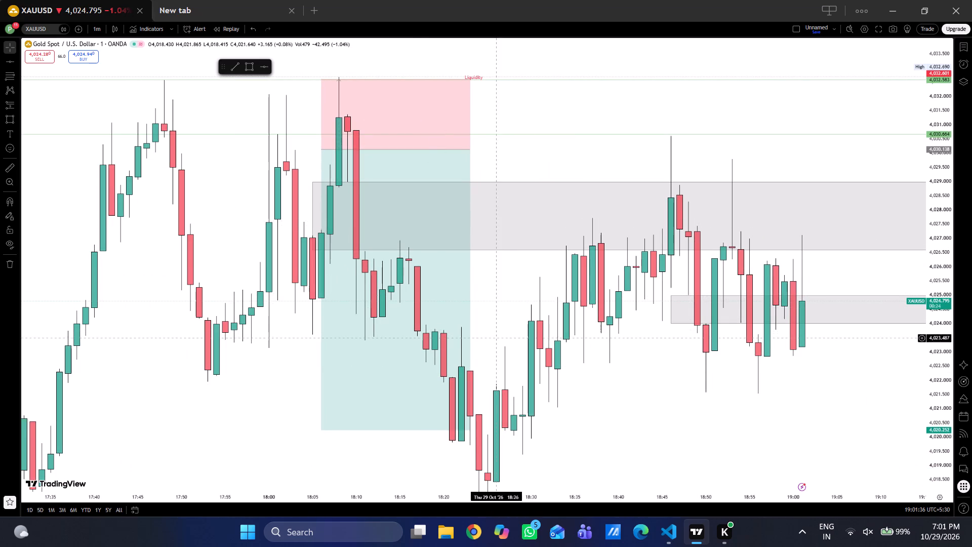
left_click_drag(515, 298, 371, 359)
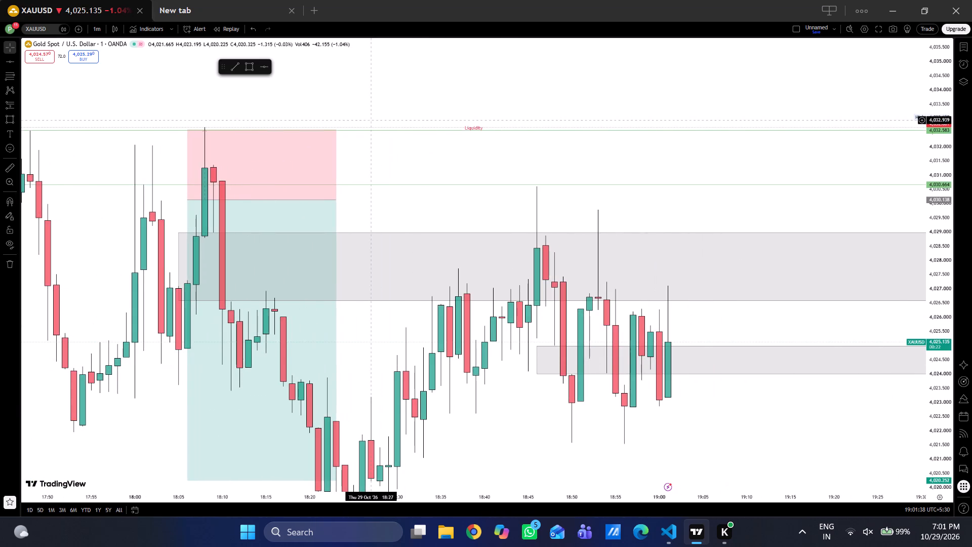
left_click_drag(387, 106, 285, 281)
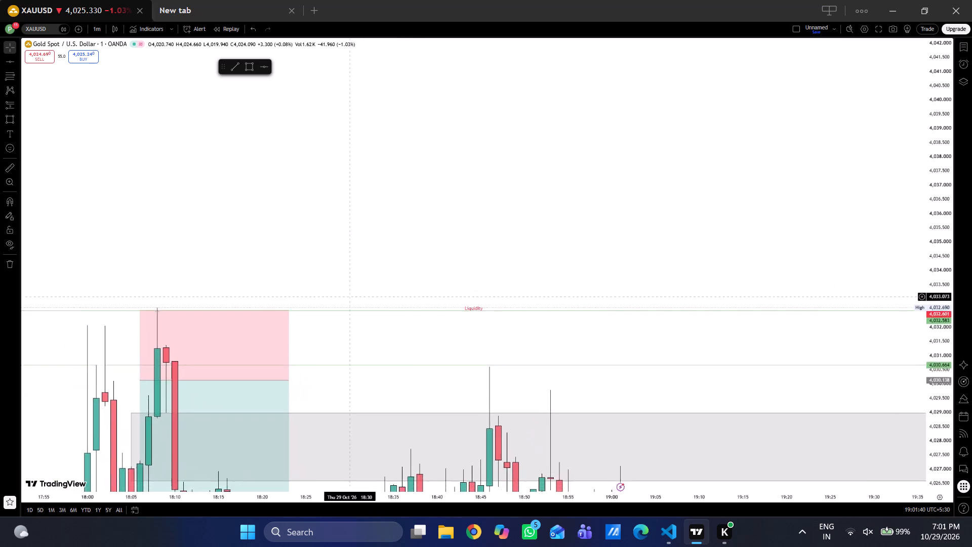
left_click_drag(285, 281, 605, 202)
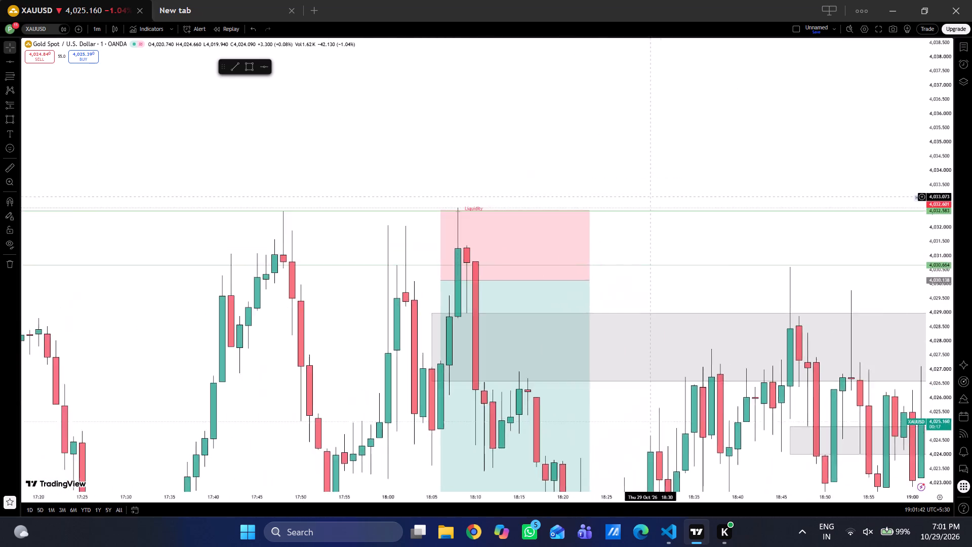
left_click_drag(605, 202, 533, 111)
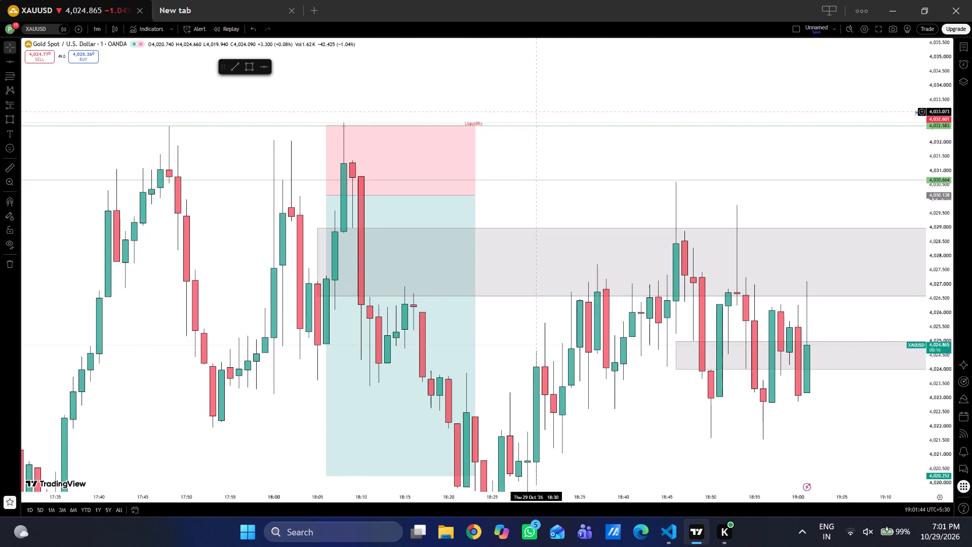
left_click(533, 111)
left_click_drag(533, 111, 313, 107)
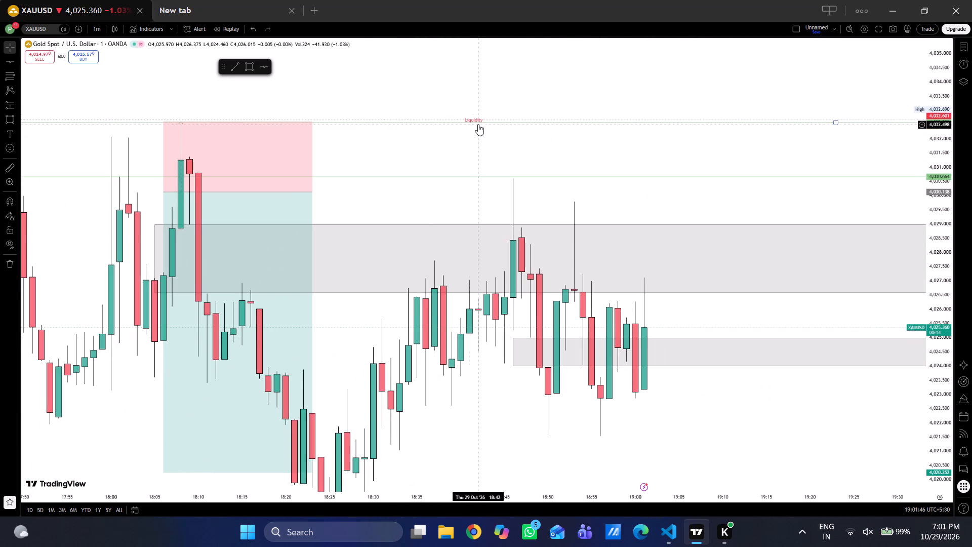
left_click(494, 158)
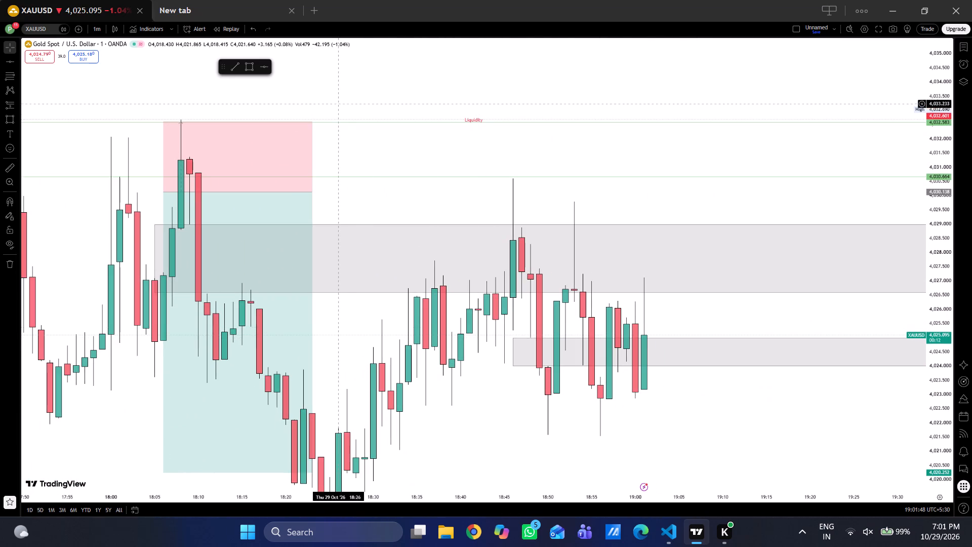
left_click_drag(380, 94, 508, 173)
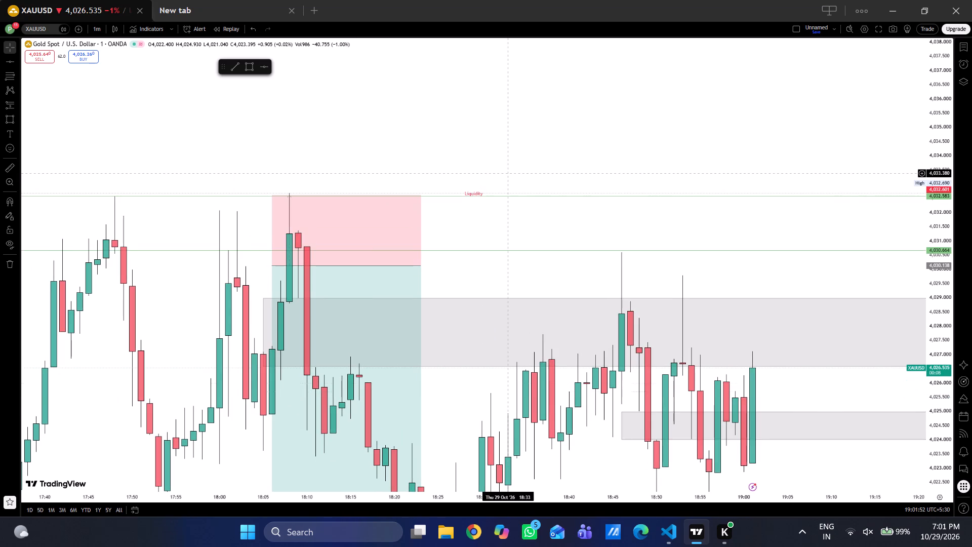
left_click_drag(503, 225, 389, 117)
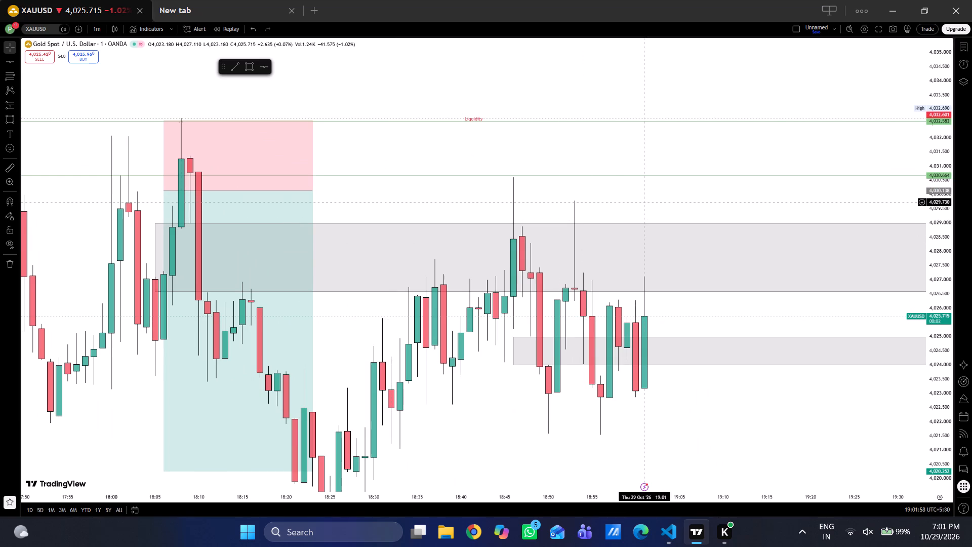
Examine the latest 1-minute candles around 19:00 against the two grey zones and the 18:46 and 18:53 highs.
scroll(639, 188, "left", 3)
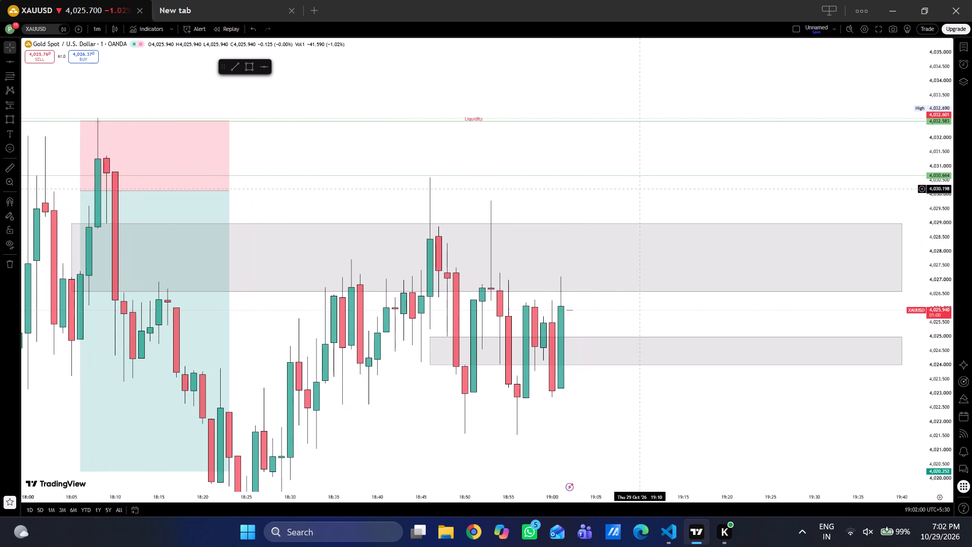
scroll(639, 188, "left", 4)
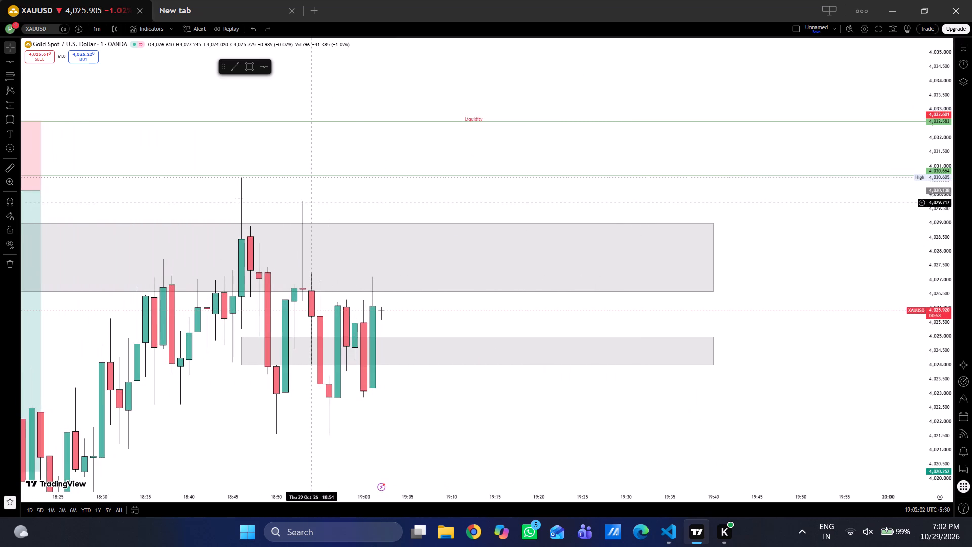
left_click_drag(313, 202, 396, 162)
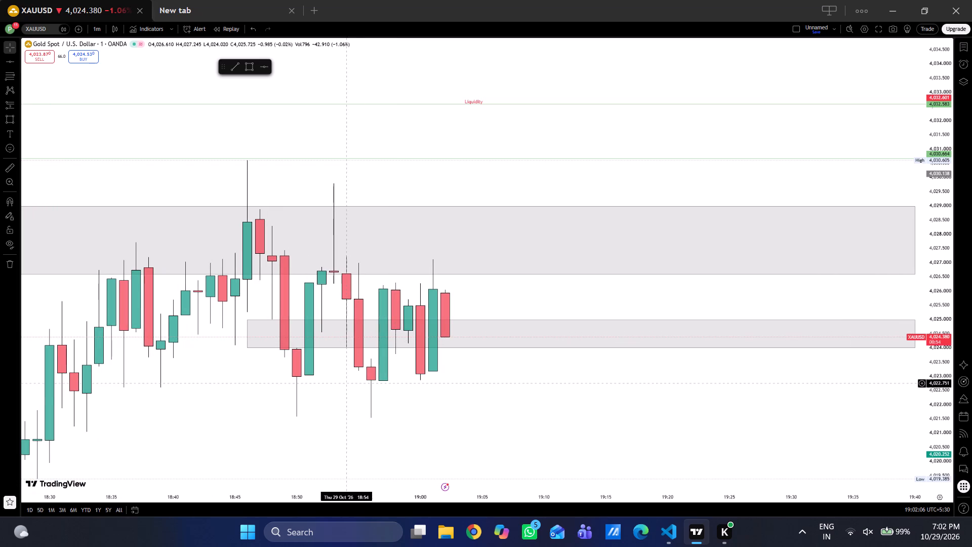
left_click_drag(334, 397, 385, 292)
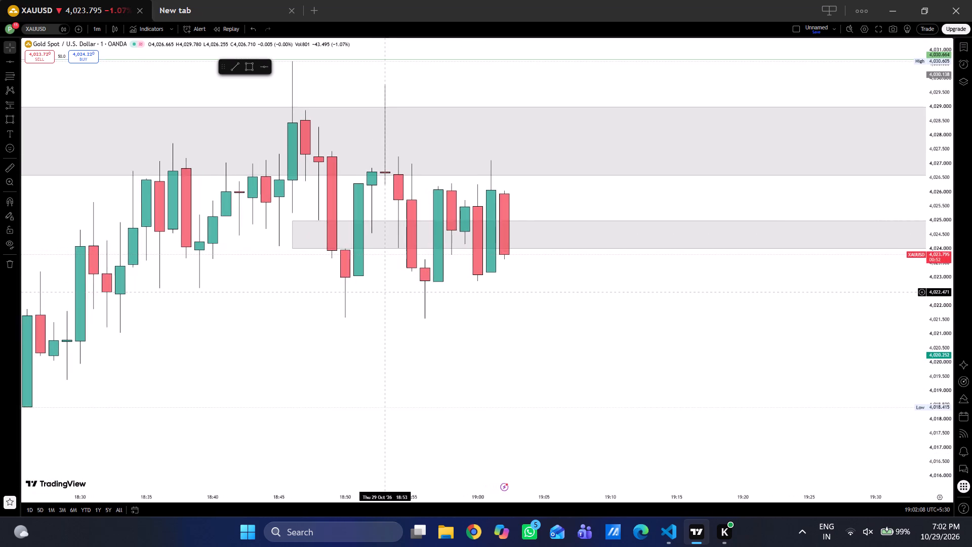
scroll(385, 292, "up", 1)
left_click_drag(385, 292, 387, 359)
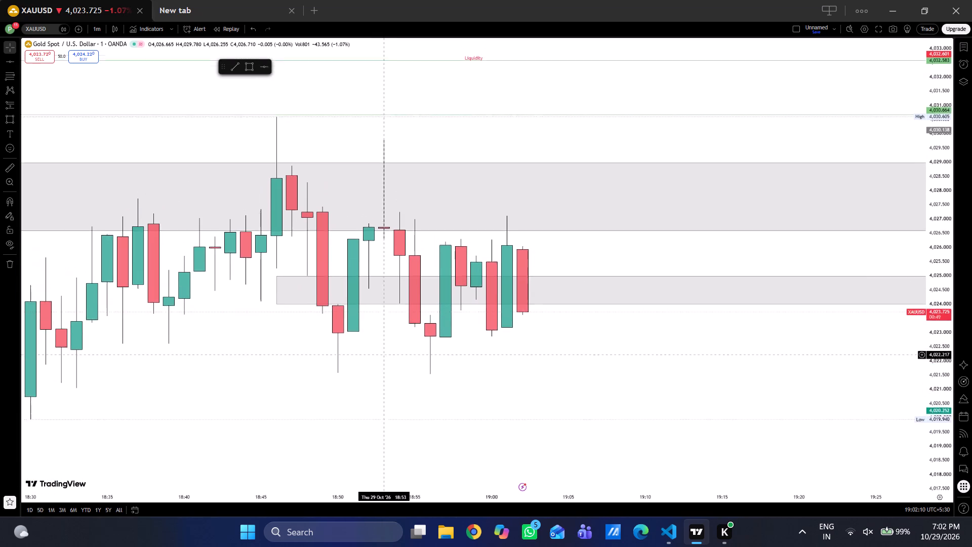
left_click_drag(387, 359, 387, 360)
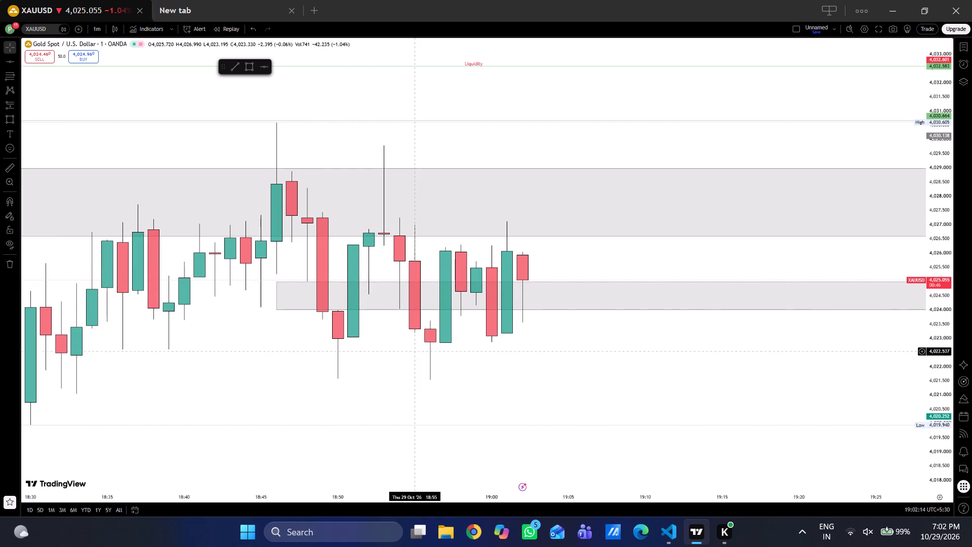
left_click_drag(540, 379, 596, 450)
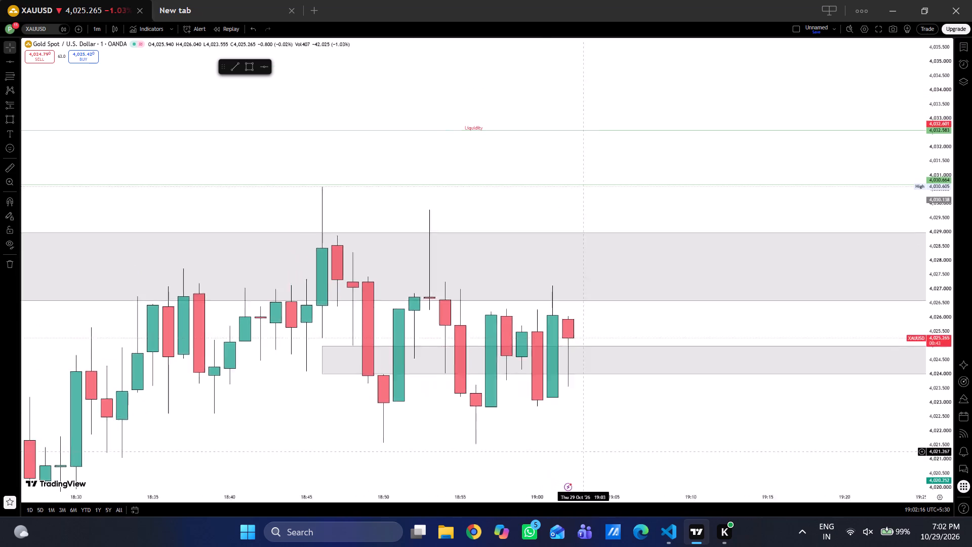
left_click_drag(596, 450, 661, 381)
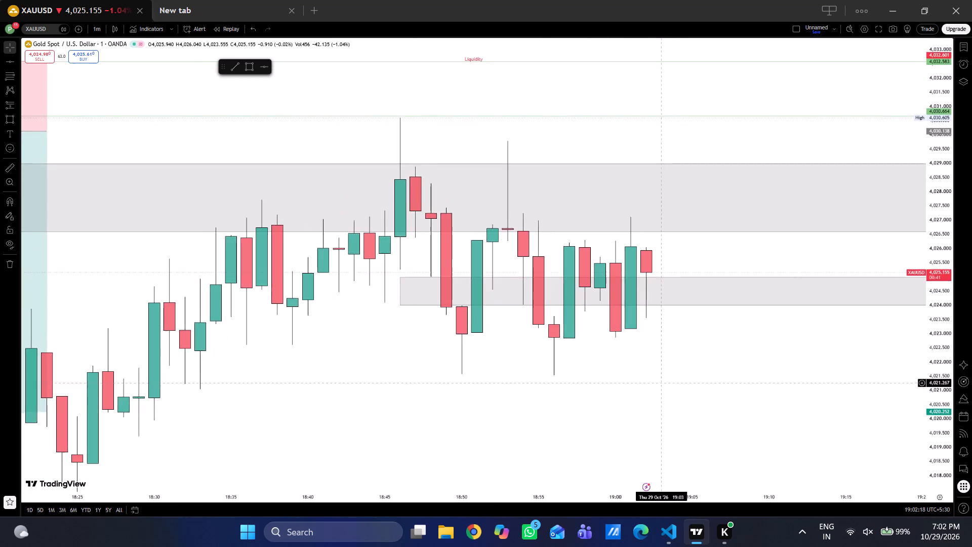
left_click_drag(661, 381, 579, 331)
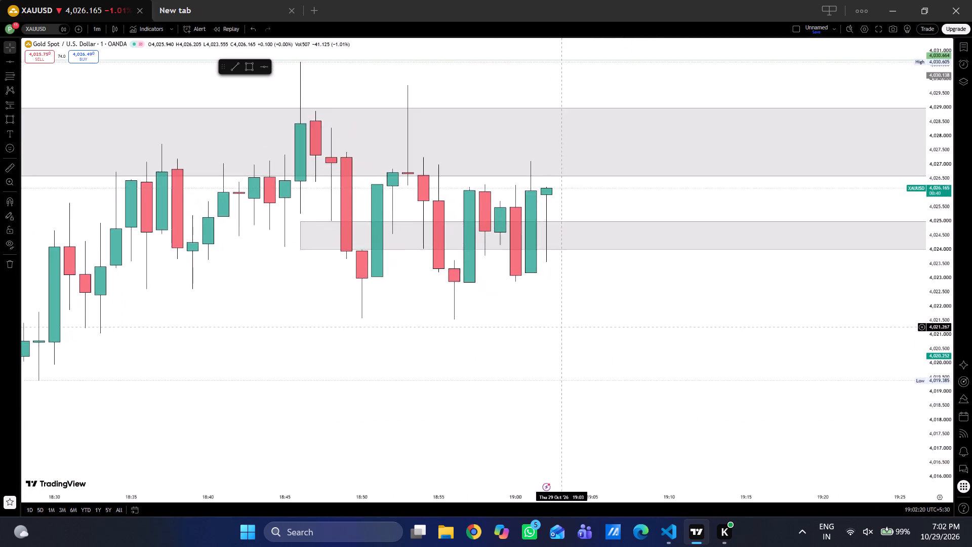
left_click_drag(579, 331, 660, 398)
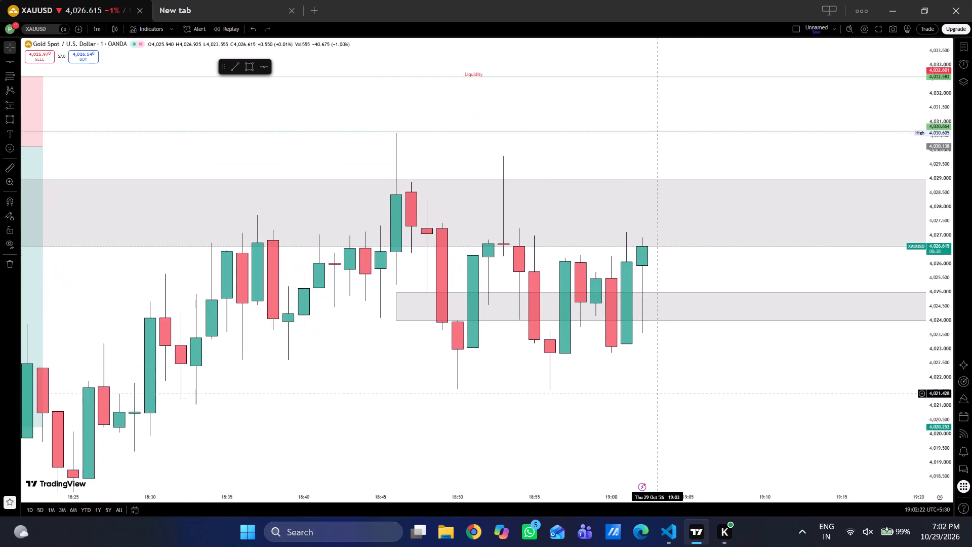
scroll(726, 271, "down", 1)
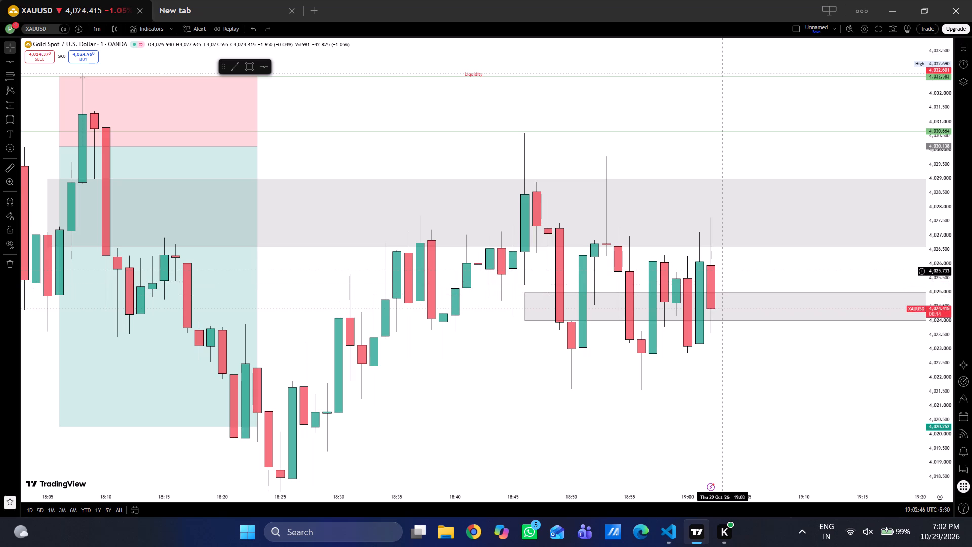
Switch the XAUUSD chart interval to 5 minutes.
left_click(101, 29)
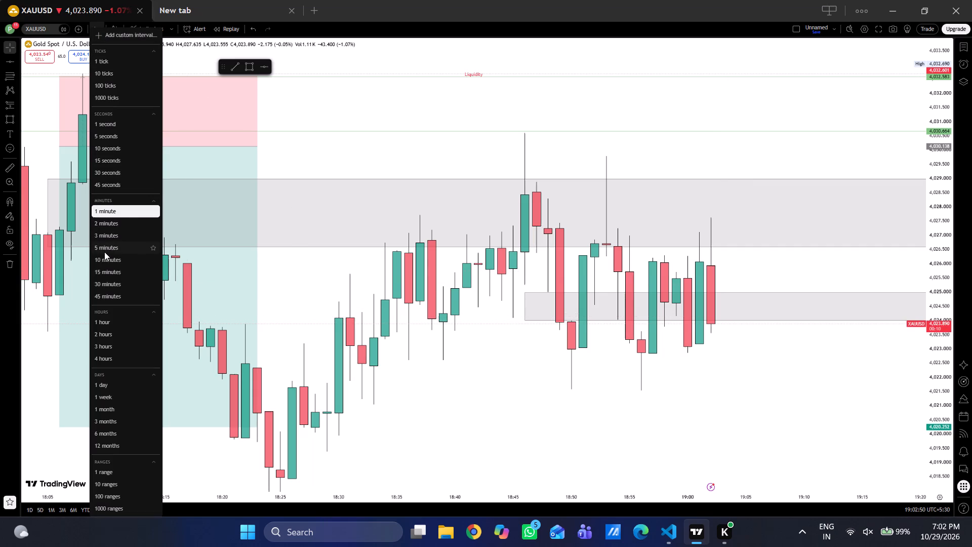
left_click(104, 252)
Examine the 5-minute price action from about 15:30 to 19:00 against the Liquidity line, the short position and the grey zones.
scroll(775, 286, "left", 1)
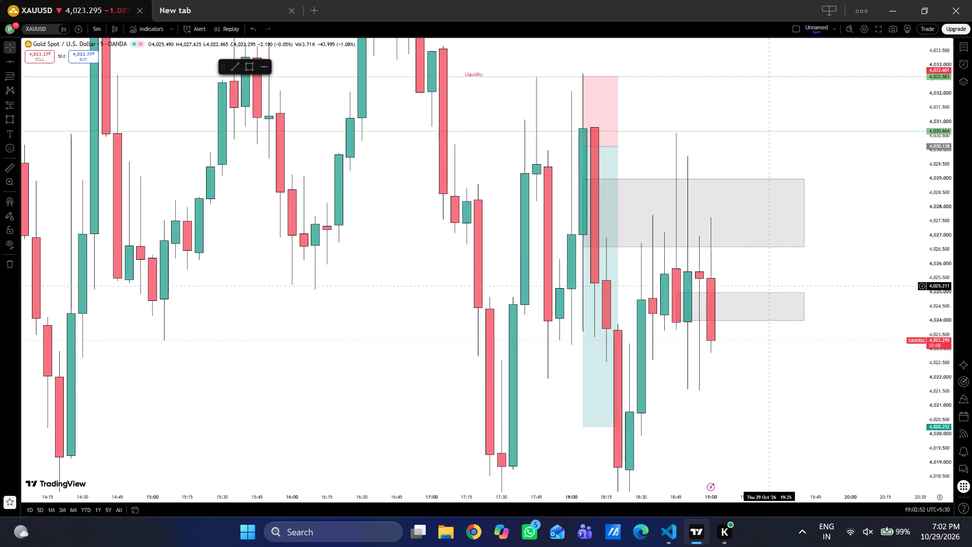
scroll(775, 286, "left", 1)
scroll(775, 286, "down", 1)
left_click_drag(812, 129, 752, 208)
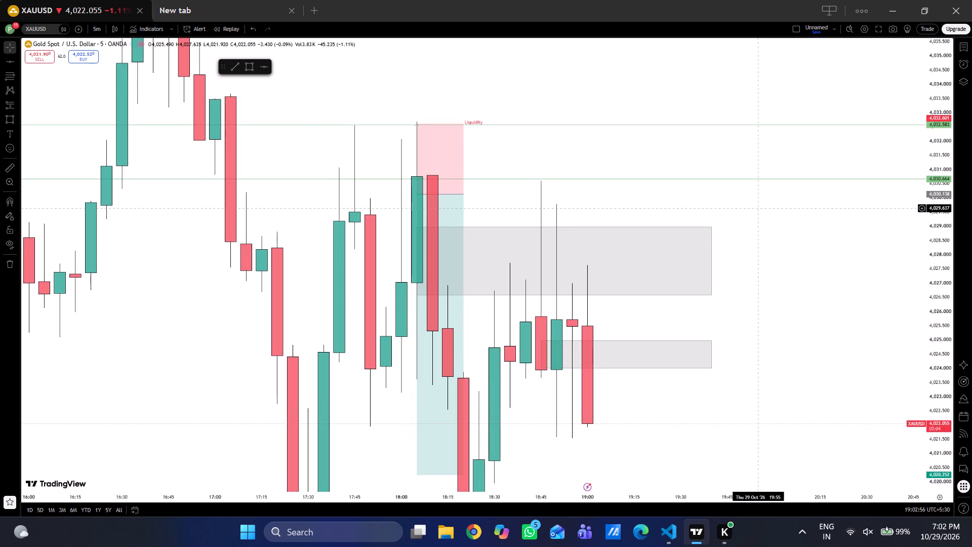
left_click_drag(752, 208, 748, 222)
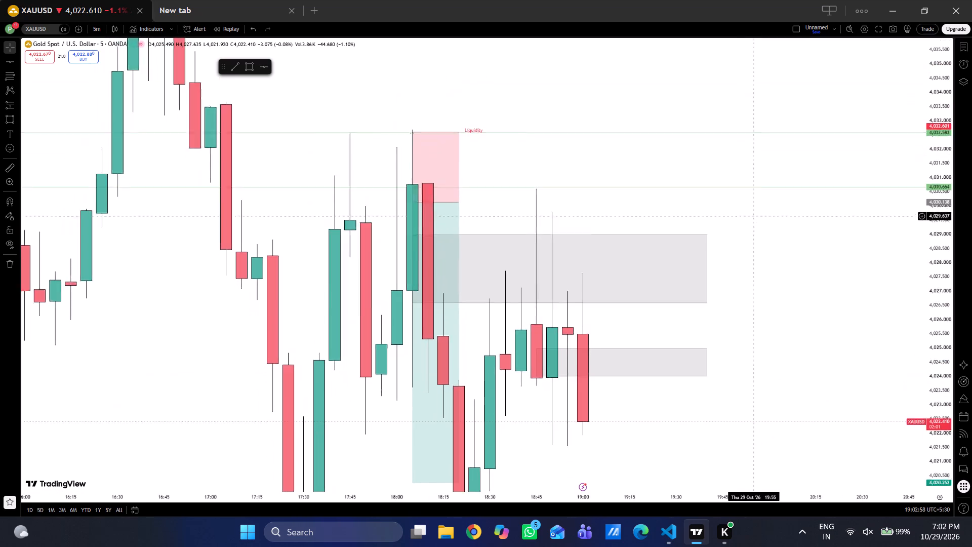
left_click_drag(748, 222, 792, 363)
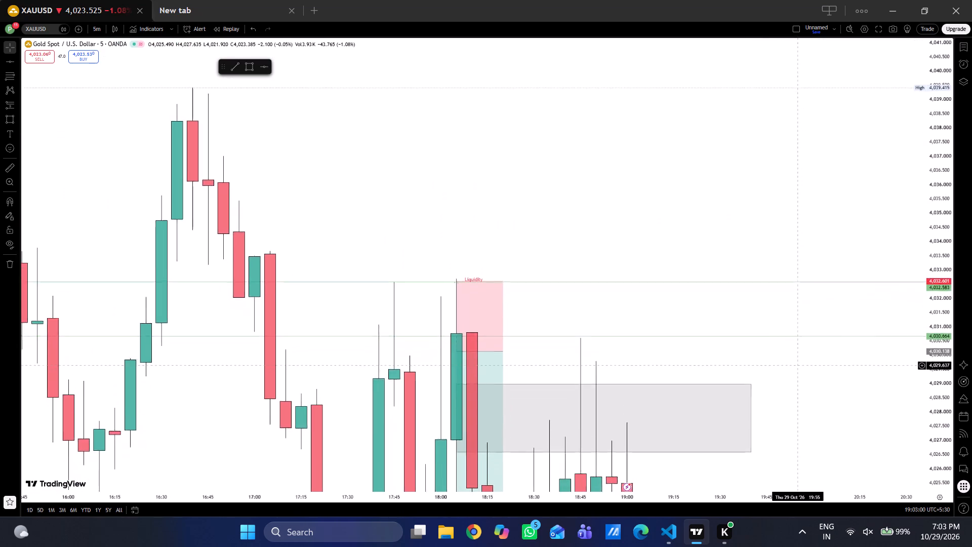
left_click_drag(792, 363, 777, 360)
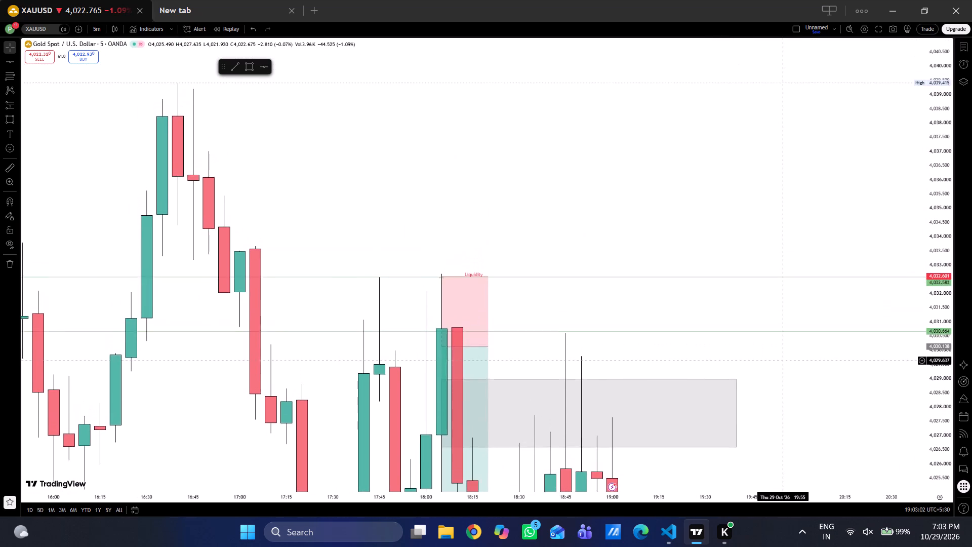
left_click_drag(777, 360, 852, 359)
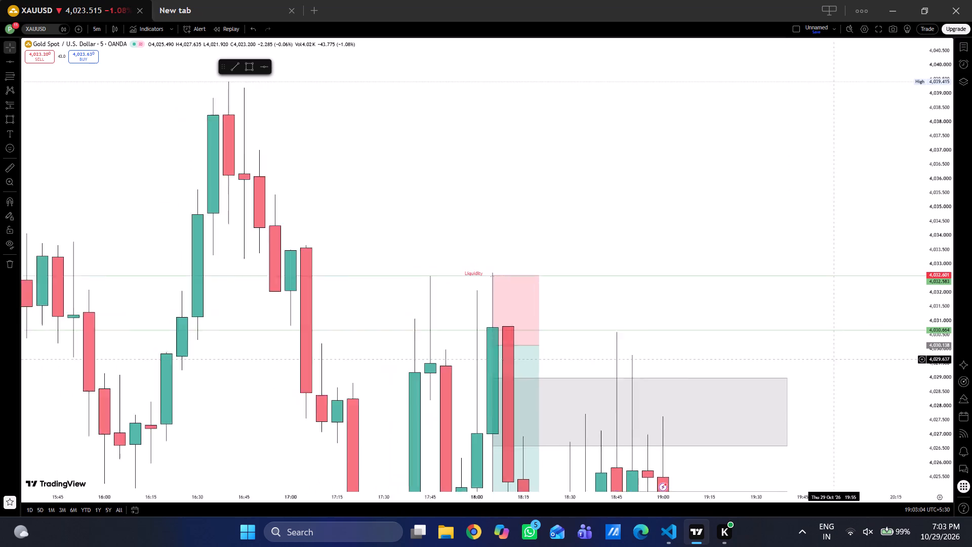
left_click_drag(852, 359, 855, 362)
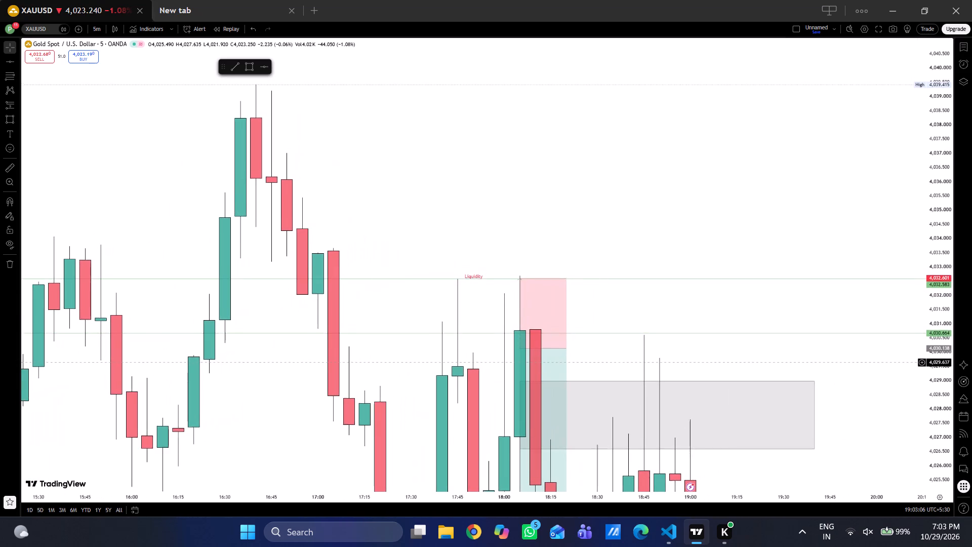
Examine the latest 5-minute candles up to 19:00 against both grey zones, the short position, the 18:25 low and the Liquidity line.
left_click_drag(855, 362, 799, 370)
left_click_drag(616, 238, 537, 69)
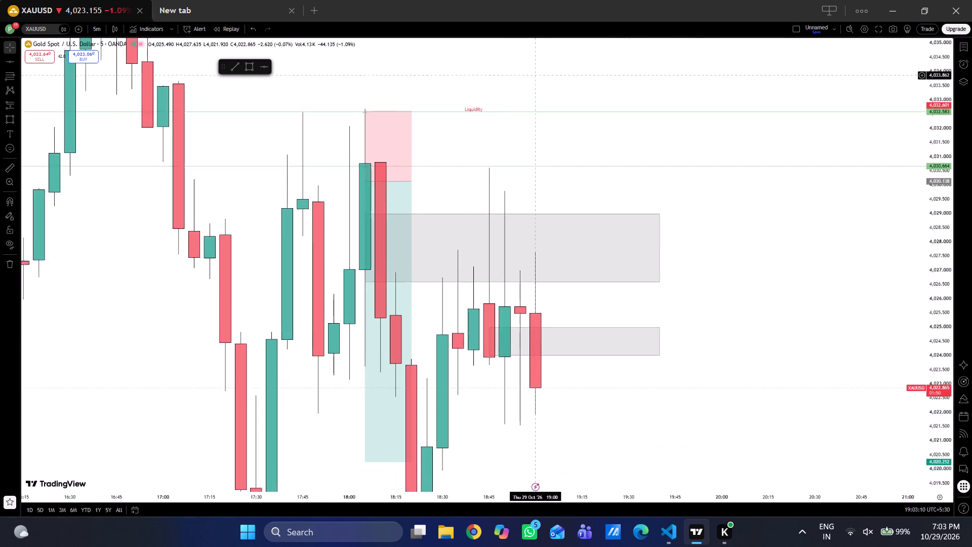
left_click_drag(537, 69, 539, 62)
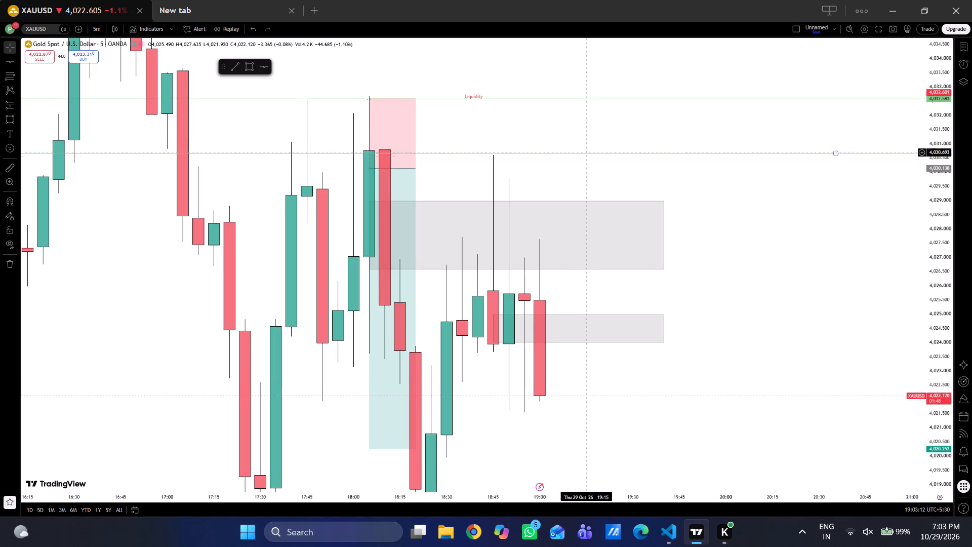
left_click_drag(575, 177, 580, 65)
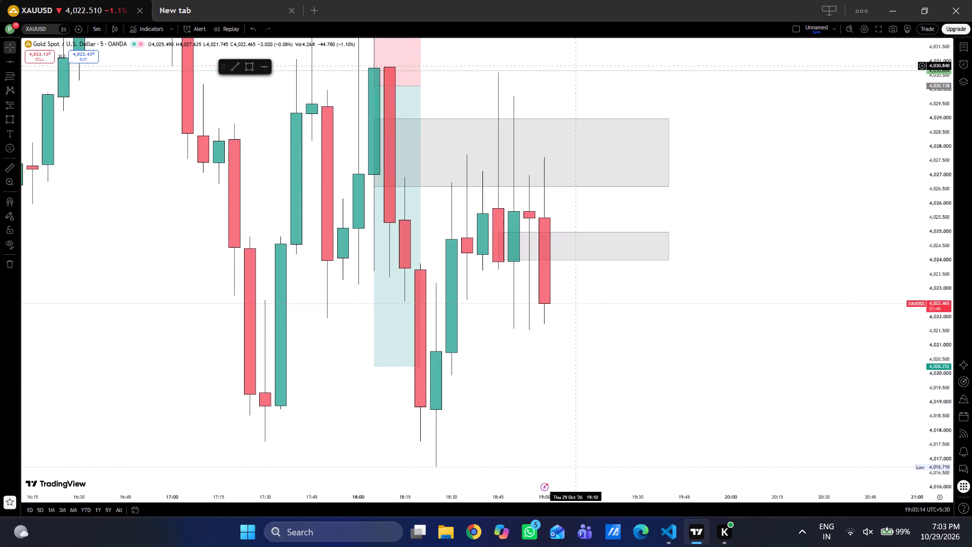
left_click_drag(580, 65, 571, 103)
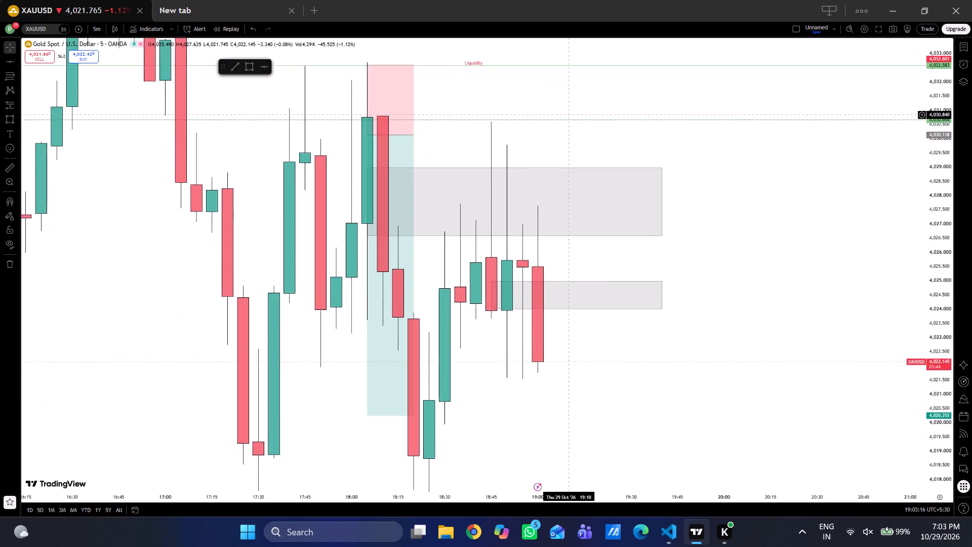
left_click_drag(571, 103, 533, 16)
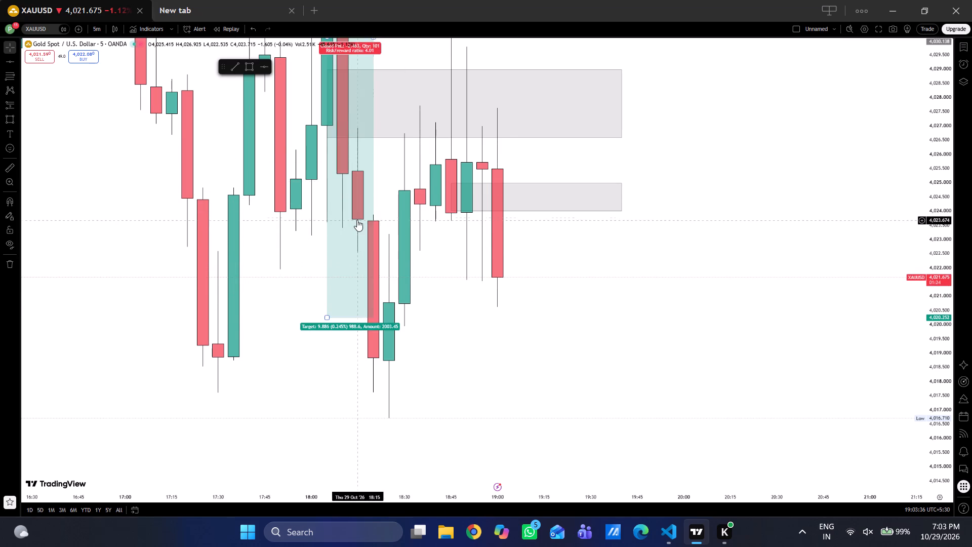
left_click_drag(553, 254, 509, 298)
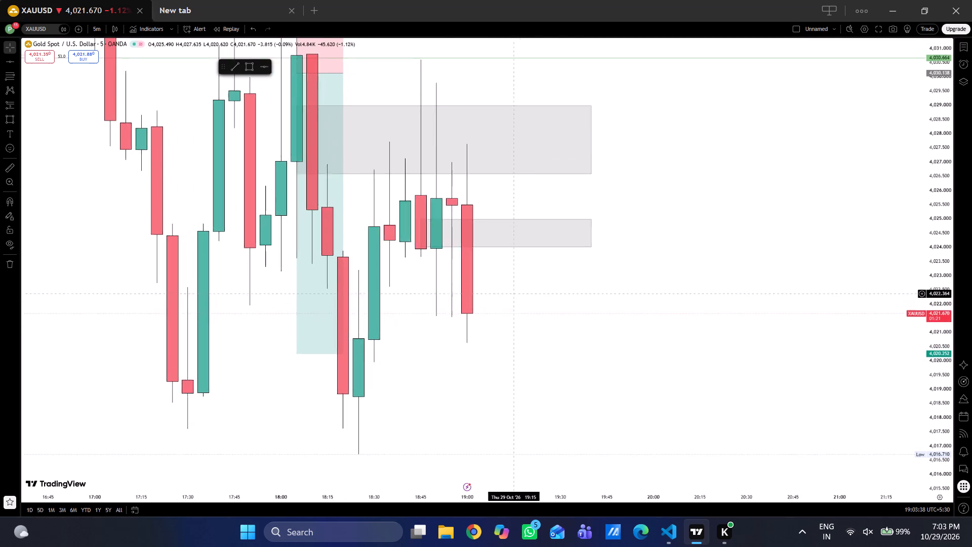
left_click_drag(509, 298, 352, 277)
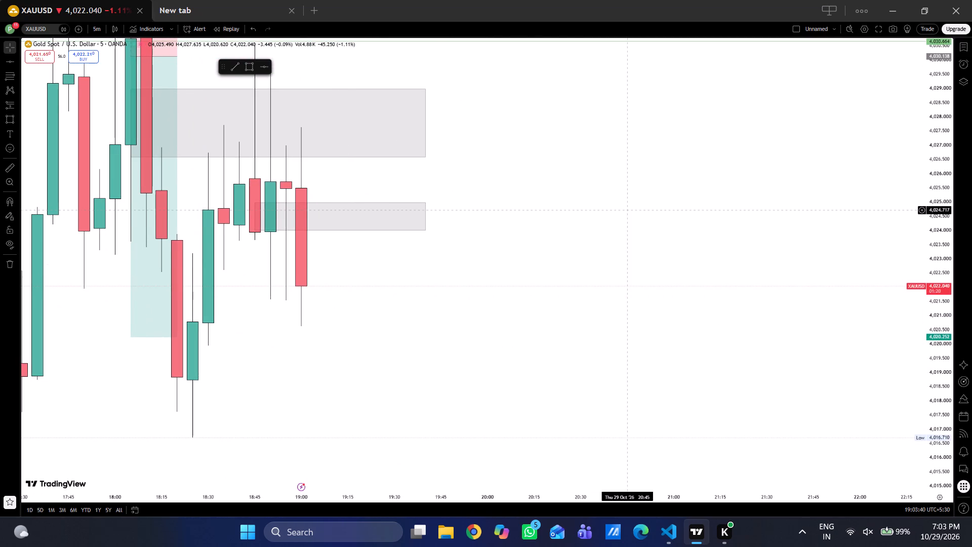
left_click_drag(624, 210, 540, 312)
left_click_drag(555, 175, 635, 387)
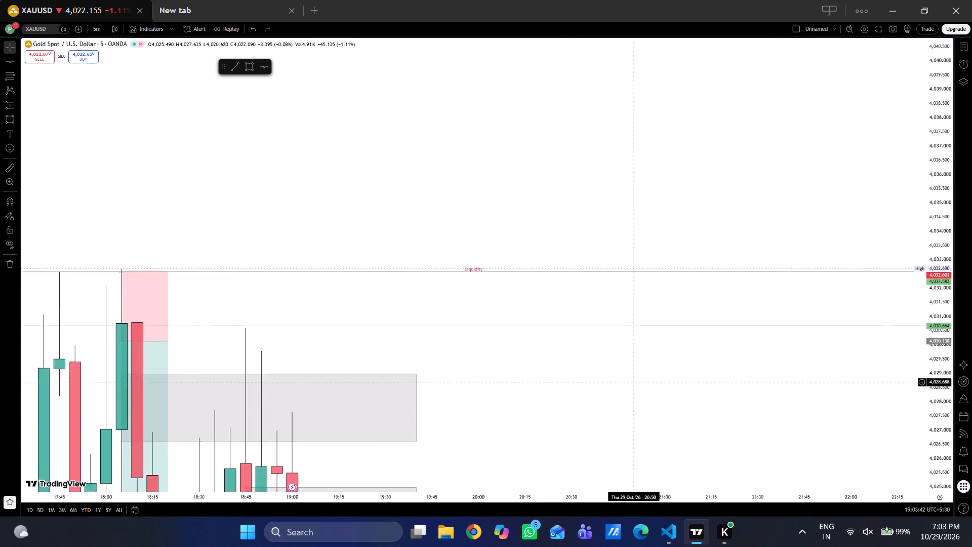
left_click_drag(635, 387, 664, 455)
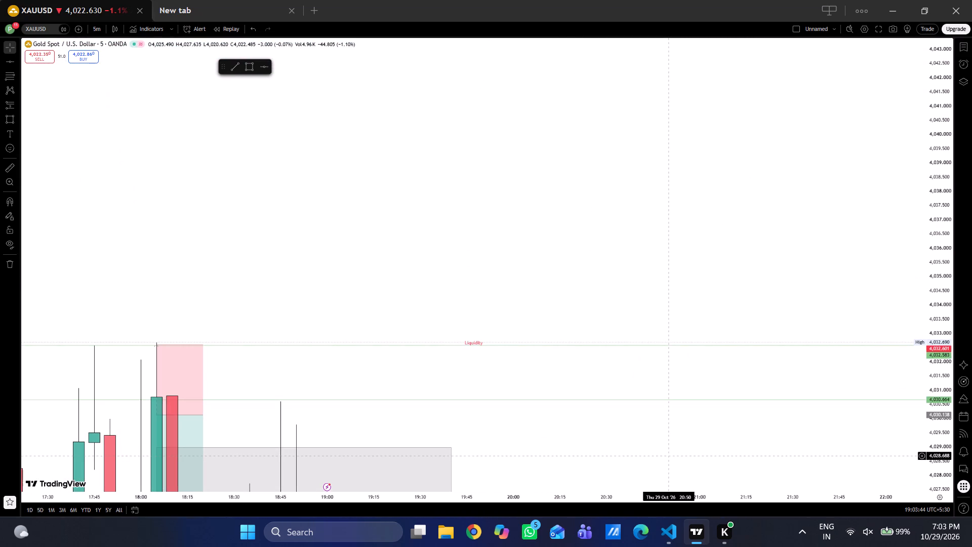
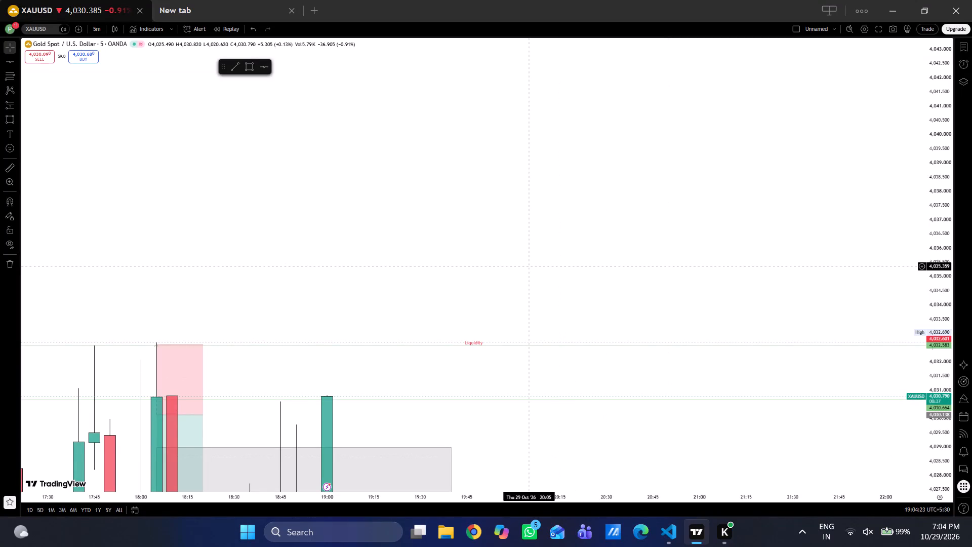
Examine the 5-minute candles from about 16:00 to 19:00 against the Liquidity line, the short position, both grey zones and the 16:40 high.
left_click_drag(496, 239, 673, 0)
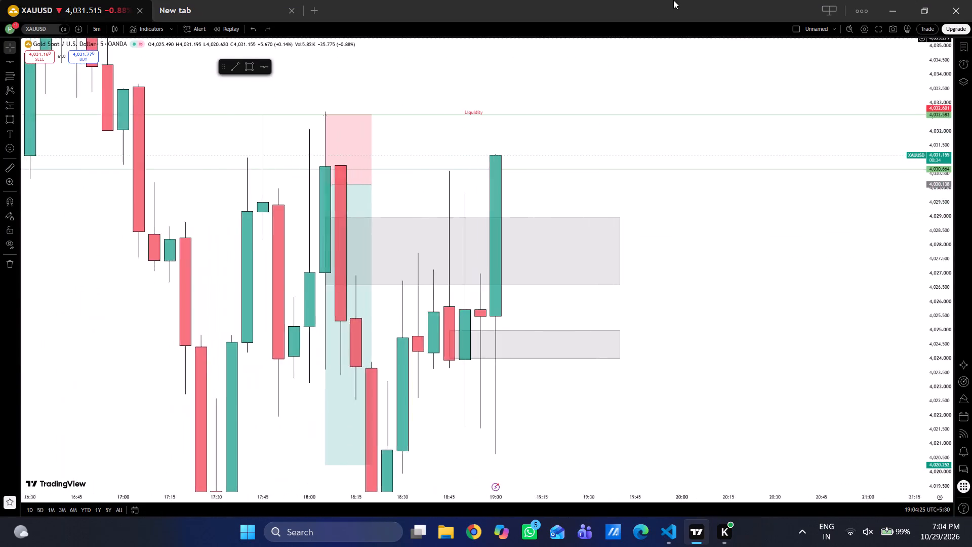
left_click_drag(673, 0, 639, 64)
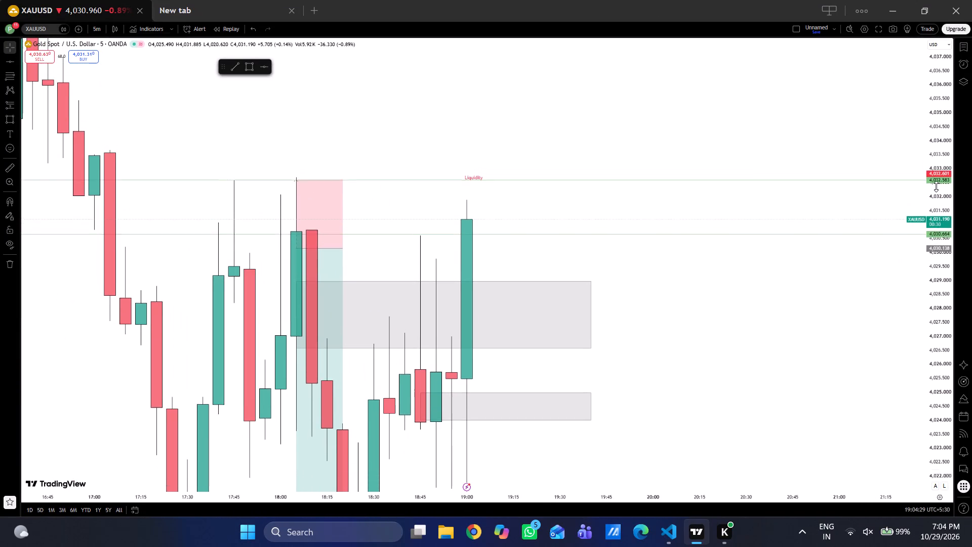
scroll(936, 186, "down", 6)
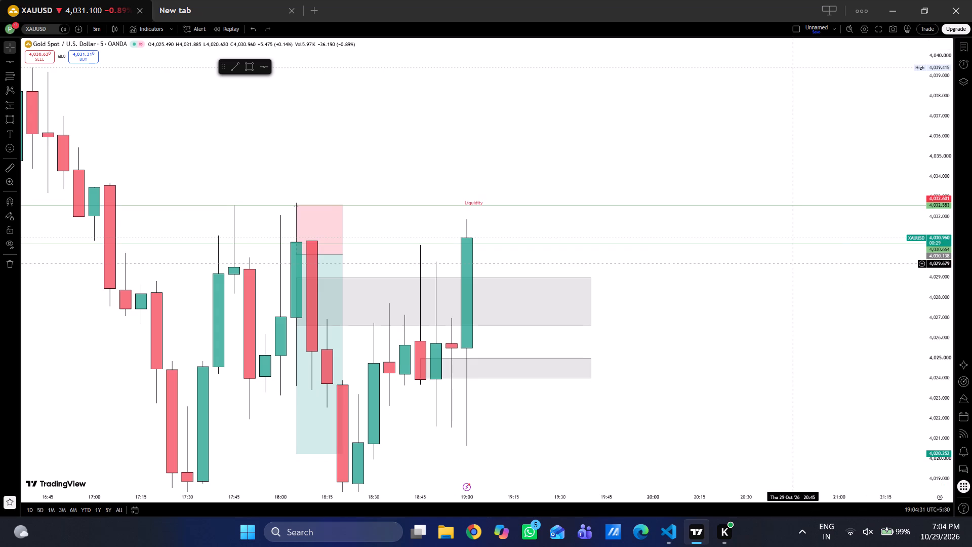
left_click_drag(799, 264, 873, 131)
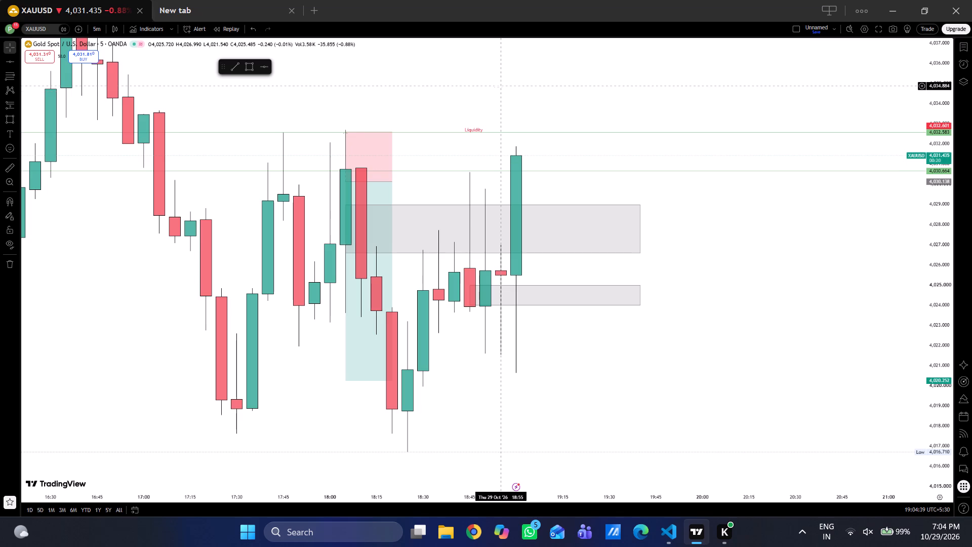
left_click_drag(507, 85, 601, 119)
left_click_drag(547, 132, 575, 175)
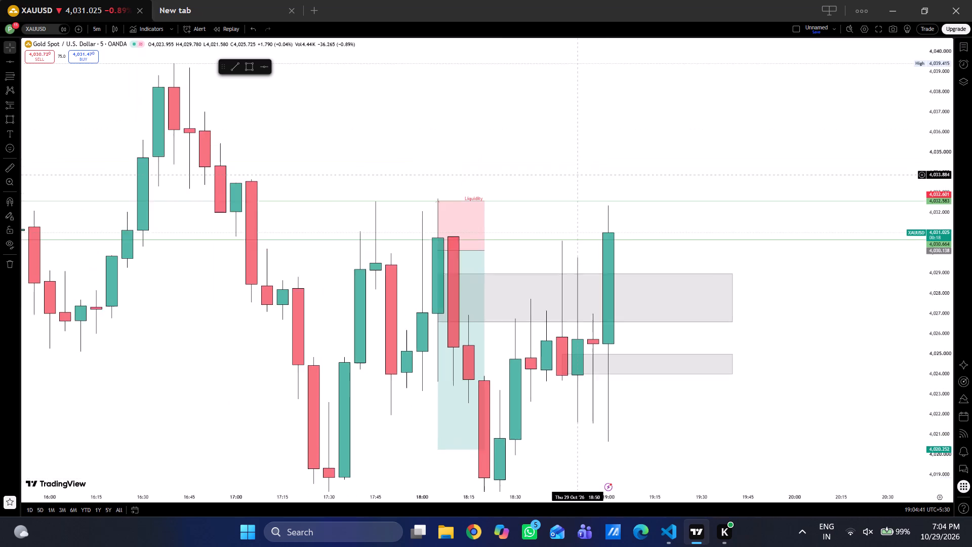
left_click_drag(575, 175, 573, 188)
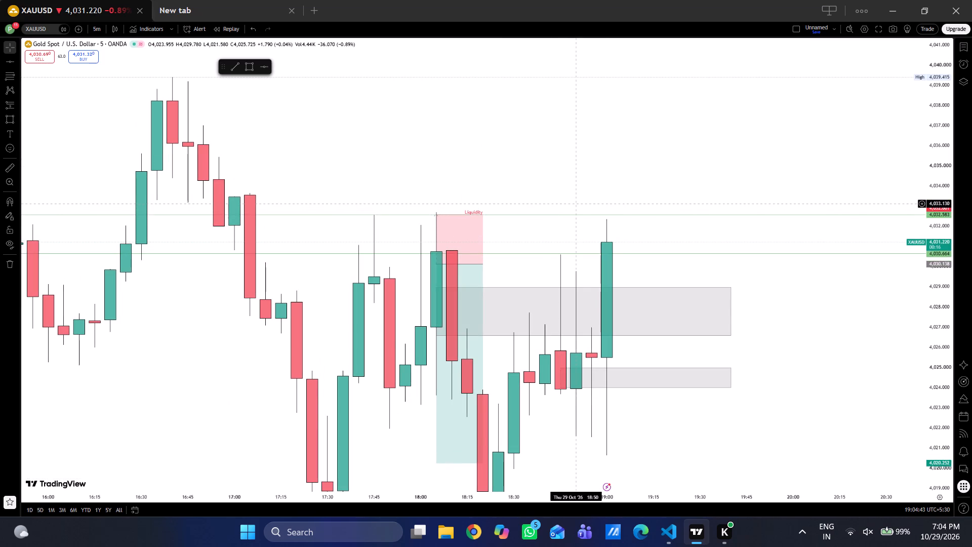
left_click_drag(572, 203, 557, 305)
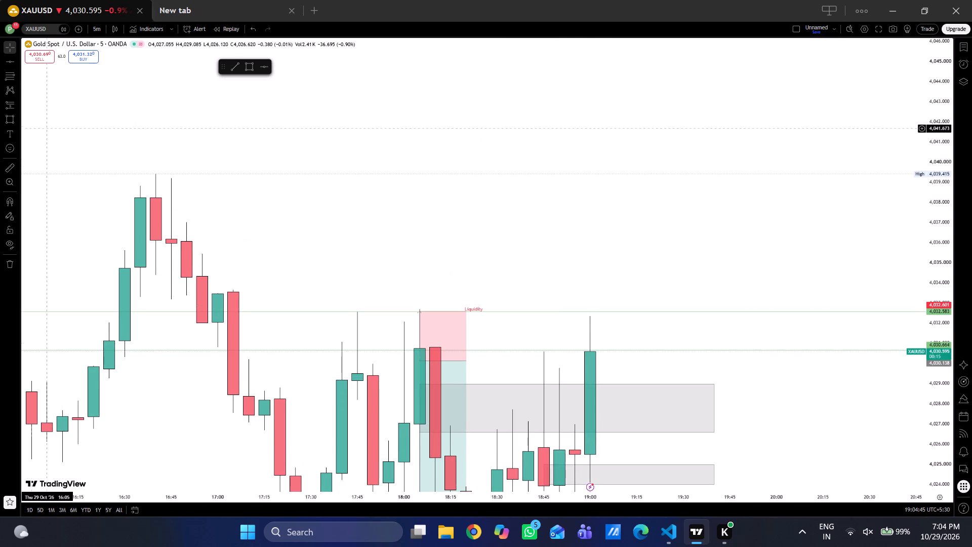
Place a long position starting at 19:05 with its entry at about 4,033.53, just above the Liquidity line.
left_click(17, 75)
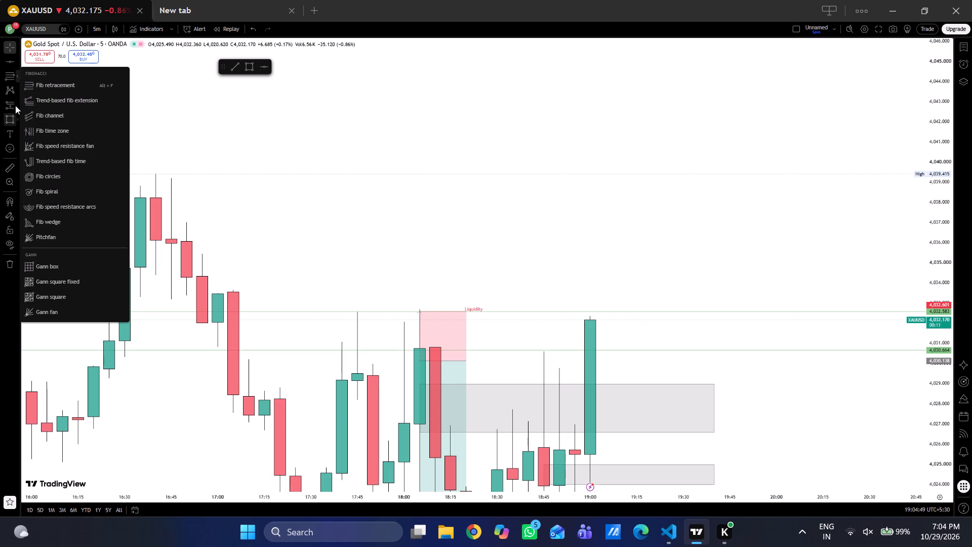
left_click(18, 105)
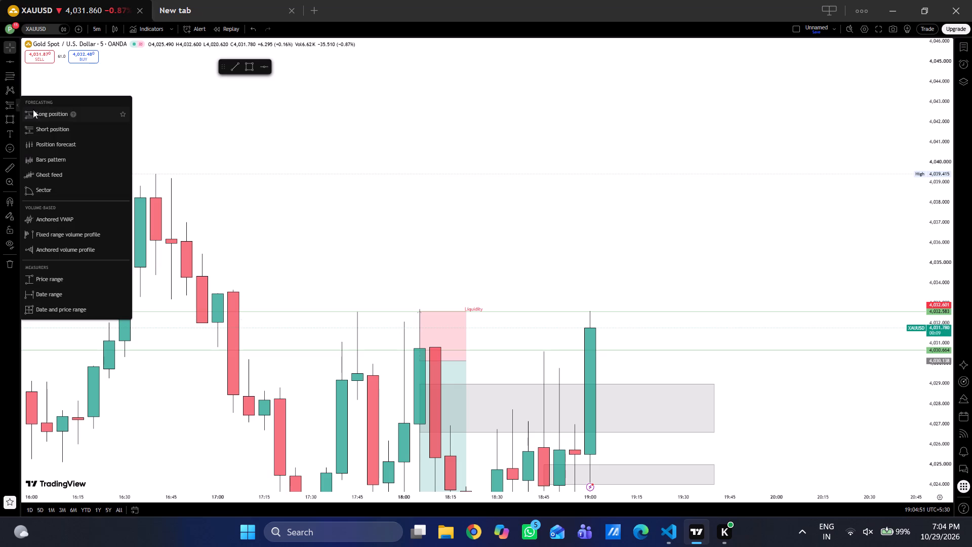
left_click(43, 115)
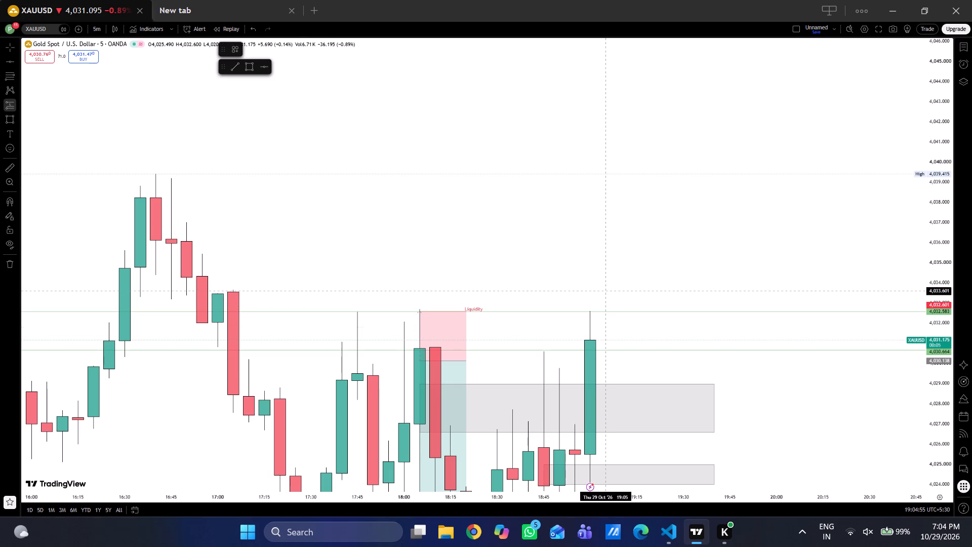
left_click(609, 292)
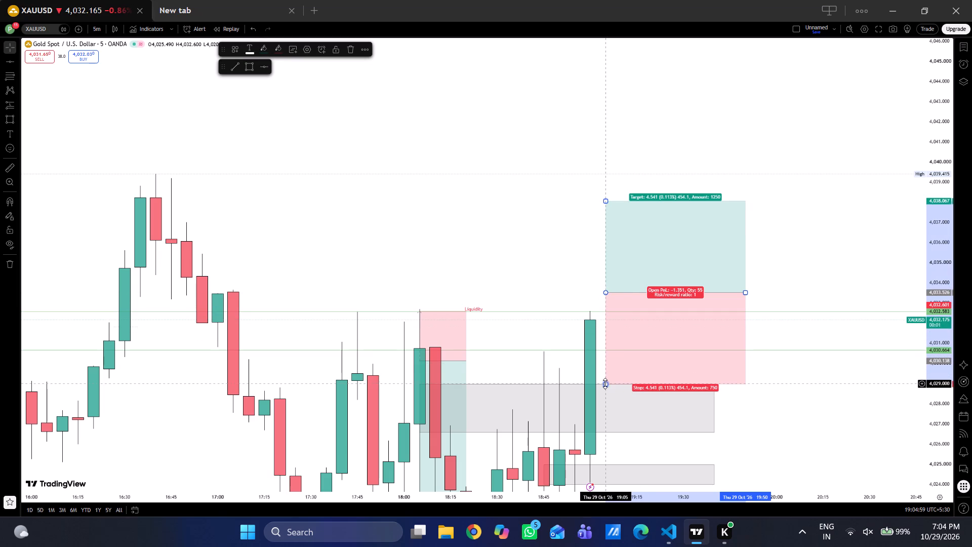
Adjust the long position's stop level to about 4,029.85, just above the upper grey zone.
left_click_drag(605, 383, 608, 353)
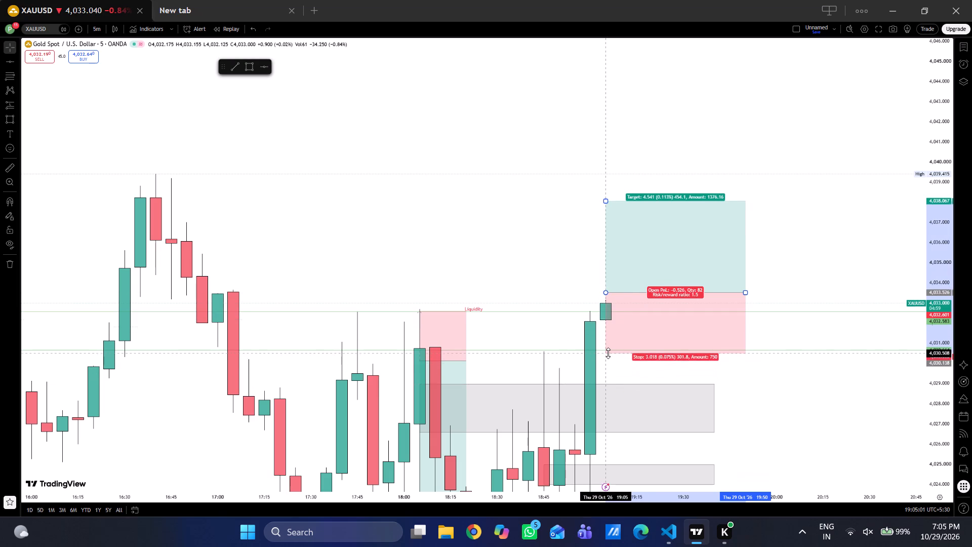
left_click_drag(608, 353, 608, 397)
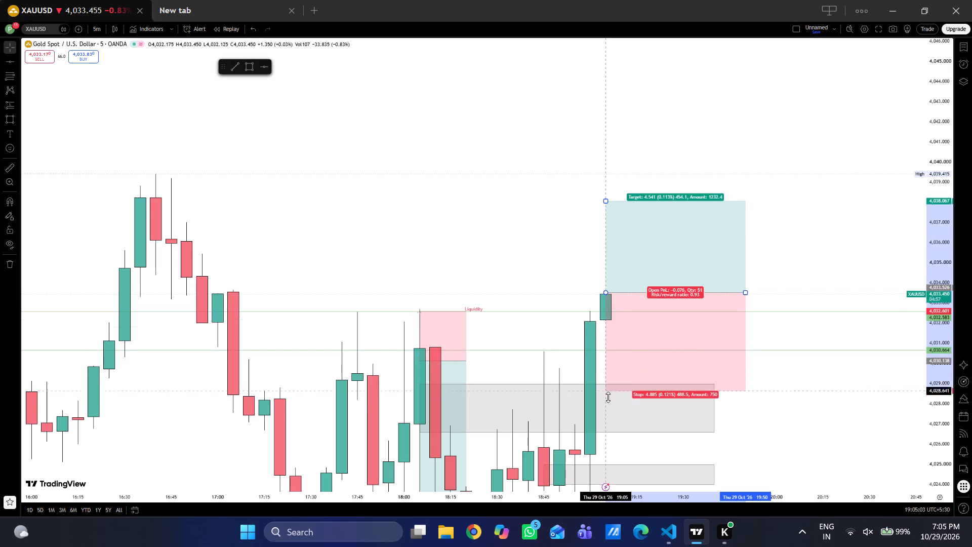
left_click_drag(608, 397, 613, 370)
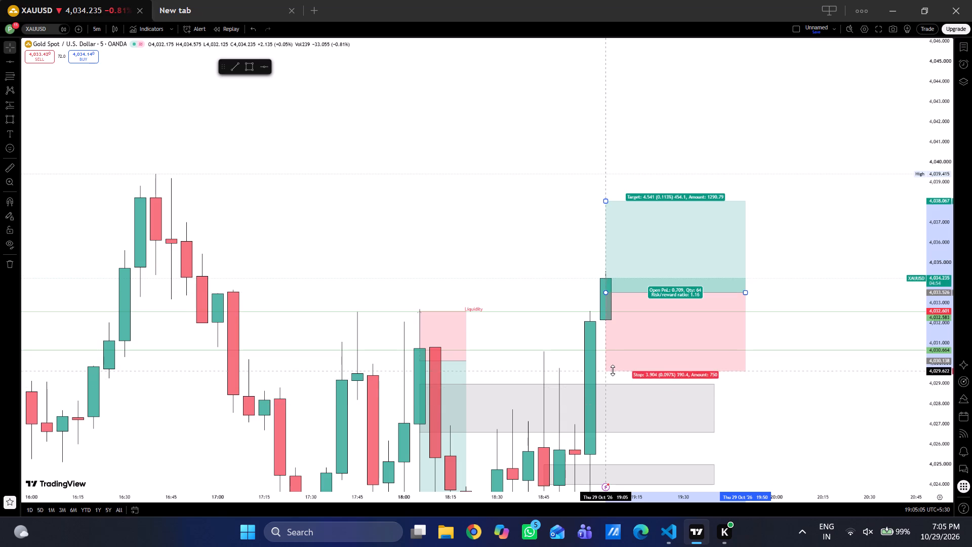
left_click_drag(613, 370, 613, 366)
left_click(613, 366)
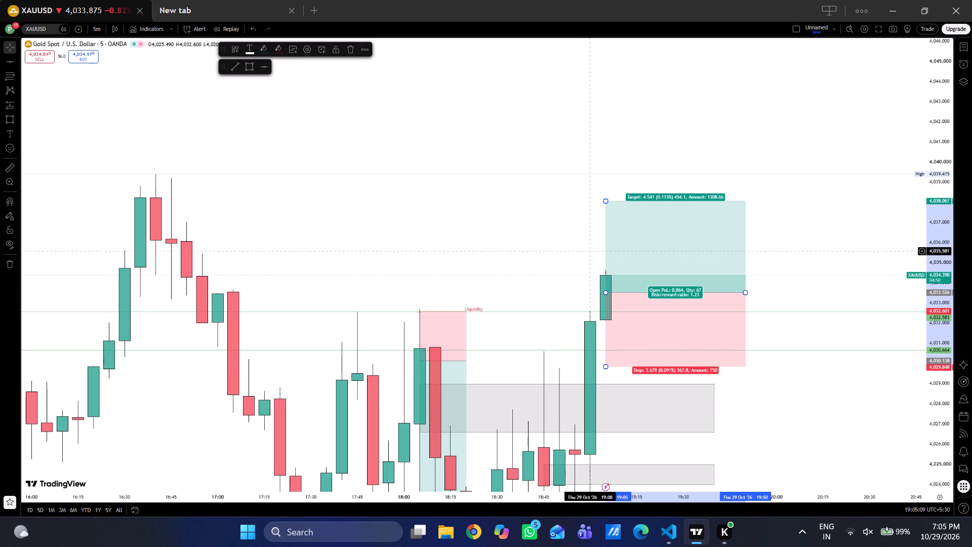
Raise the long position's target to about 4,039.41, level with the 16:40 high.
left_click_drag(605, 202, 605, 191)
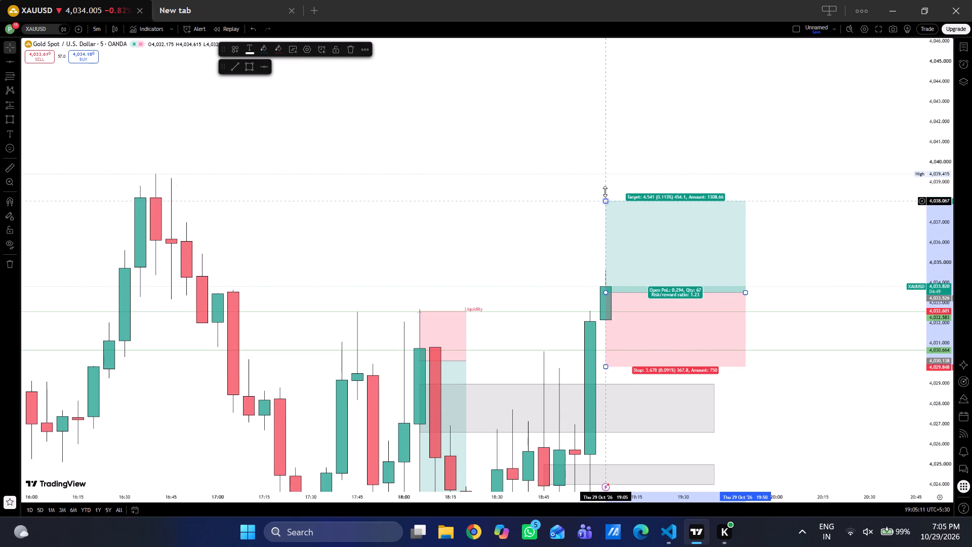
left_click_drag(605, 191, 603, 172)
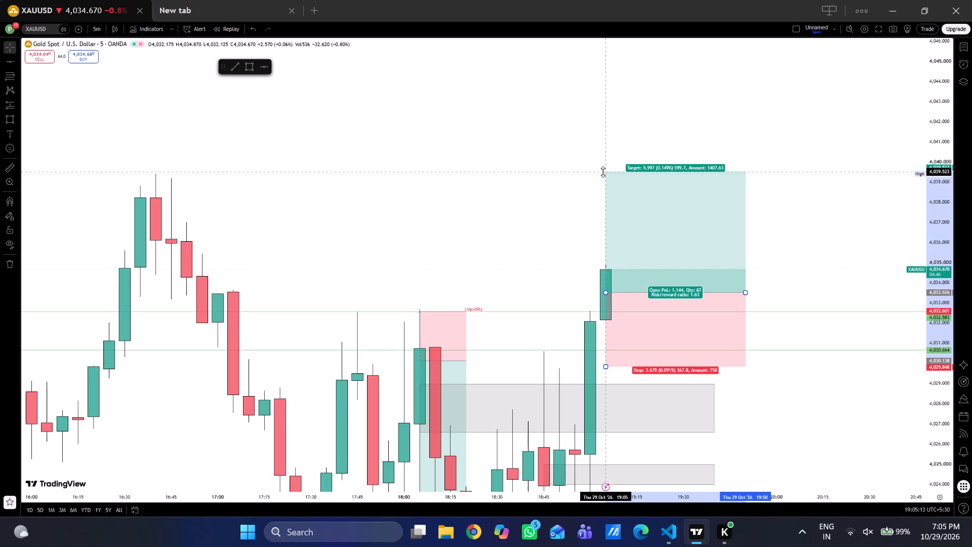
left_click_drag(603, 172, 602, 174)
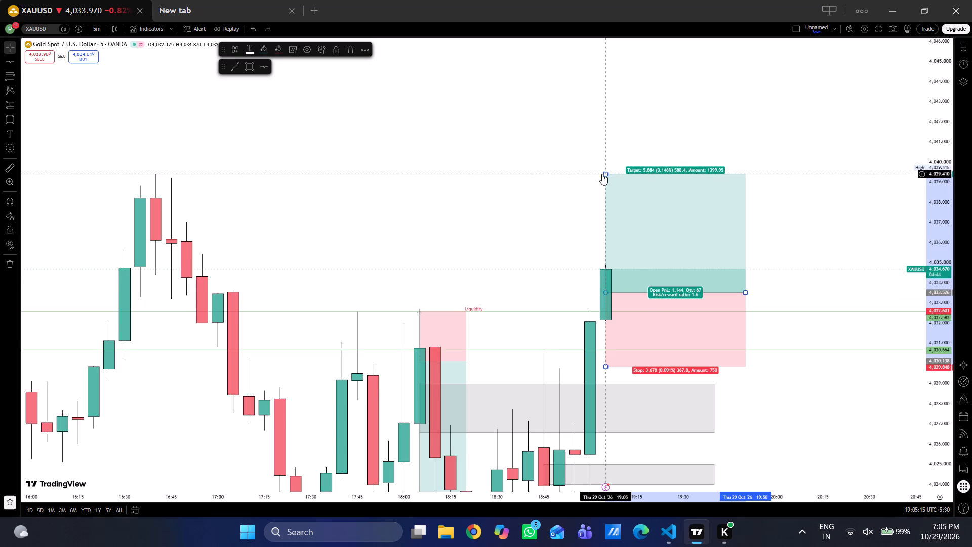
left_click(606, 369)
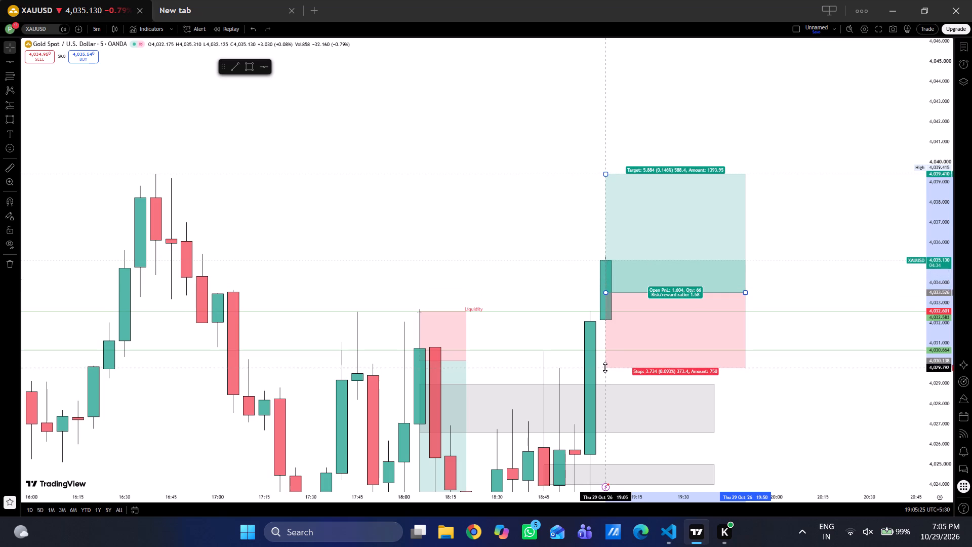
left_click(527, 234)
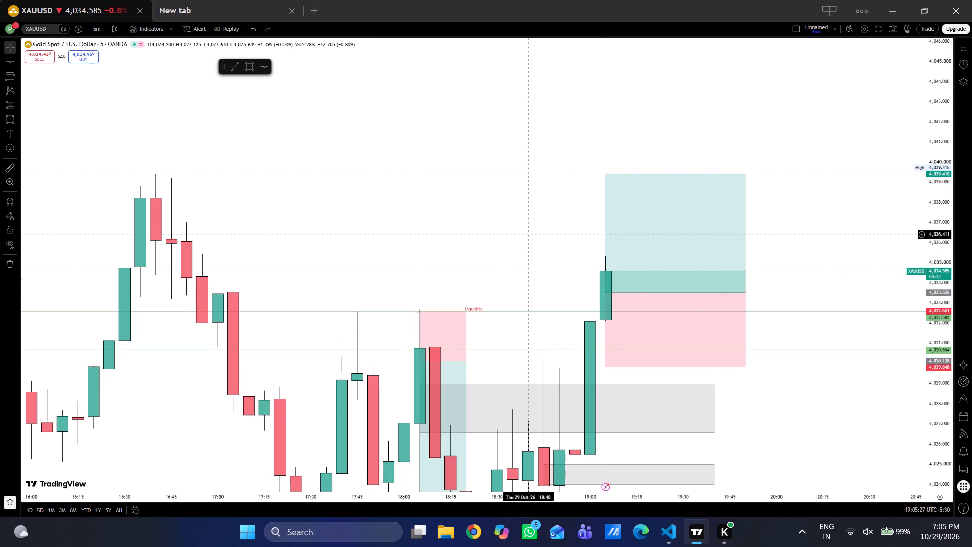
Draw a horizontal line at about 4,039.39, along the 16:40 high and the long position's target.
left_click_drag(502, 230, 437, 181)
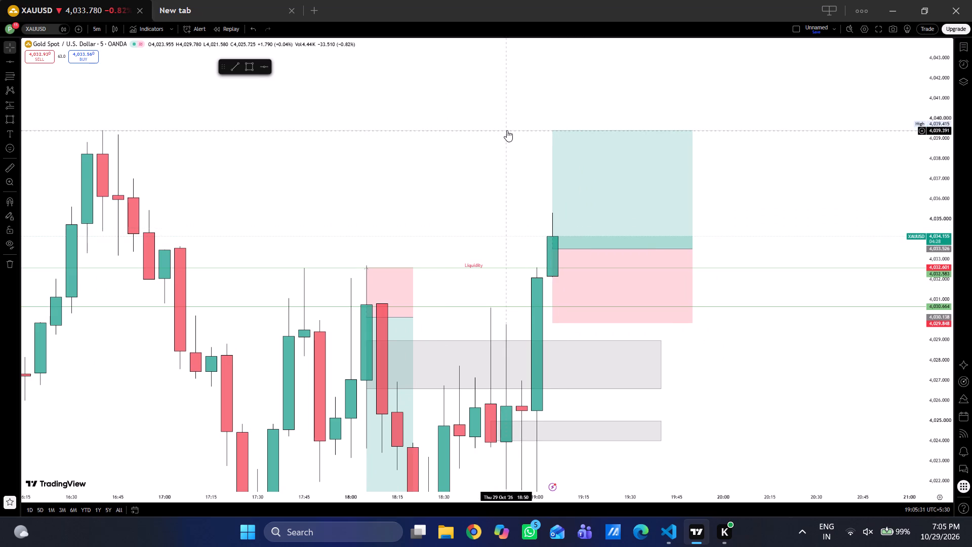
left_click(234, 68)
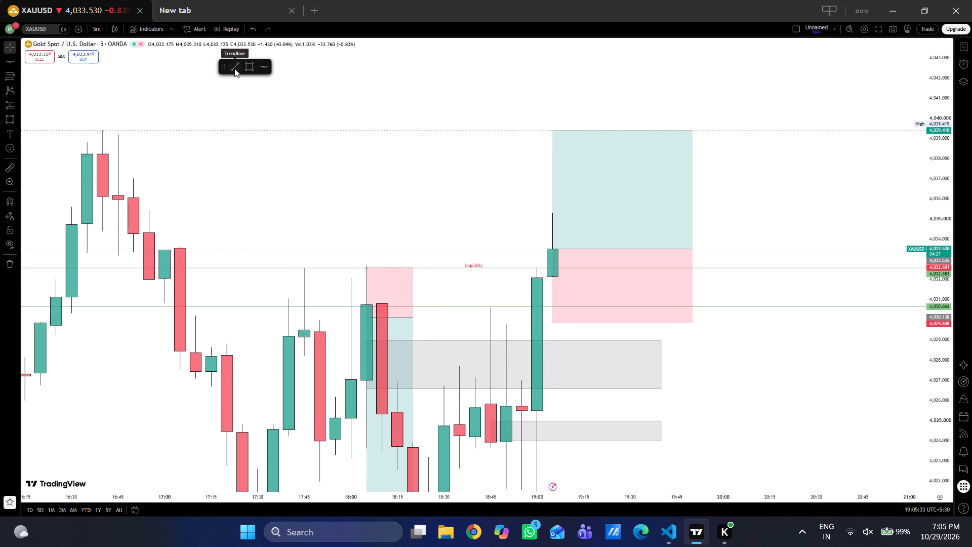
left_click(263, 66)
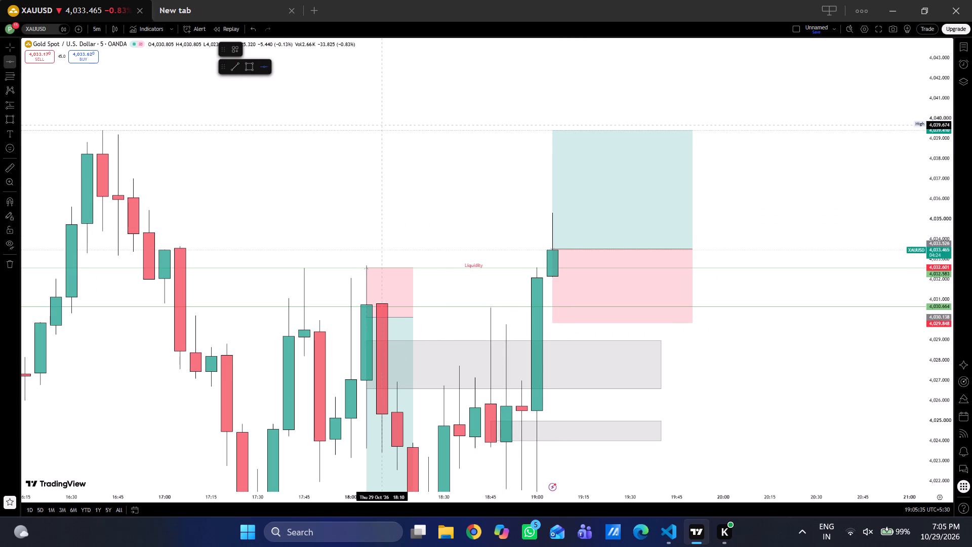
left_click(406, 130)
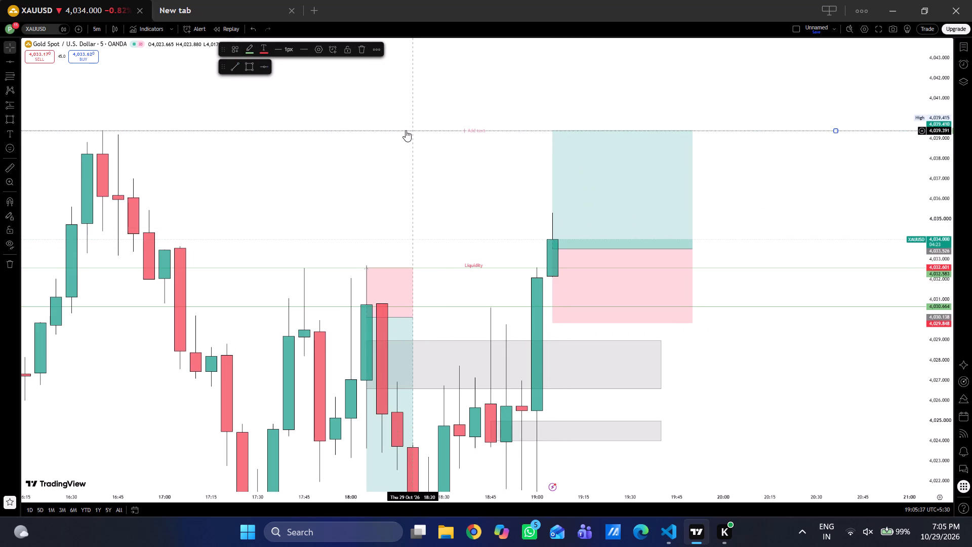
Label the new horizontal line at the 16:40 high "Free Your Position".
left_click(470, 129)
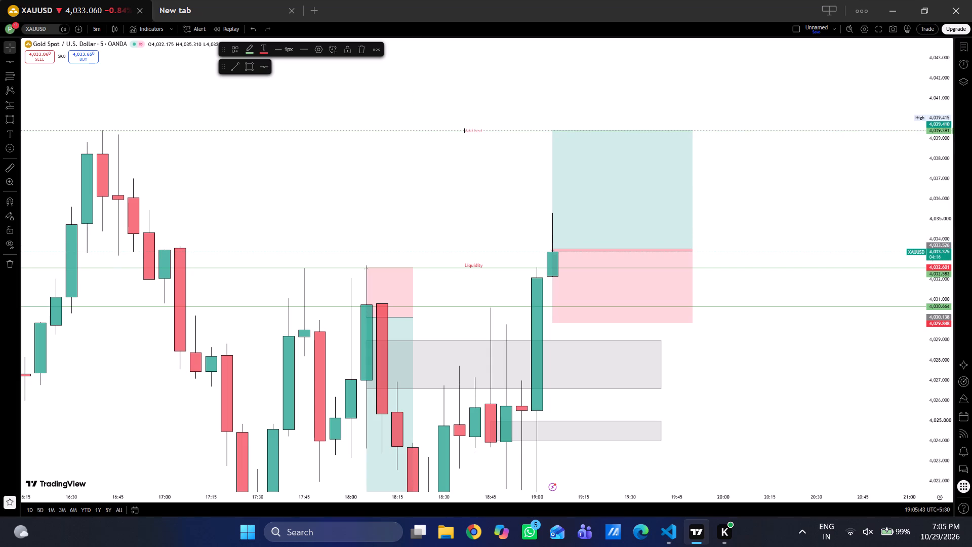
key("f")
type("ree")
key("space")
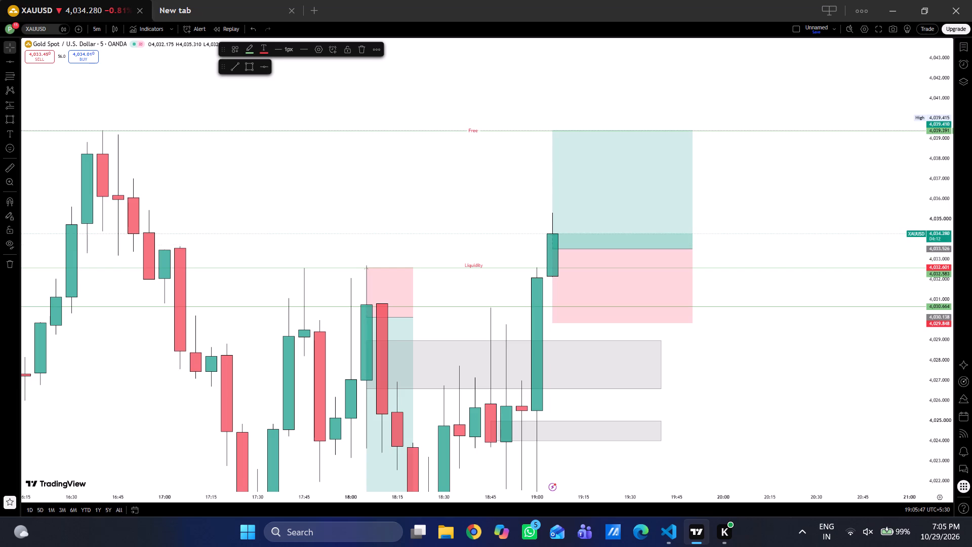
key("y")
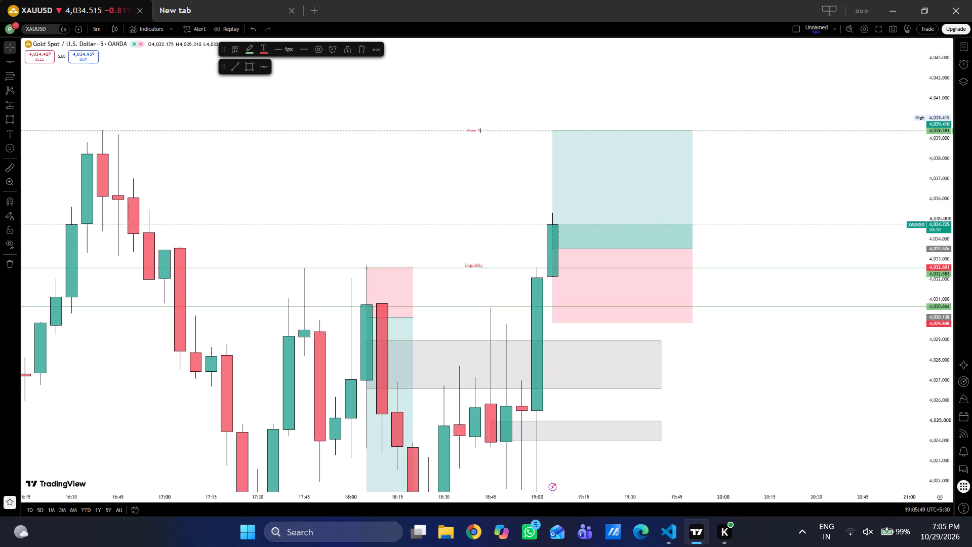
type("our")
key("space")
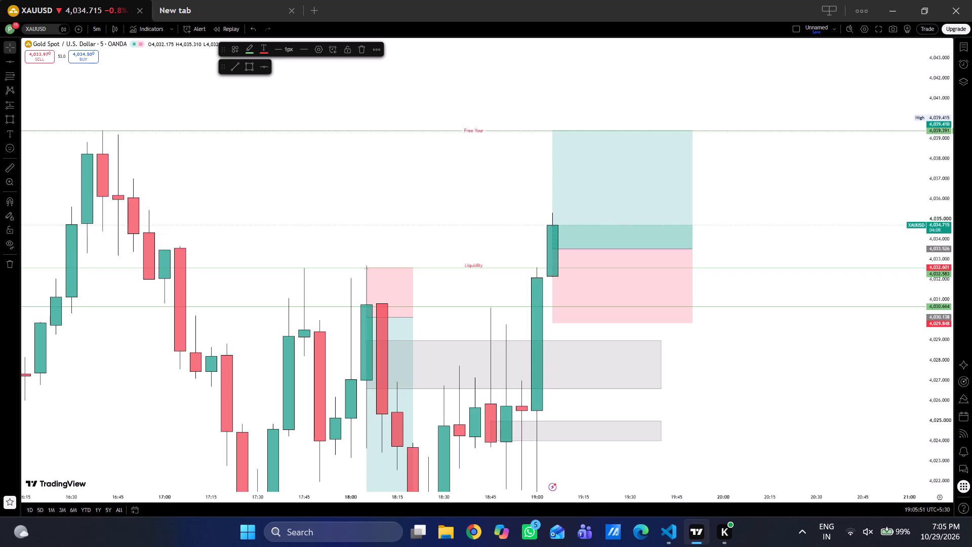
key("p")
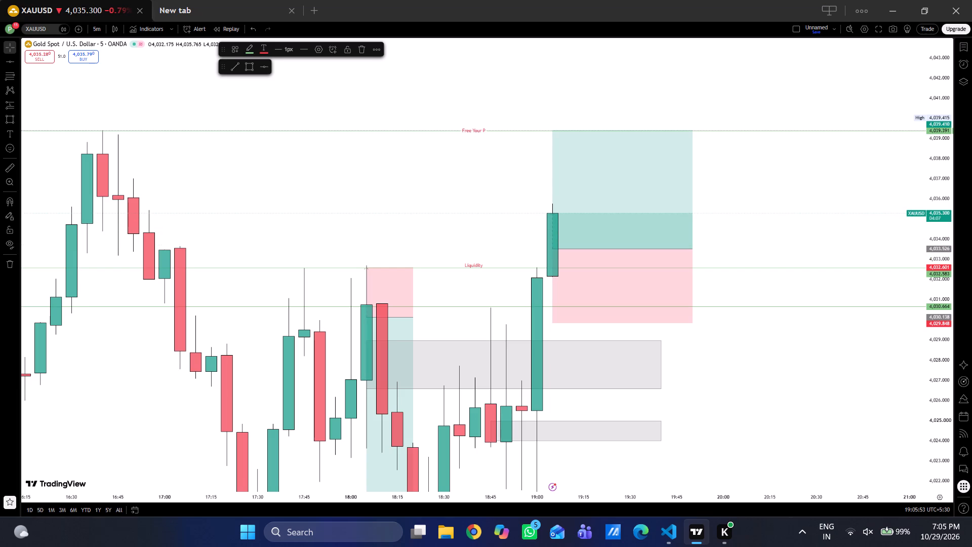
type("osition")
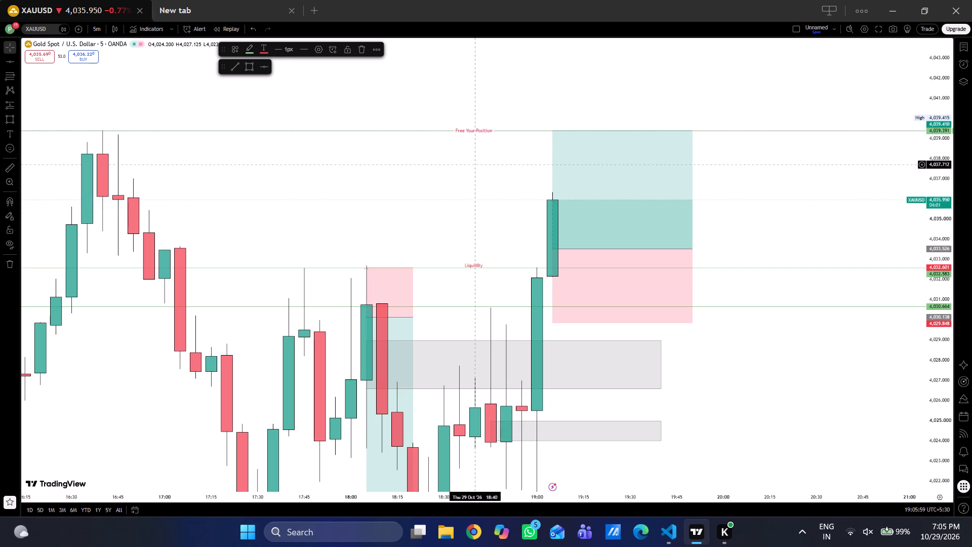
left_click(479, 165)
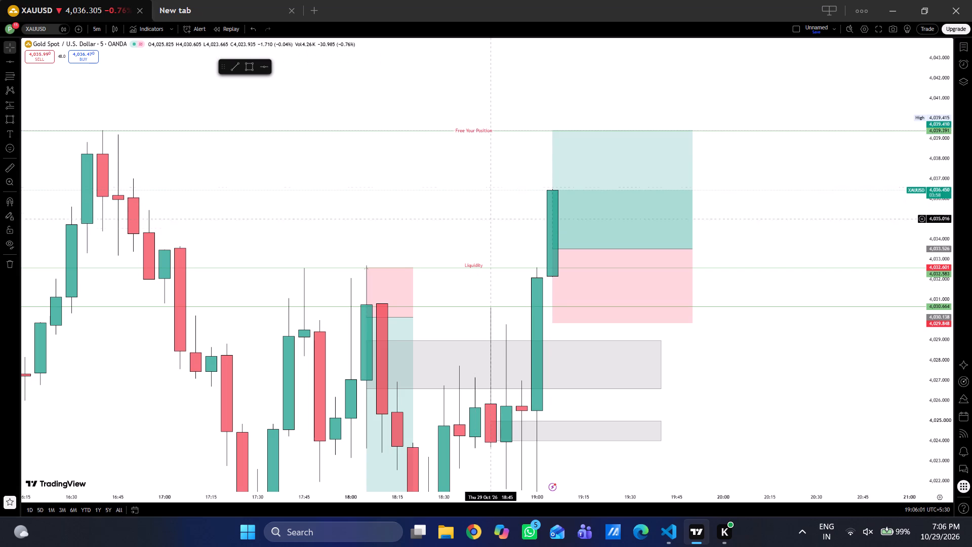
Add a trailing line break to the "Free Your Position" label so its text sits just above the horizontal line.
scroll(492, 232, "left", 1)
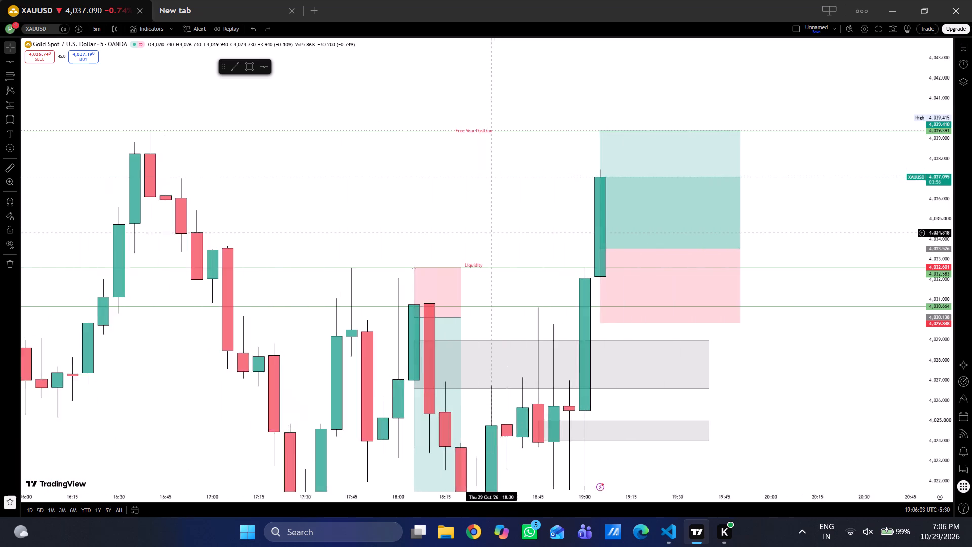
scroll(492, 232, "left", 2)
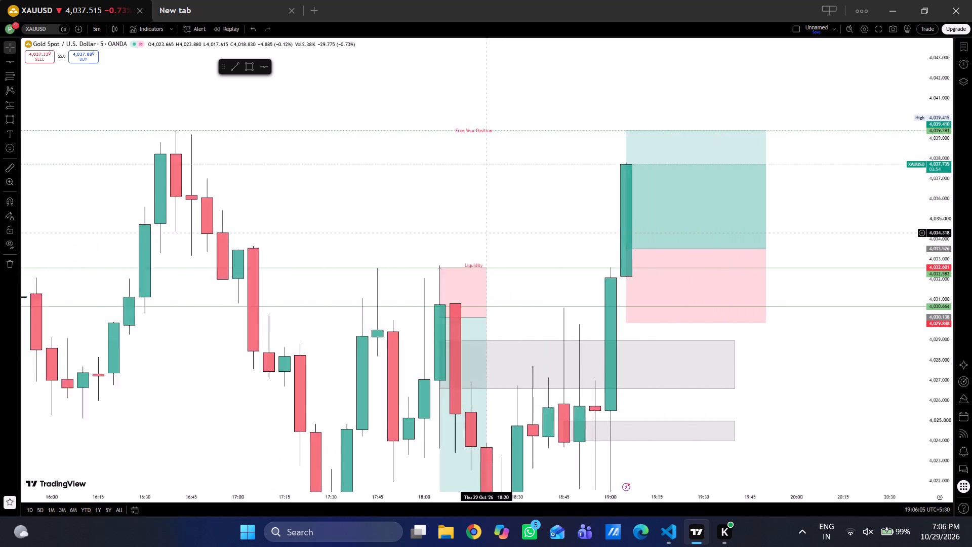
scroll(492, 232, "left", 1)
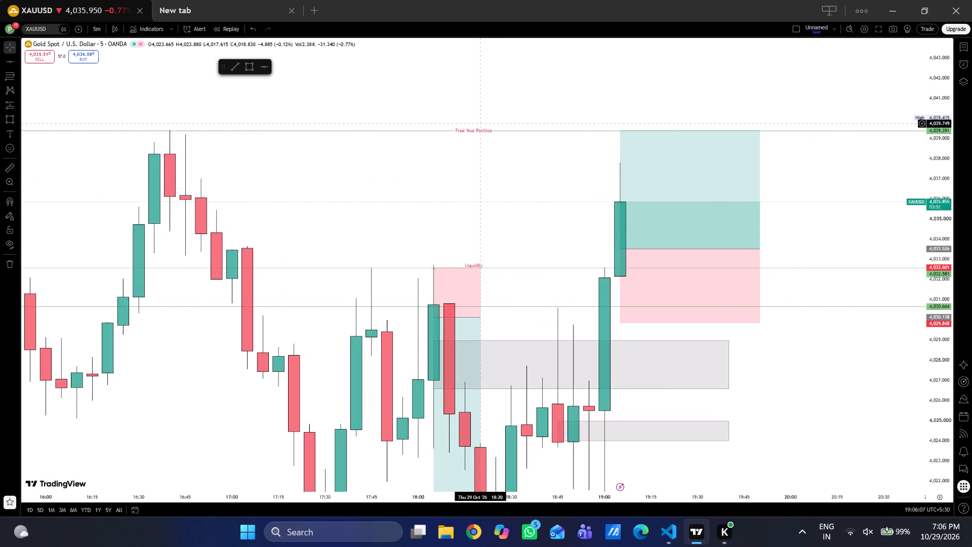
left_click(483, 130)
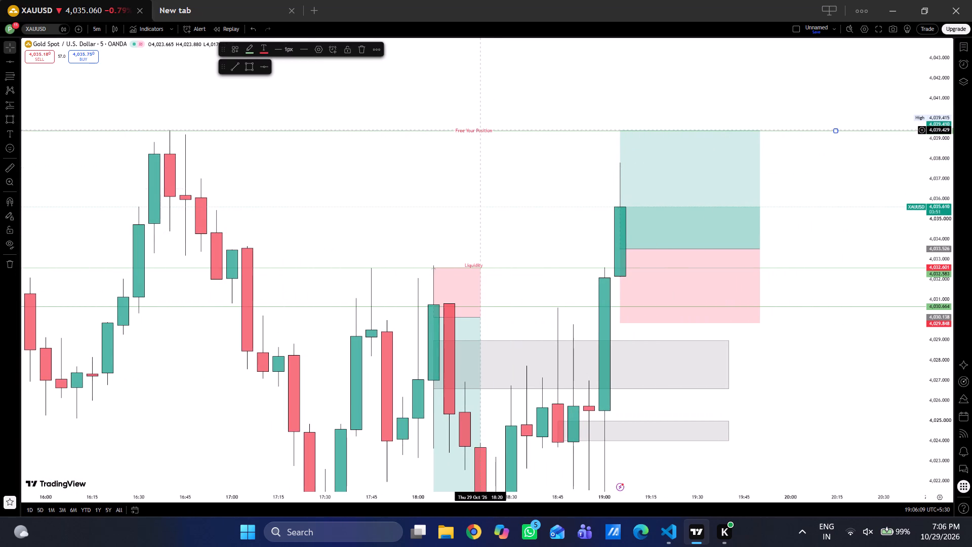
key("Return")
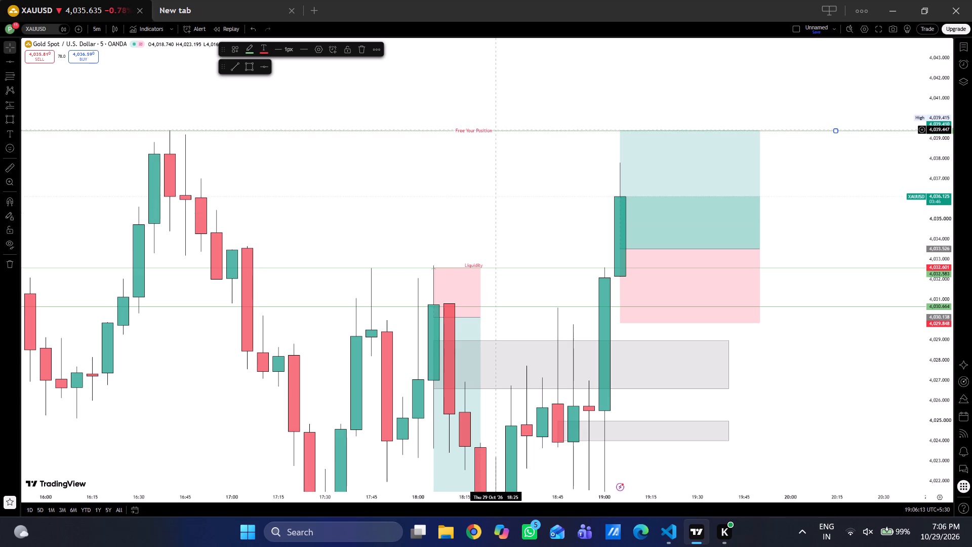
left_click(476, 129)
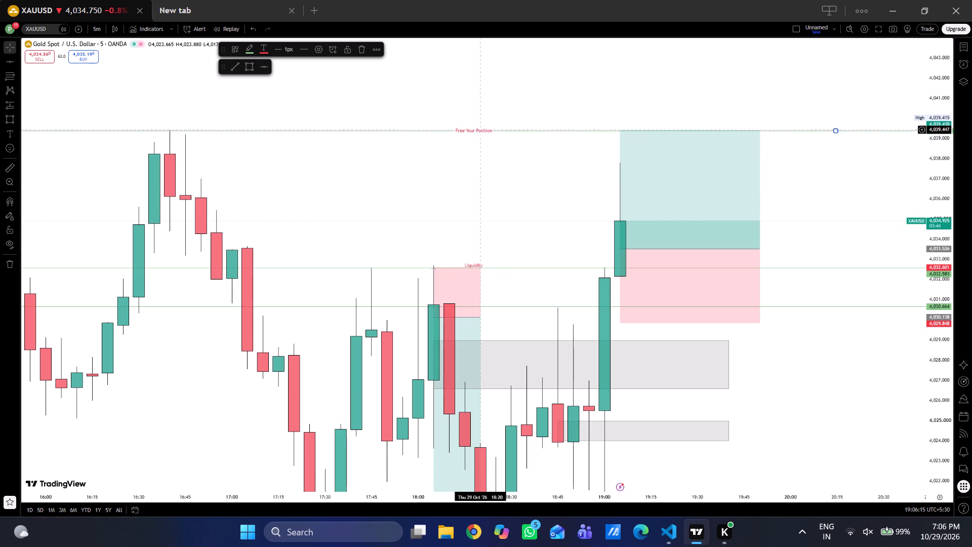
key("Return")
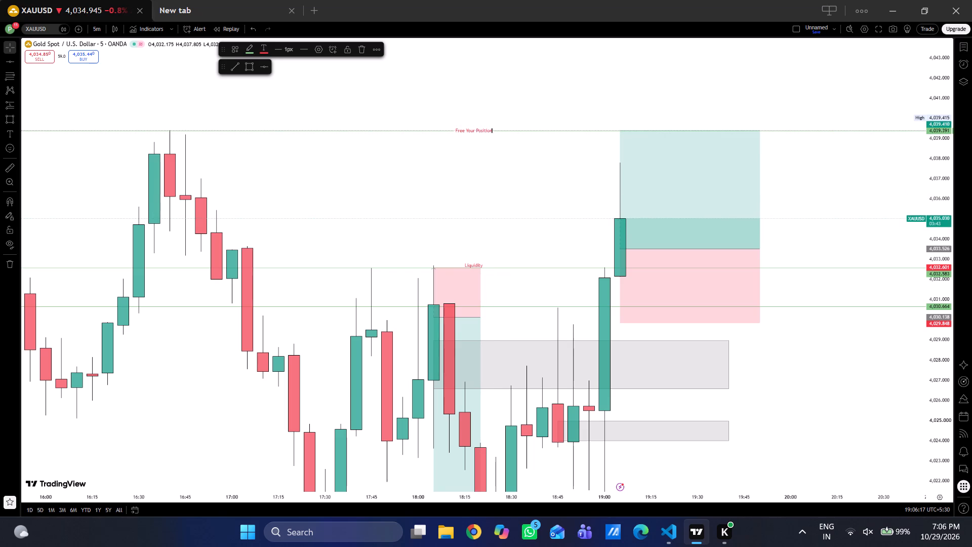
key("Return")
key("Return")
key("Return")
key("Return")
key("Return")
key("Return")
key("Return")
key("Return")
key("Return")
key("Return")
key("Return")
key("Return")
key("Return")
key("Return")
key("Return")
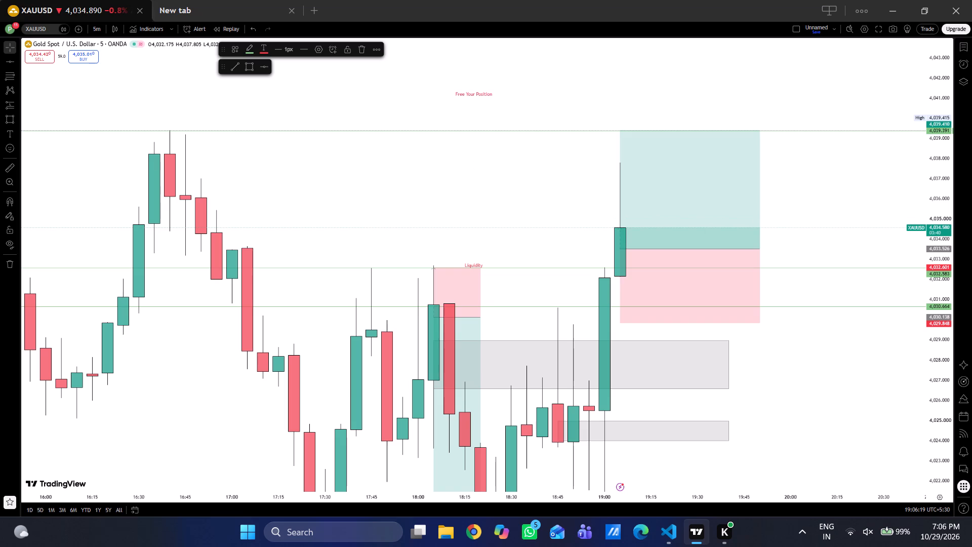
key("BackSpace")
key("BackSpace")
key("BackSpace")
key("BackSpace")
key("BackSpace")
key("BackSpace")
key("BackSpace")
key("BackSpace")
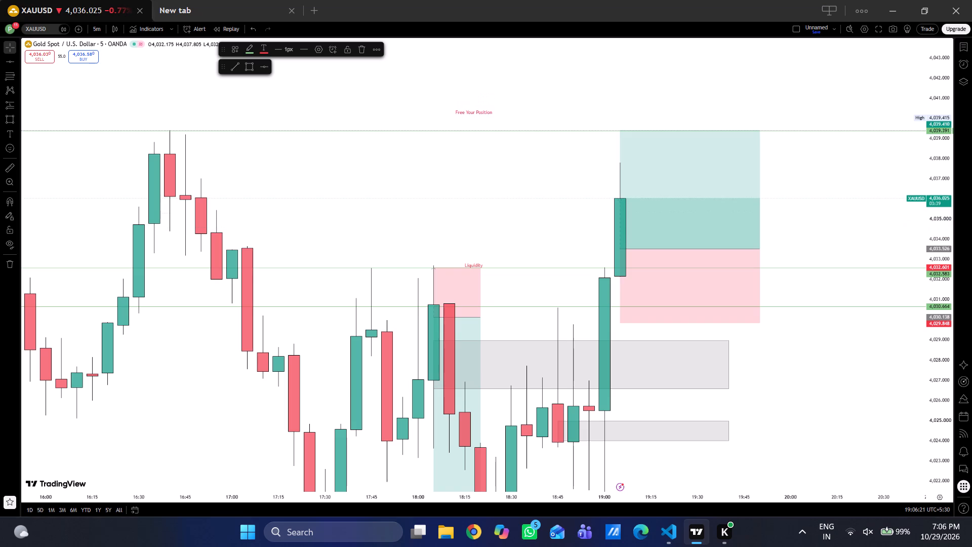
key("BackSpace")
key("BackSpace")
key("BackSpace")
key("BackSpace")
key("BackSpace")
key("BackSpace")
key("BackSpace")
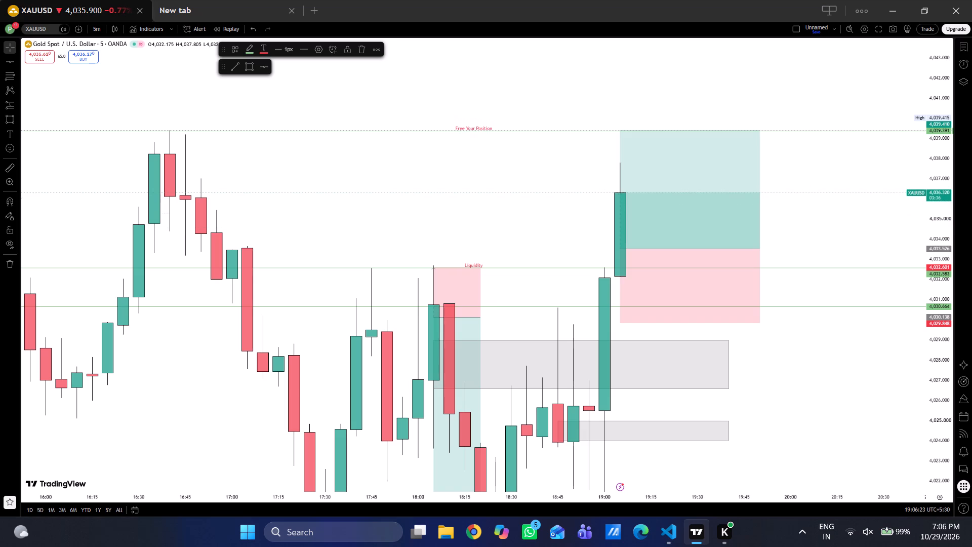
left_click(514, 185)
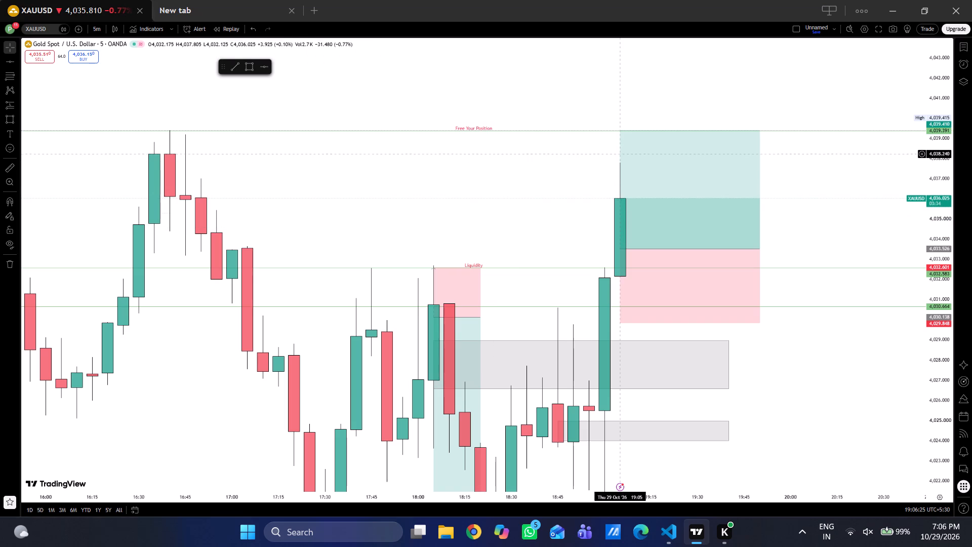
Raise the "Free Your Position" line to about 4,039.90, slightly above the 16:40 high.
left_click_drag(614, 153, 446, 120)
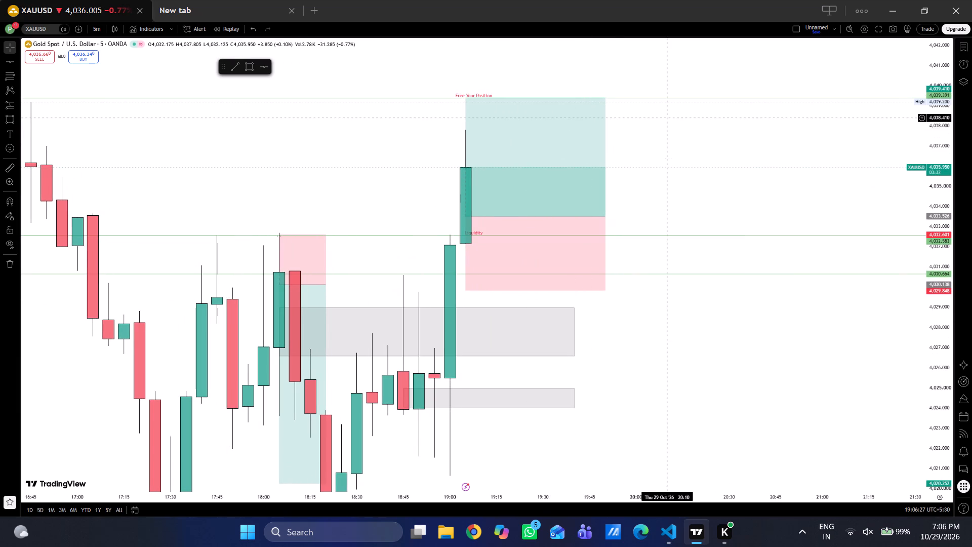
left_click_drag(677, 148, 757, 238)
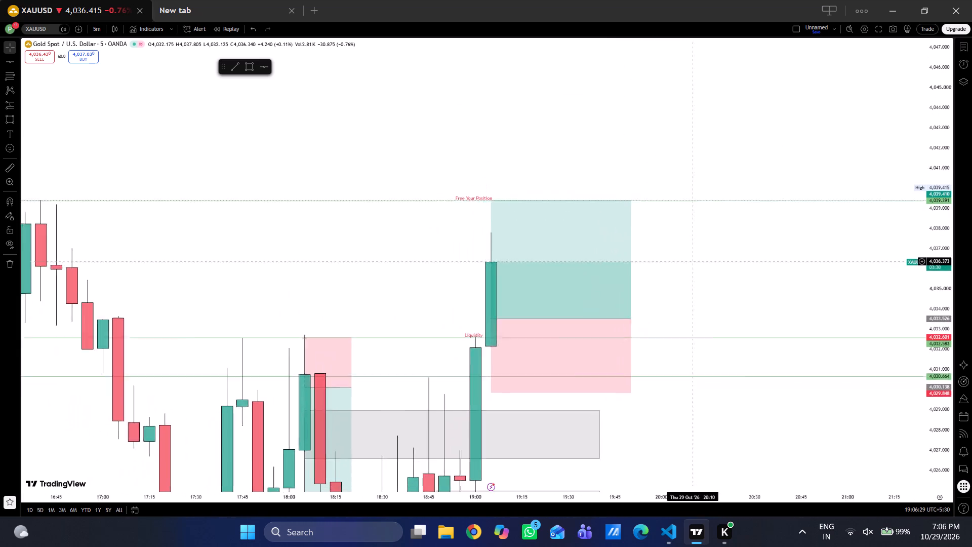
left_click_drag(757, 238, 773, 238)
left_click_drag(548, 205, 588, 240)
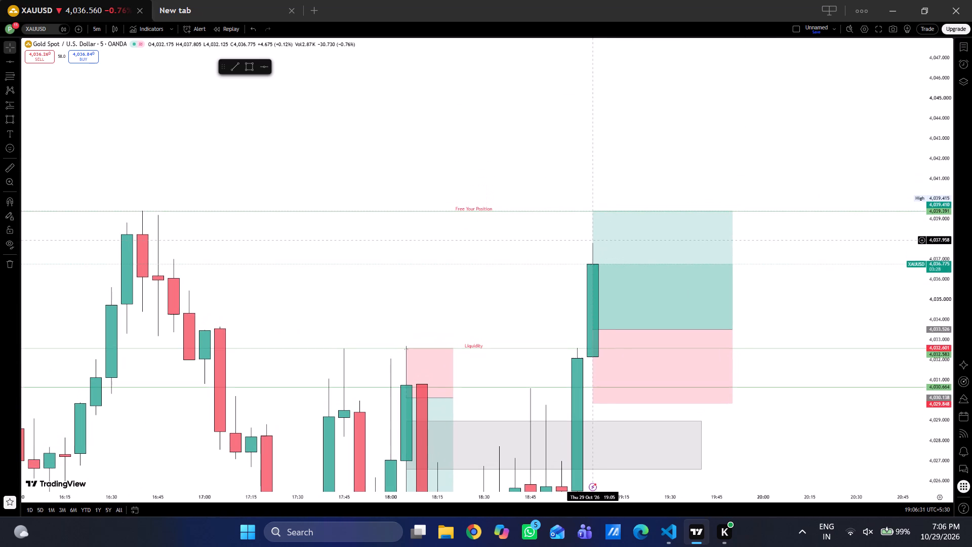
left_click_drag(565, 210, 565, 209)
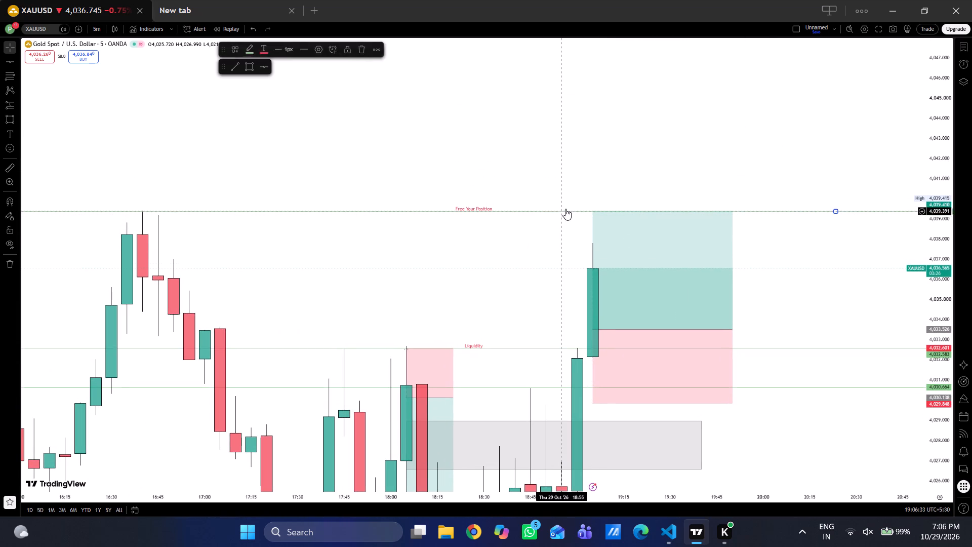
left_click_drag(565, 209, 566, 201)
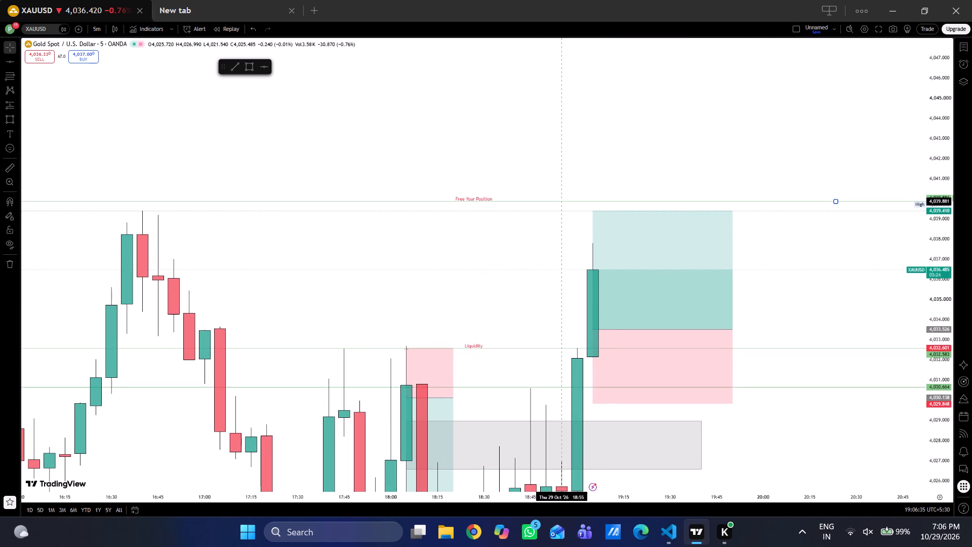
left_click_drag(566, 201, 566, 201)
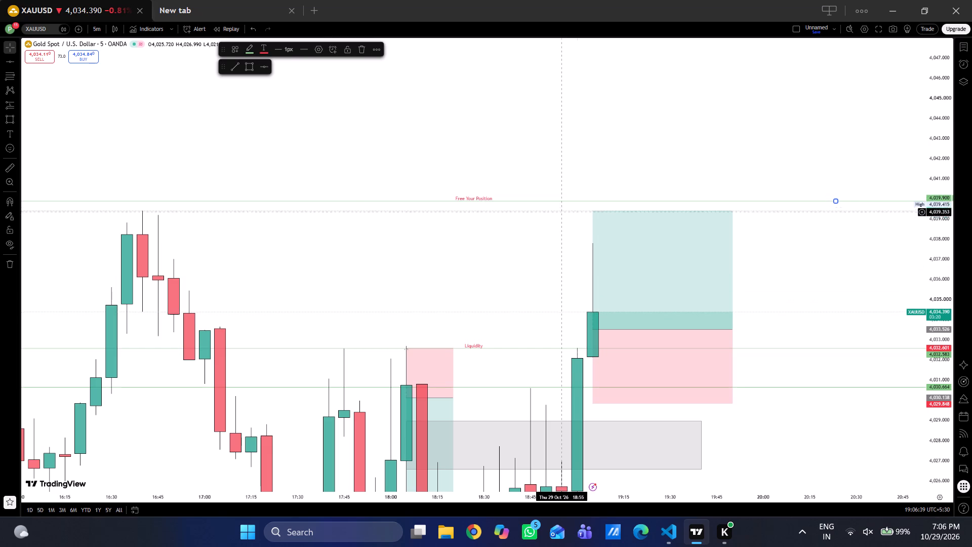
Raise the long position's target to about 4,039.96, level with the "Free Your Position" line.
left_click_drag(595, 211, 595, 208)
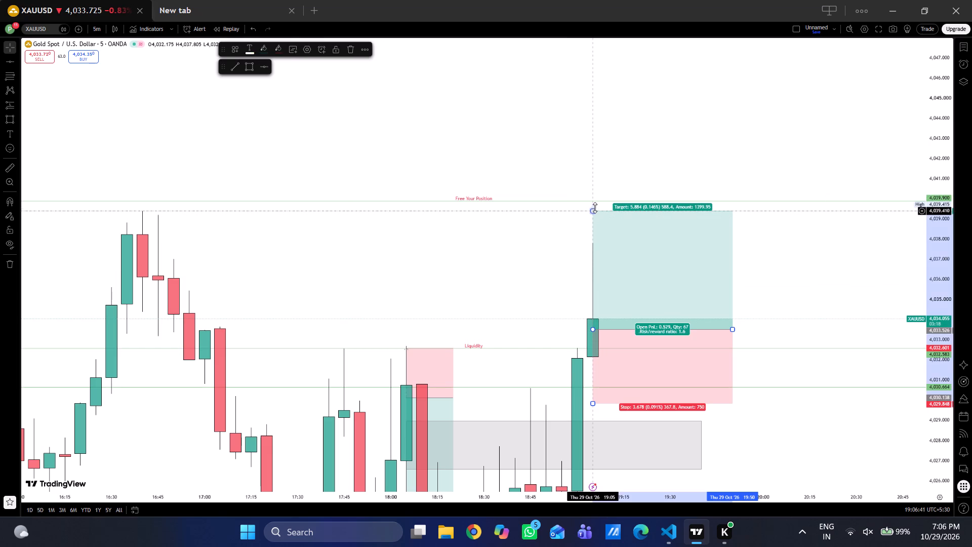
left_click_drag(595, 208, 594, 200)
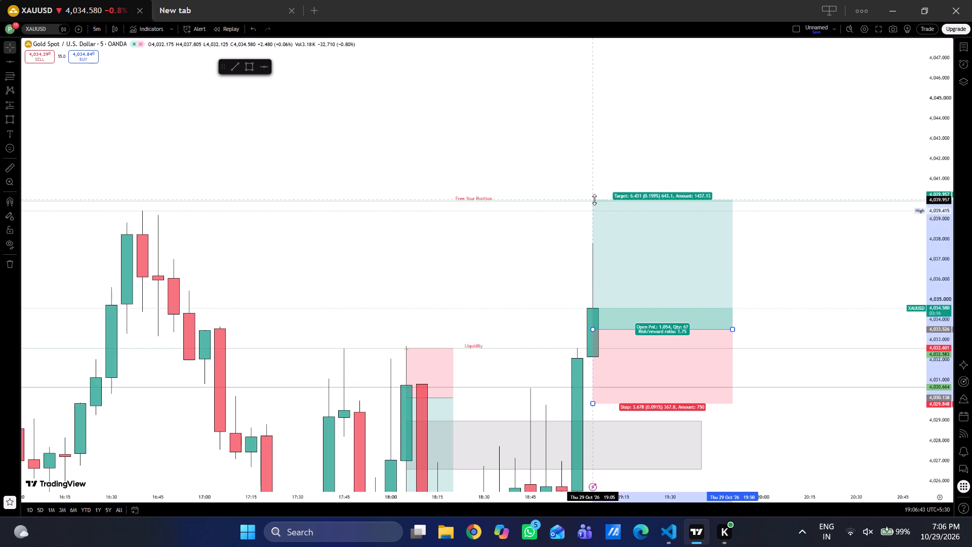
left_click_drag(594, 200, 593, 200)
Move the "Free Your Position" line up to about 4,040.26.
left_click_drag(550, 200, 551, 193)
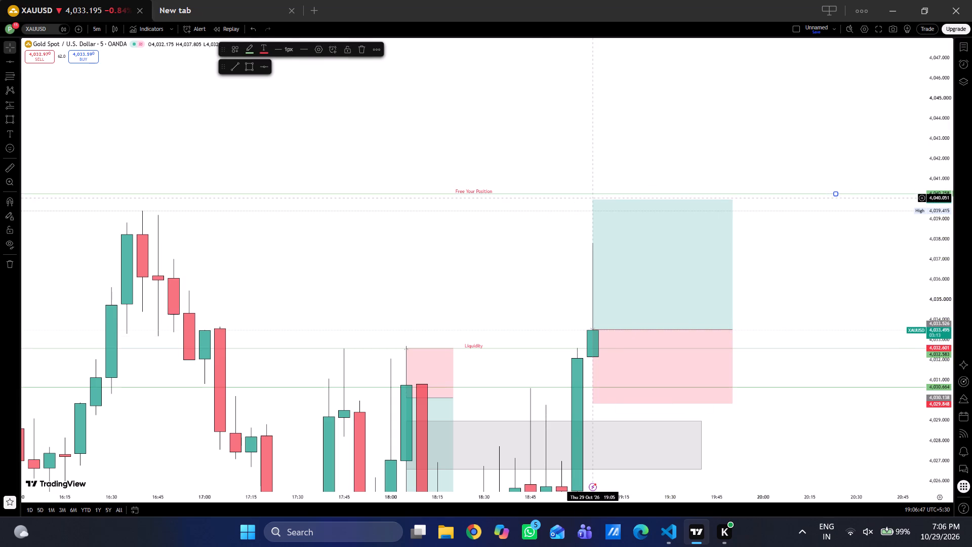
Raise the long position's target to about 4,040.30, level with the "Free Your Position" line.
left_click_drag(593, 199, 593, 195)
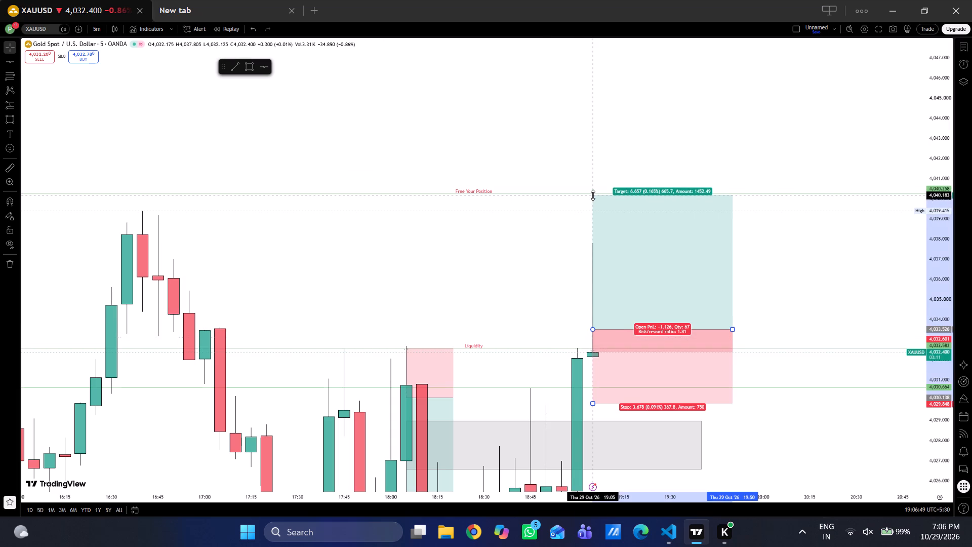
left_click_drag(593, 195, 593, 192)
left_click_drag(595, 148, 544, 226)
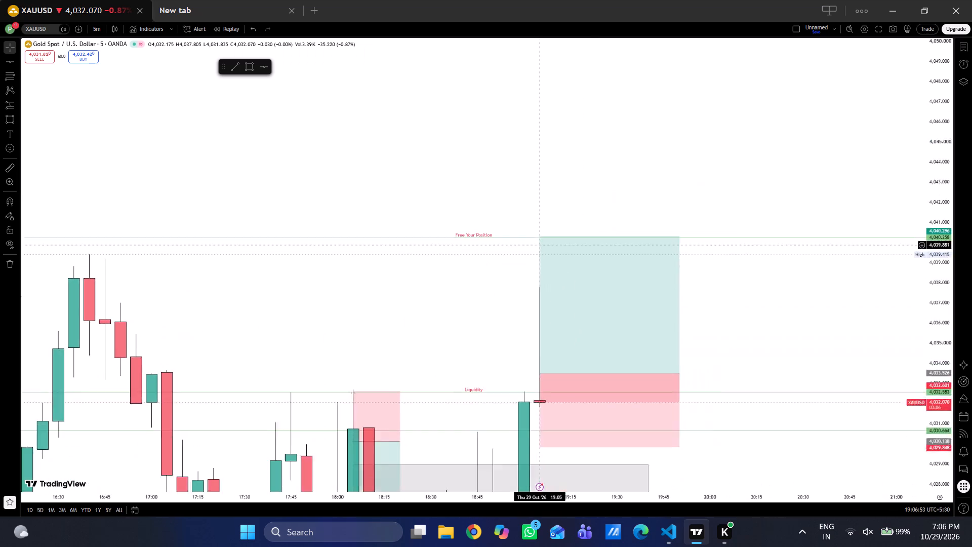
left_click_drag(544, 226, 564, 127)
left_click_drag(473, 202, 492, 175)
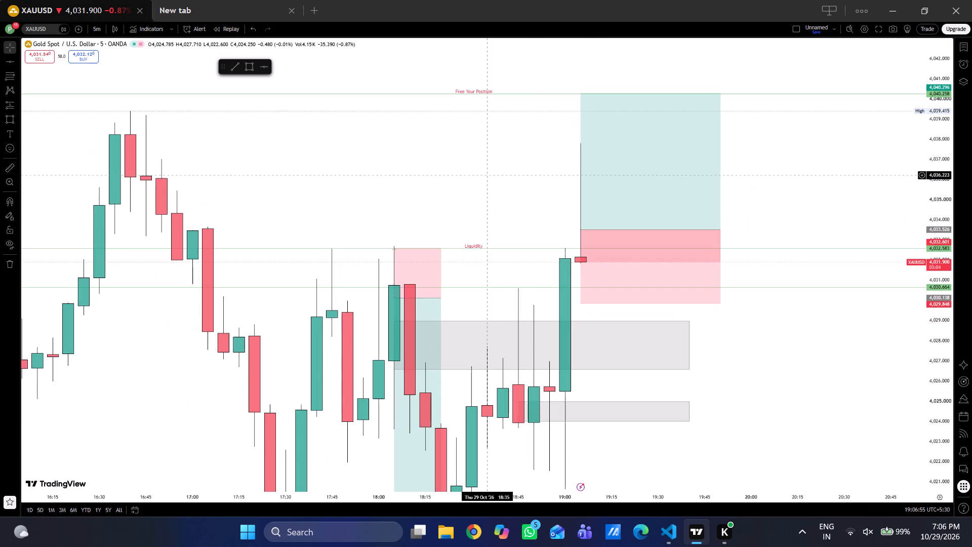
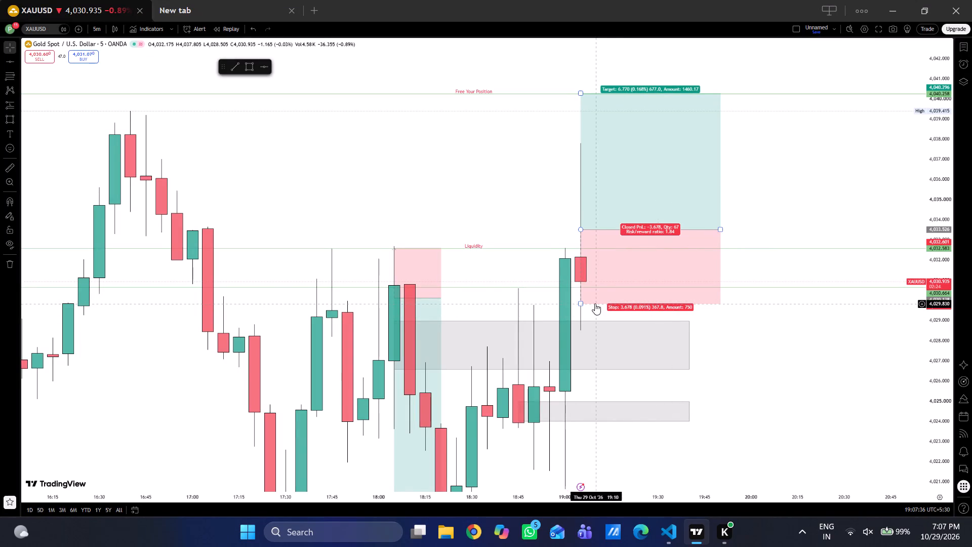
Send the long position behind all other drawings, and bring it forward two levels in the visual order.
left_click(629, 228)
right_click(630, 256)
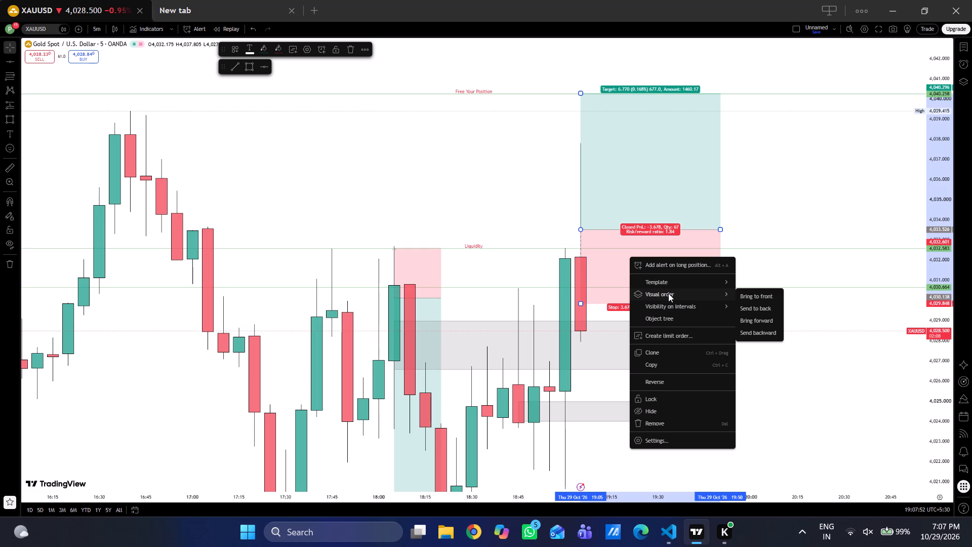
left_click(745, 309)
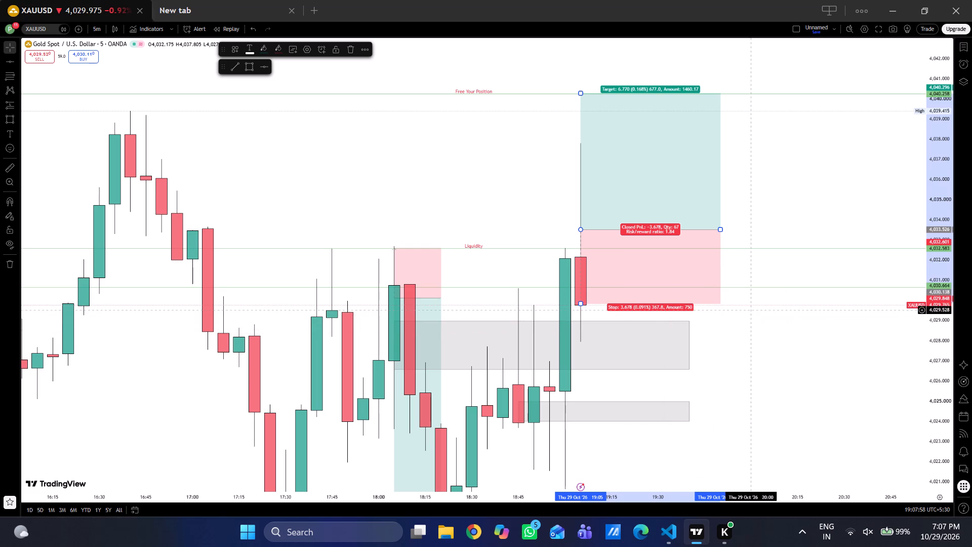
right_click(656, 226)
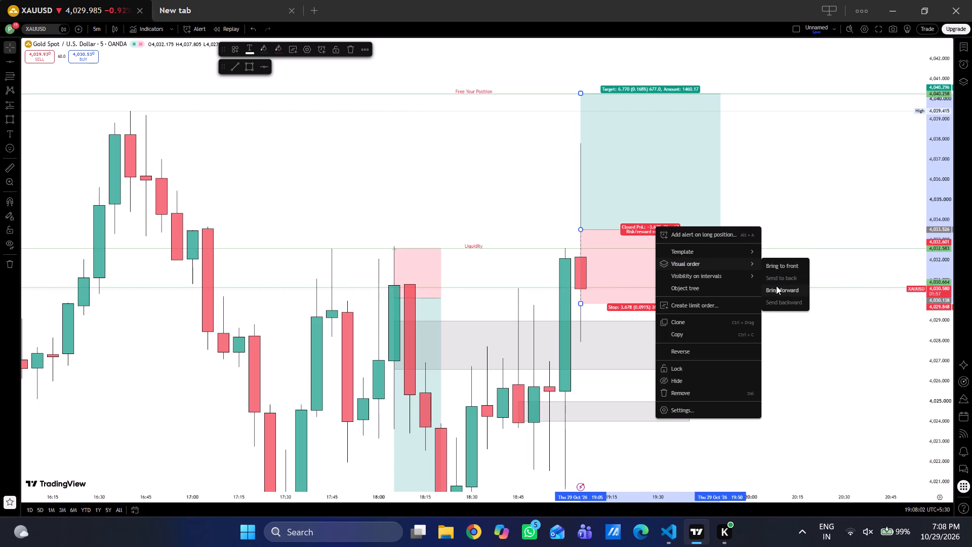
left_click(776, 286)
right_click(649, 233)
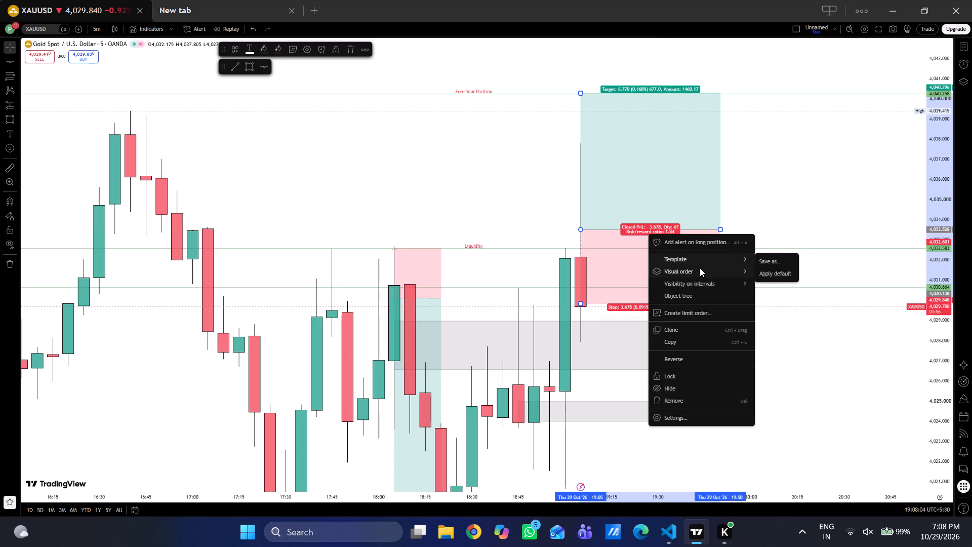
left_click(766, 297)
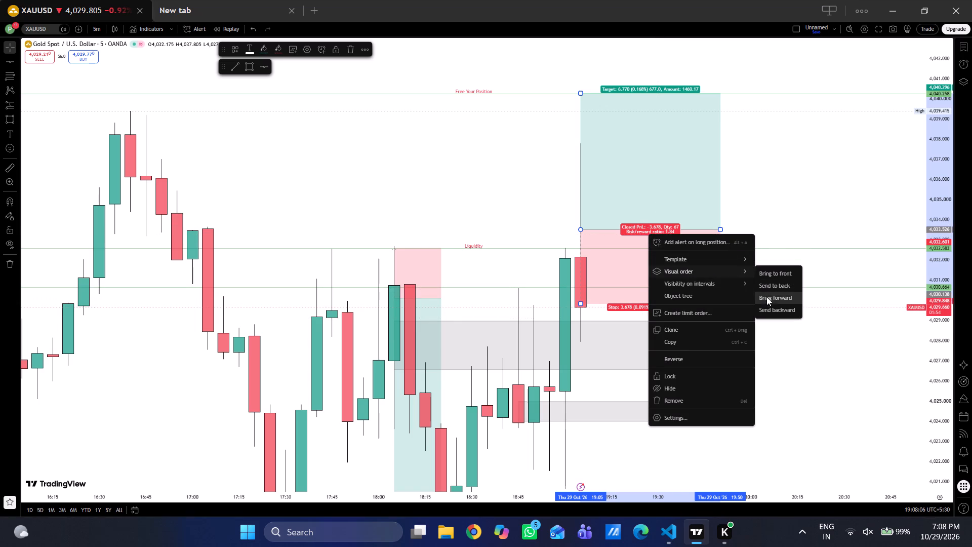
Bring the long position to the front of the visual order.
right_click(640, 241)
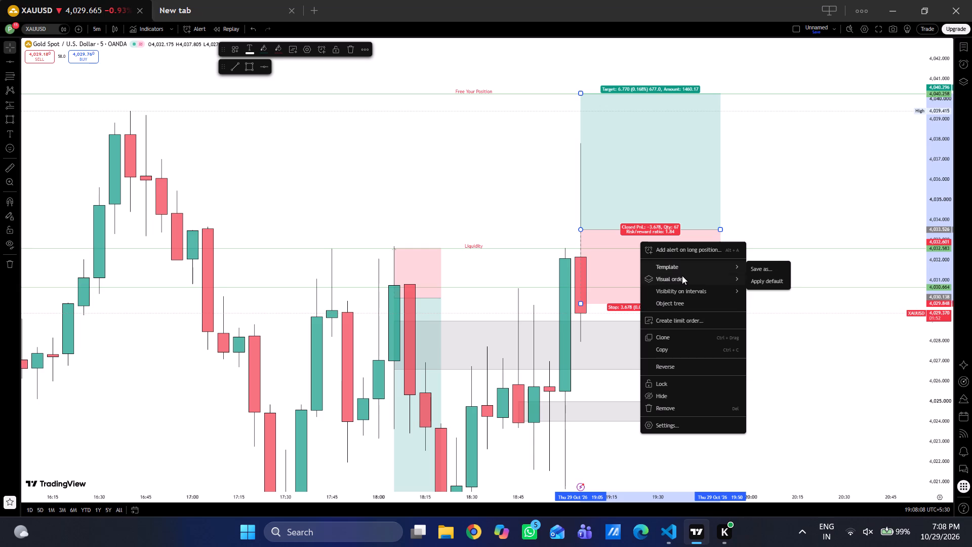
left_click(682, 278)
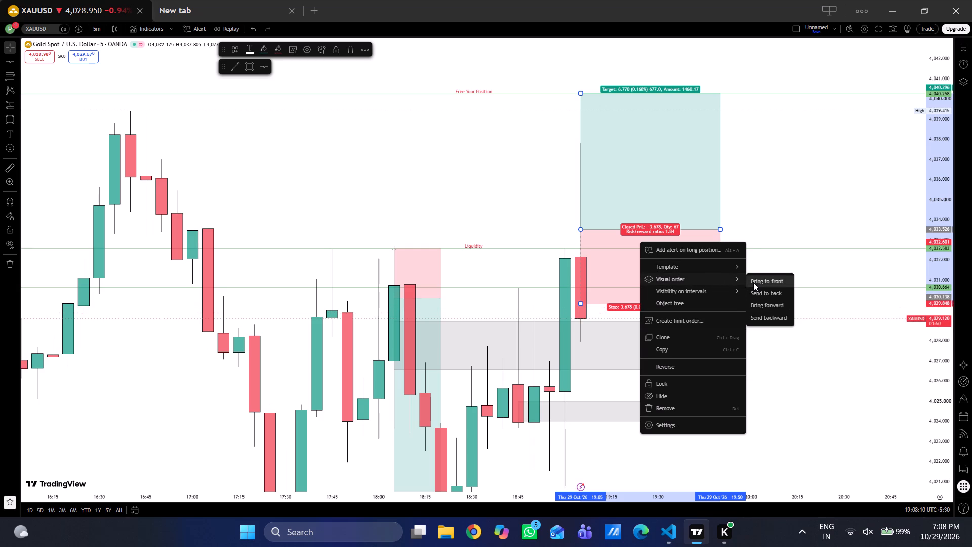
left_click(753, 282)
Send the long position to the back of the visual order, and bring it forward one level.
right_click(662, 225)
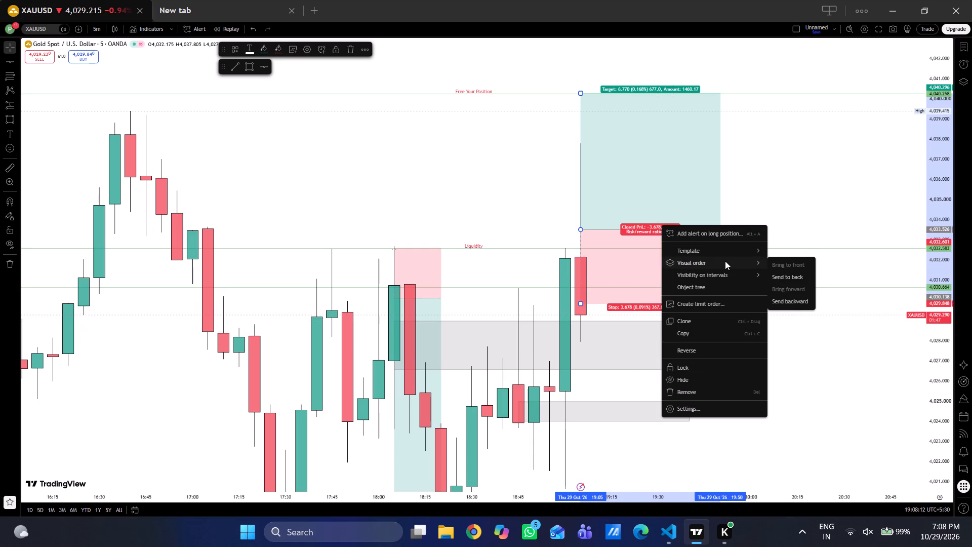
left_click_drag(725, 261, 775, 278)
left_click(775, 278)
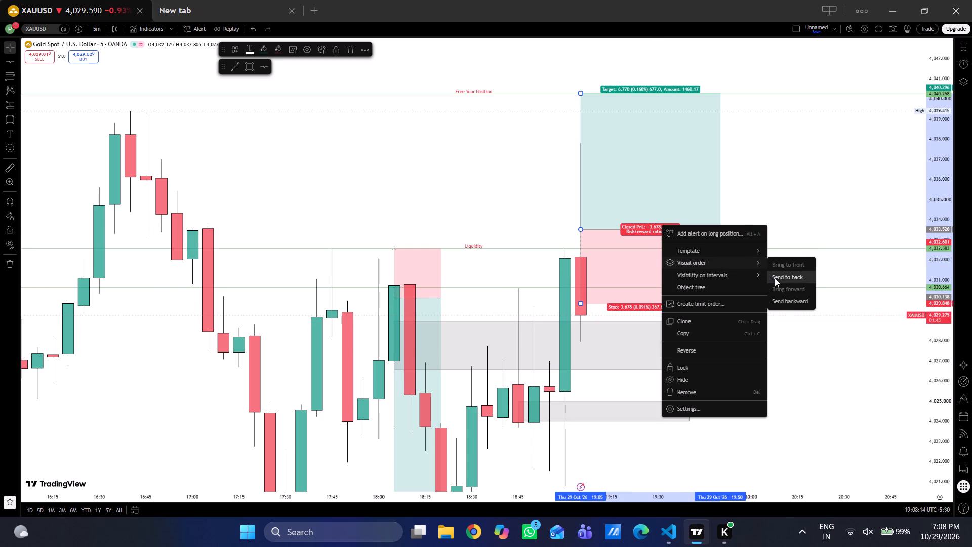
right_click(663, 248)
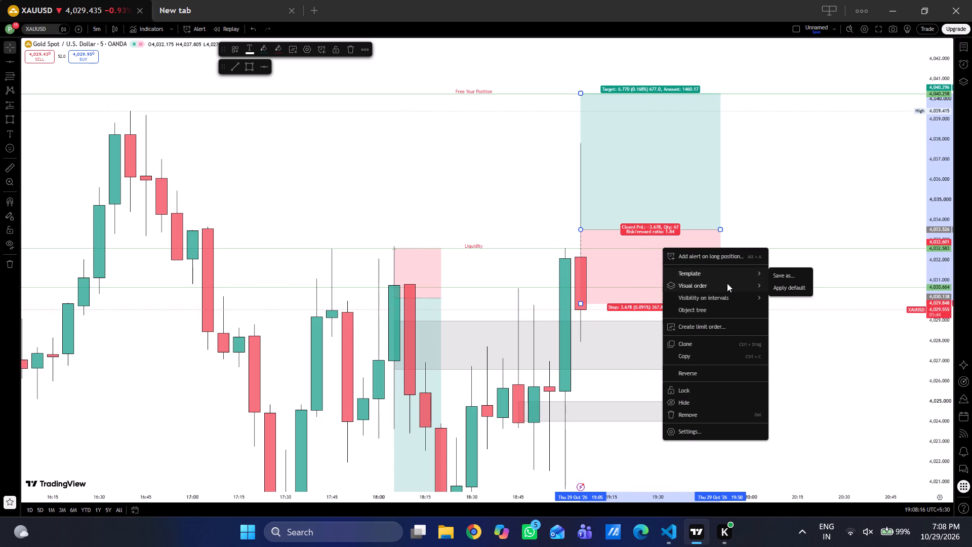
left_click(727, 283)
left_click(782, 296)
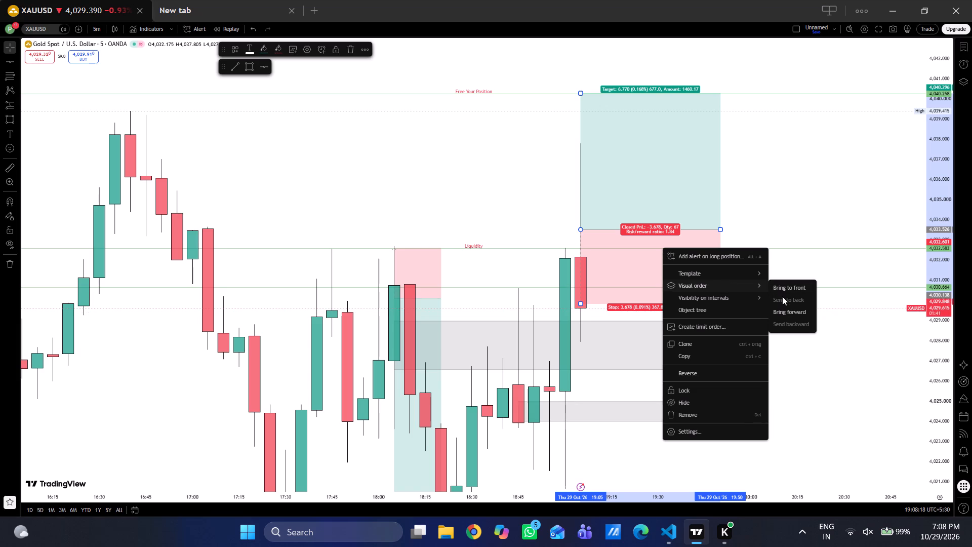
left_click(790, 317)
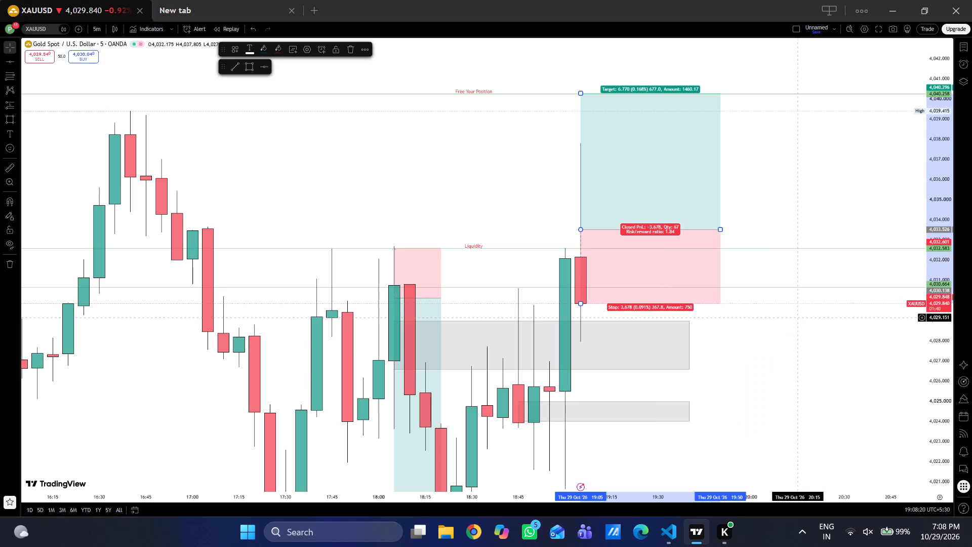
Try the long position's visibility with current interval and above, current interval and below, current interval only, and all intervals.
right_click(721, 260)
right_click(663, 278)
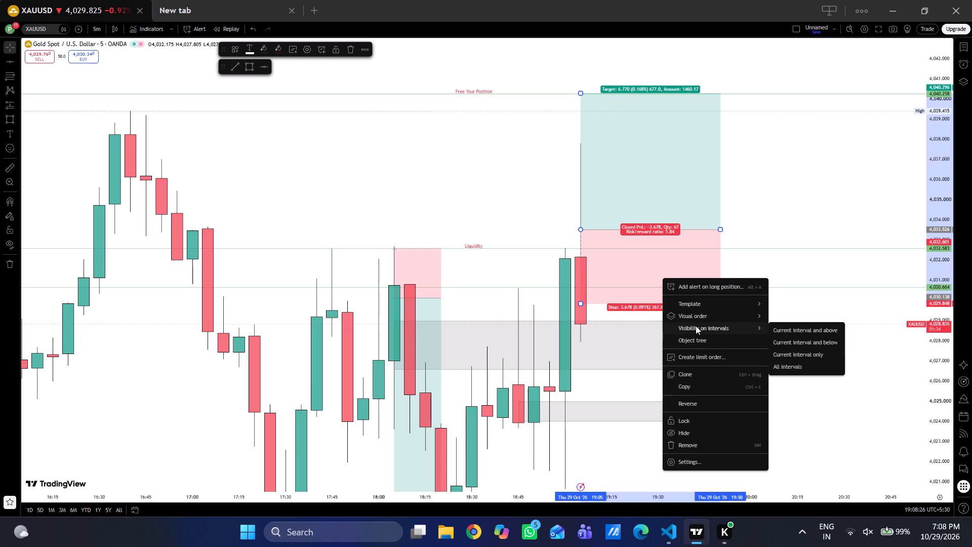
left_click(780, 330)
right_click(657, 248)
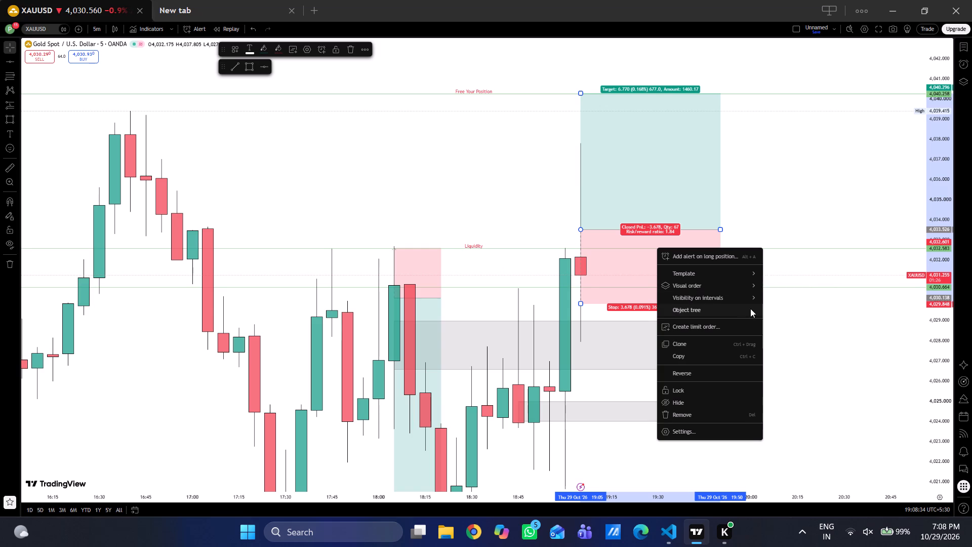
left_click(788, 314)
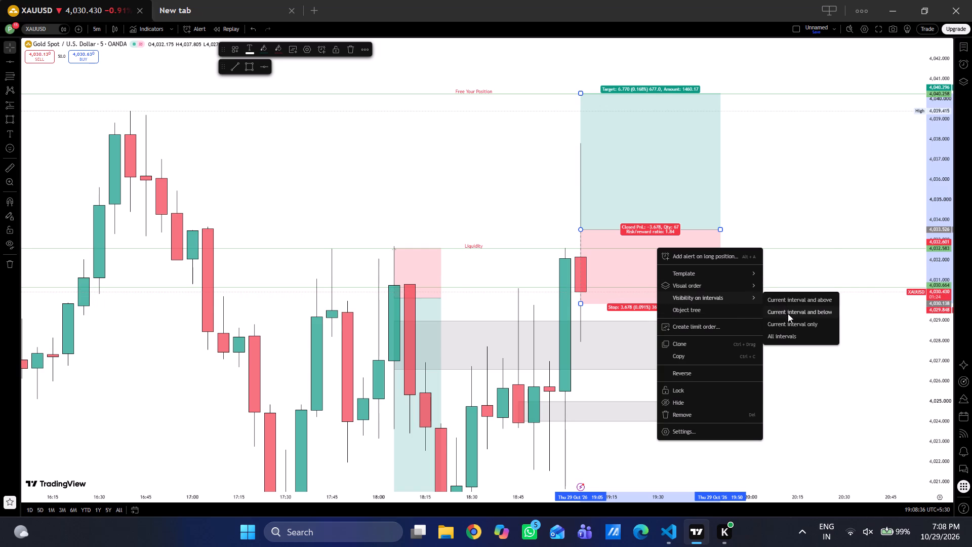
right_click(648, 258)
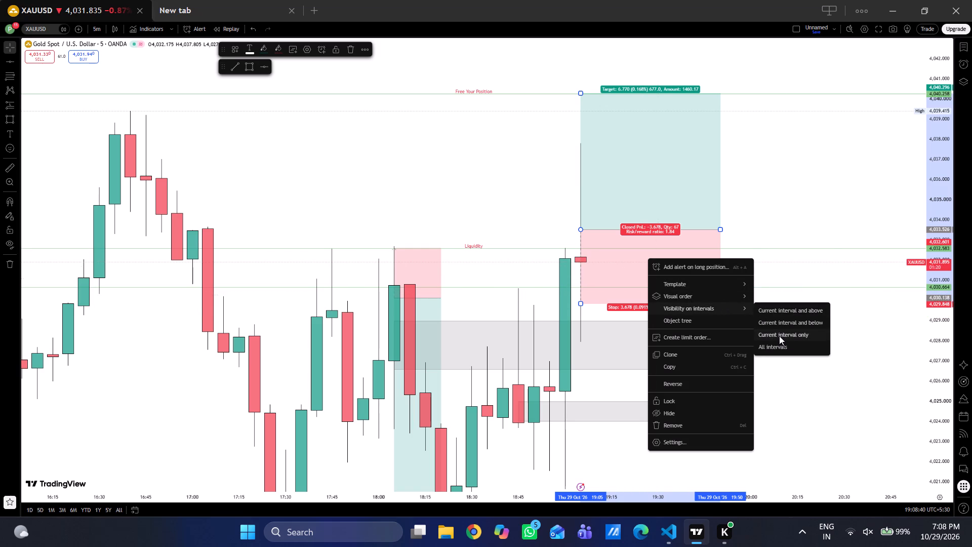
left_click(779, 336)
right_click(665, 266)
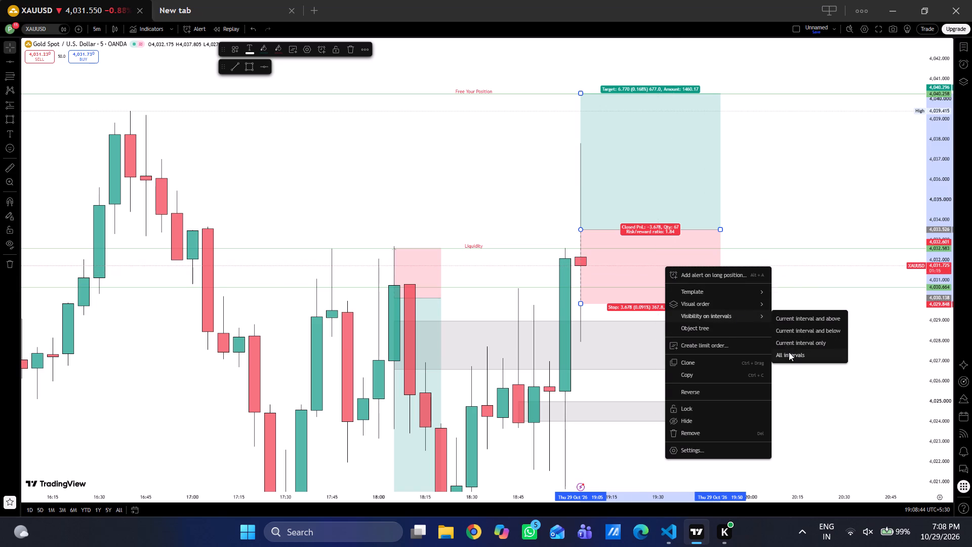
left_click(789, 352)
Set the long position's visibility to the current interval and above.
right_click(641, 205)
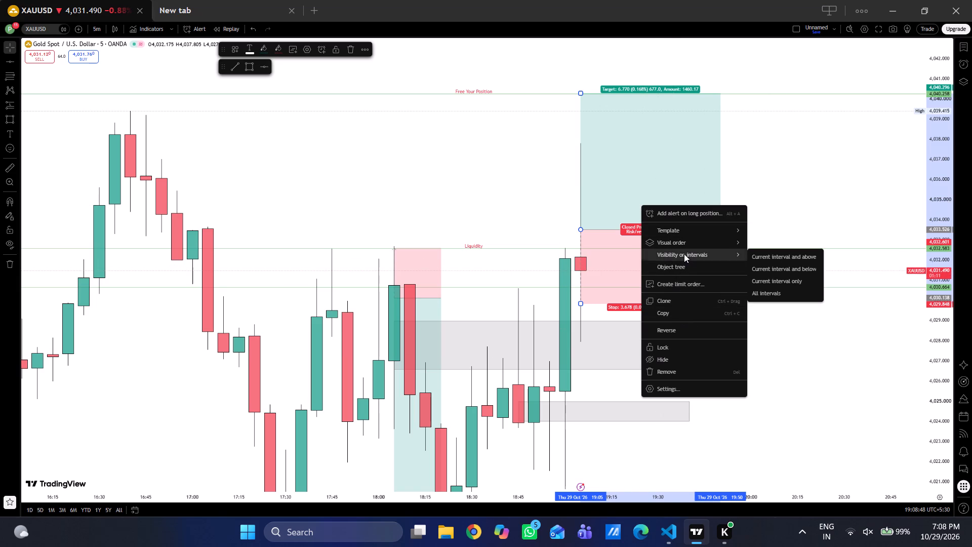
left_click(684, 254)
left_click(765, 253)
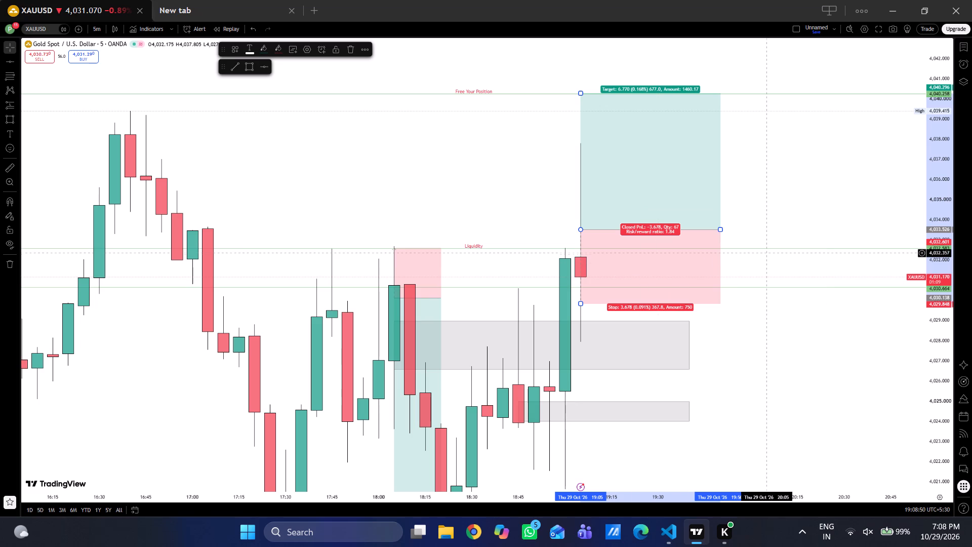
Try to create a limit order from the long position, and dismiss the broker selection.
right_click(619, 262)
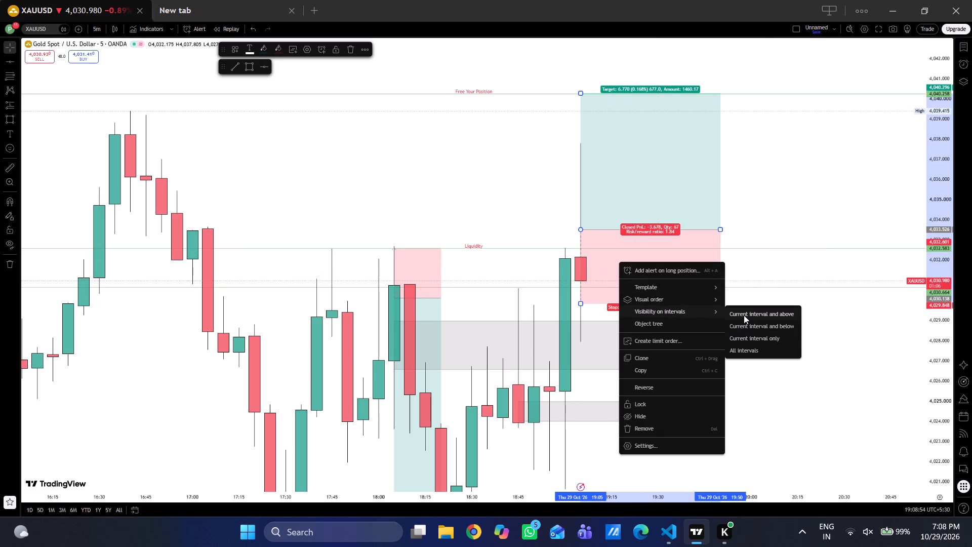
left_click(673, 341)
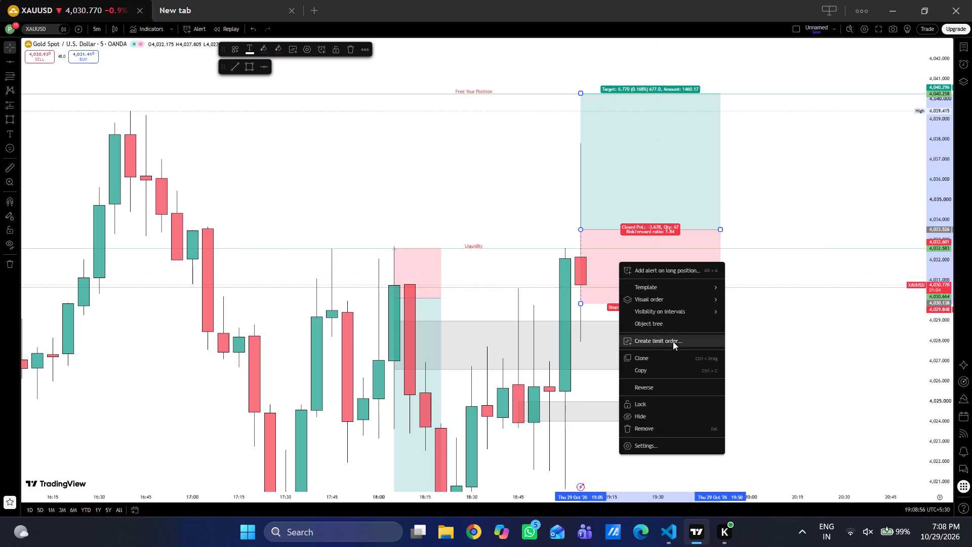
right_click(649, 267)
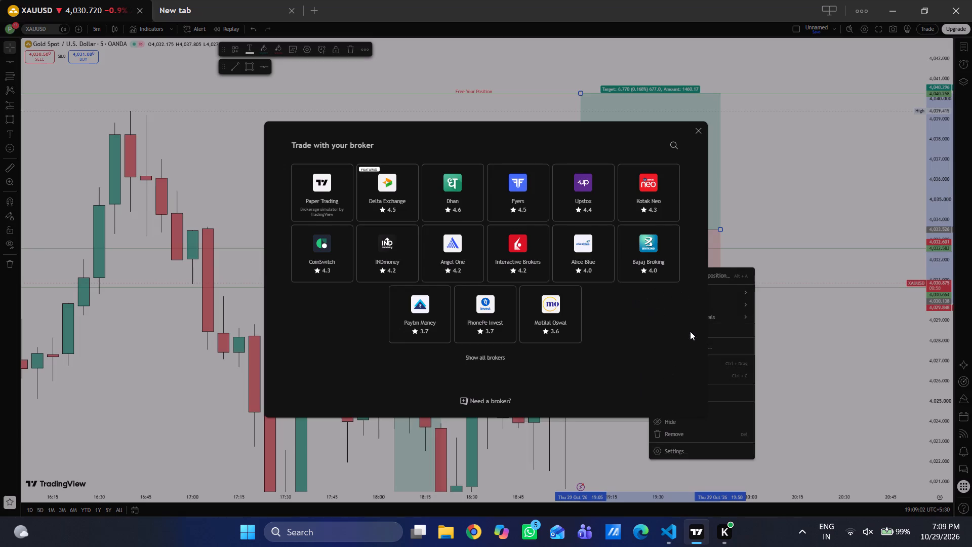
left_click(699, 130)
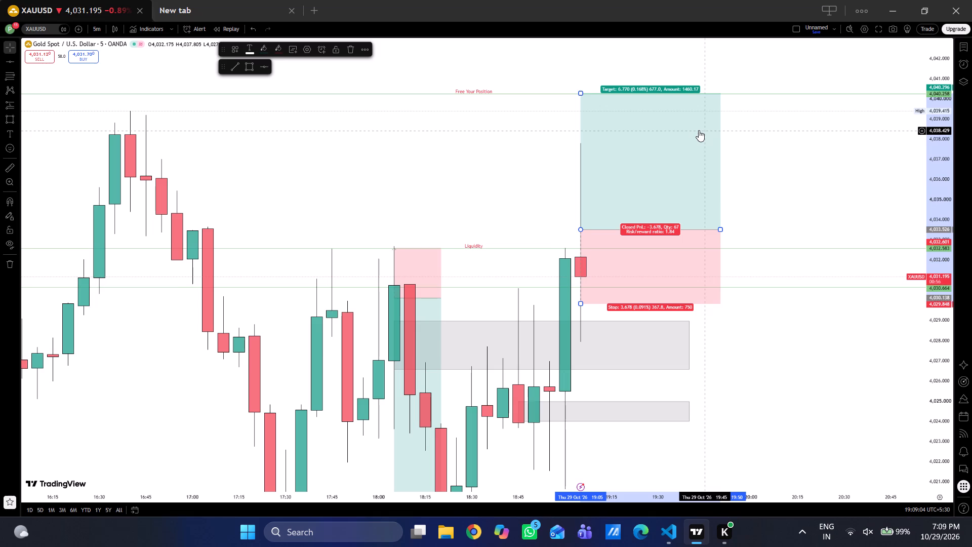
Show the object tree from the long position, and deselect the position.
right_click(690, 217)
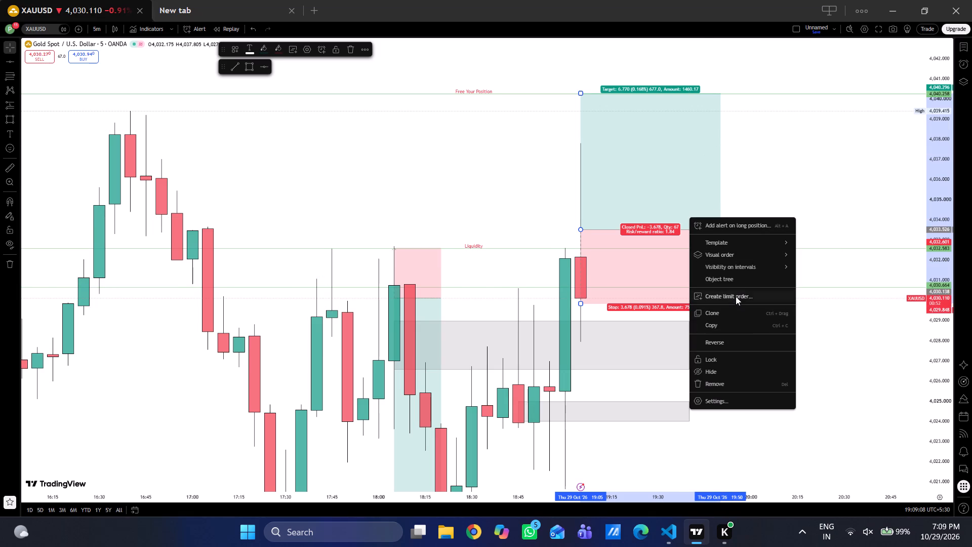
left_click(735, 275)
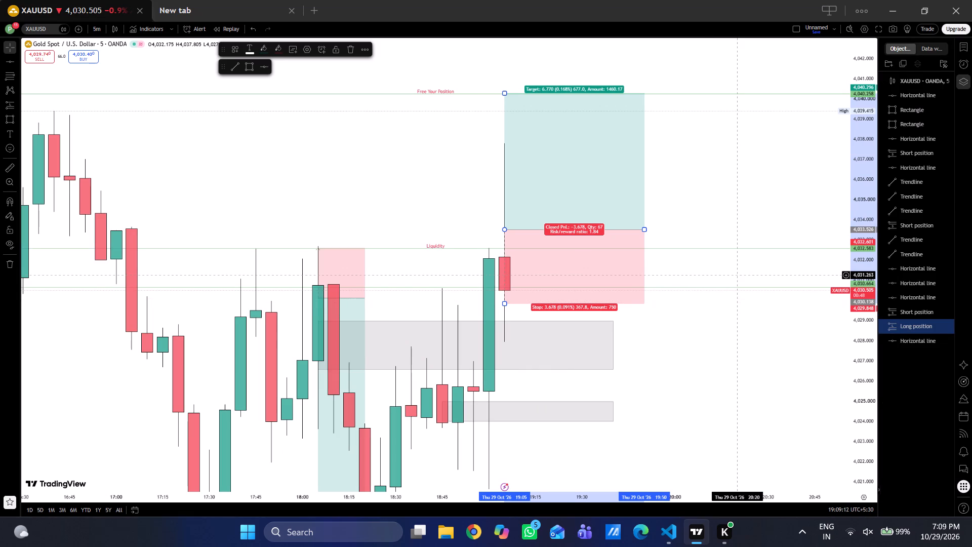
key("Escape")
key("Escape")
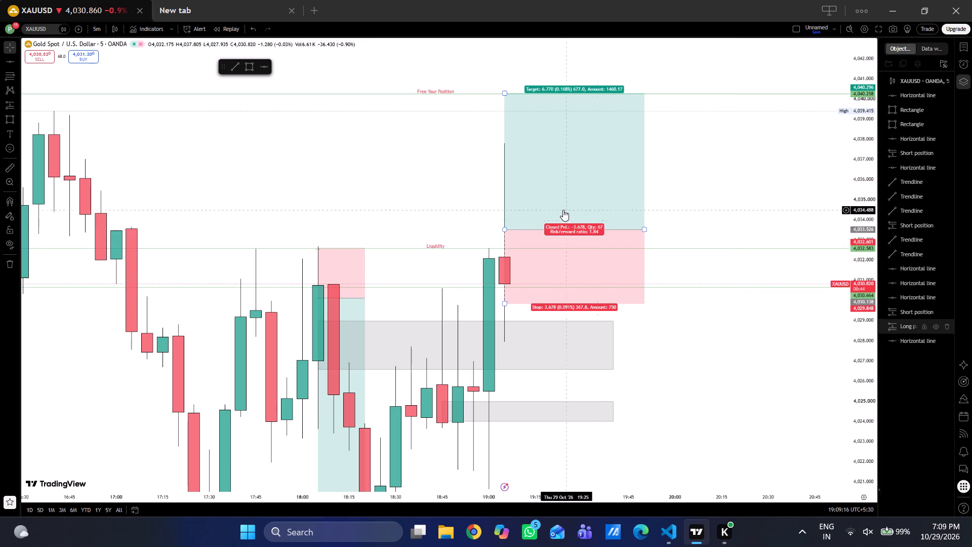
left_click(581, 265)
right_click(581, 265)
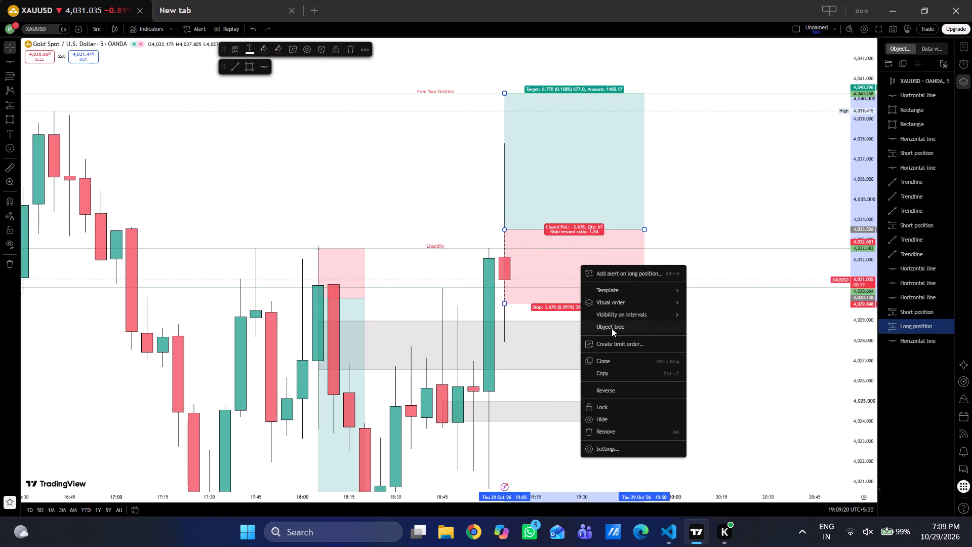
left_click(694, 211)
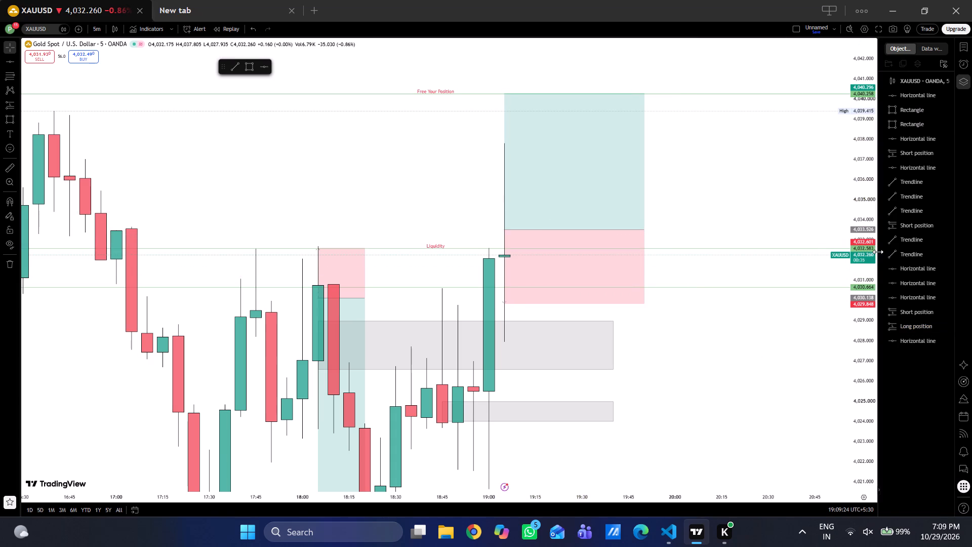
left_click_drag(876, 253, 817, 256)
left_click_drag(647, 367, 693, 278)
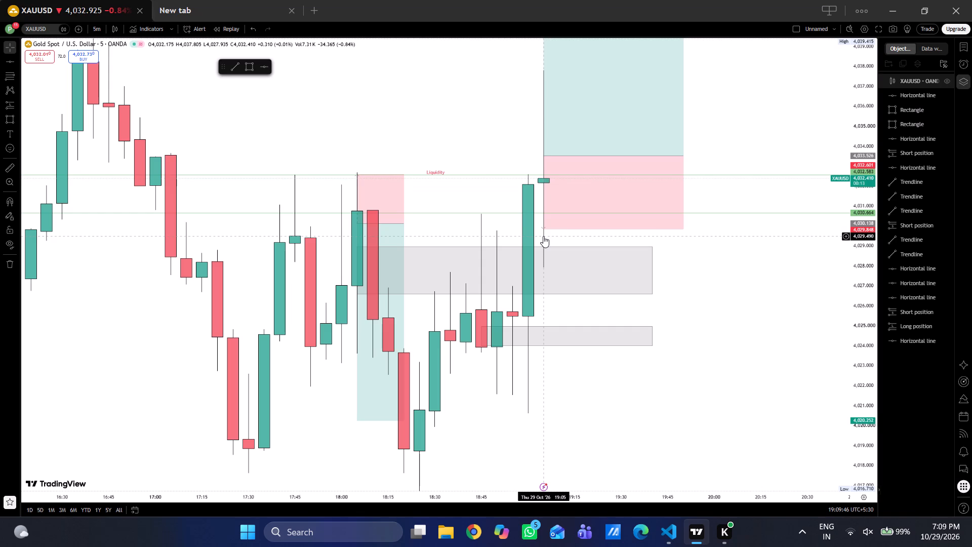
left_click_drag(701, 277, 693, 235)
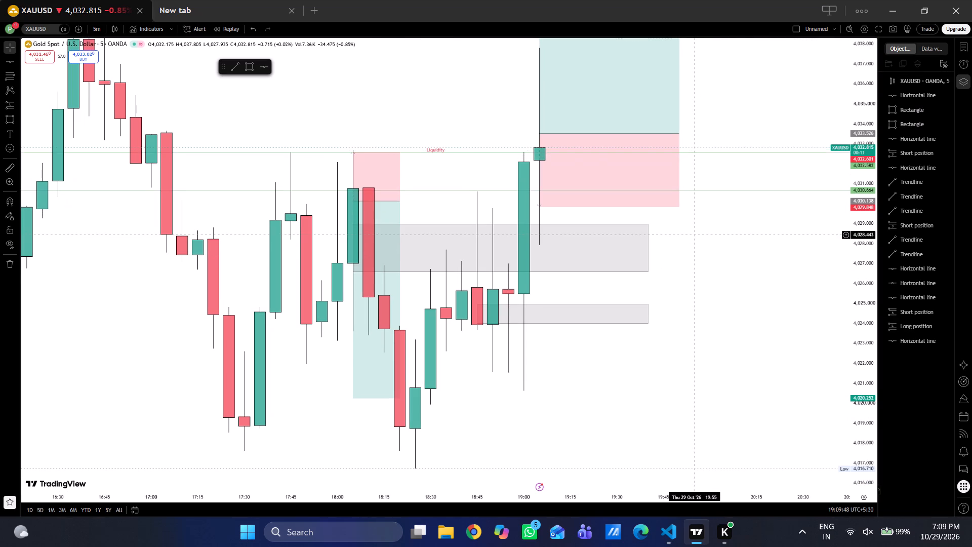
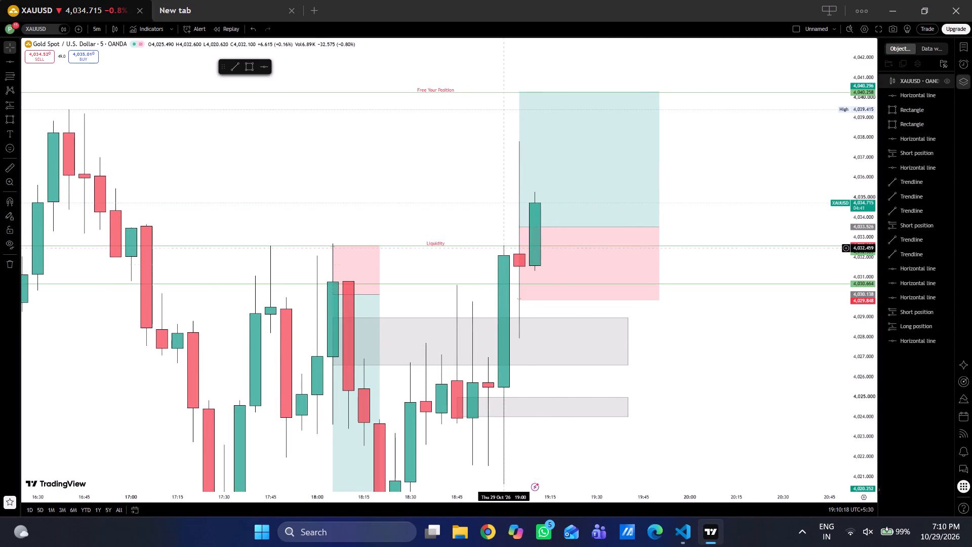
Place a second long position in the empty area after the latest candles, with entry at about 4,033.56 and starting at 20:20.
left_click_drag(474, 208, 422, 185)
left_click_drag(422, 185, 561, 247)
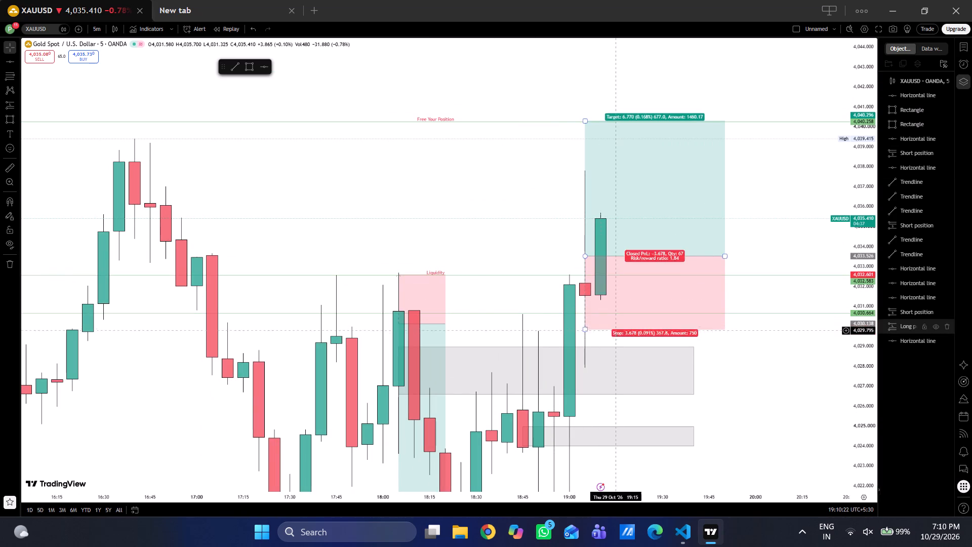
left_click_drag(522, 196, 463, 194)
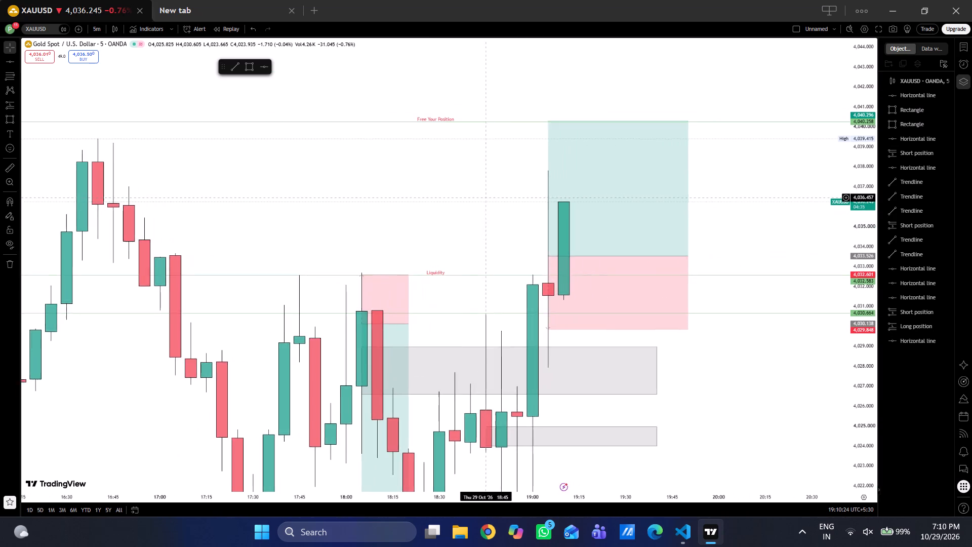
left_click_drag(463, 194, 440, 188)
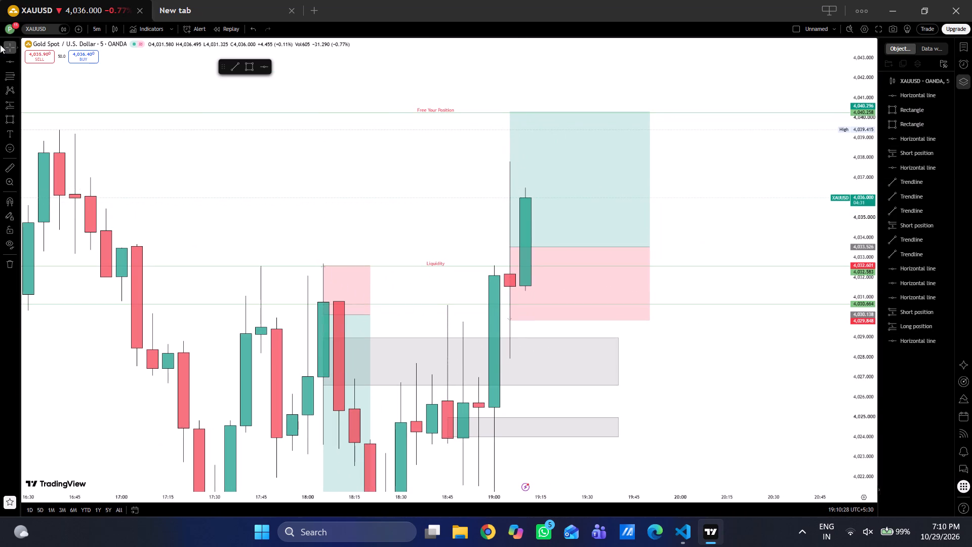
left_click(17, 105)
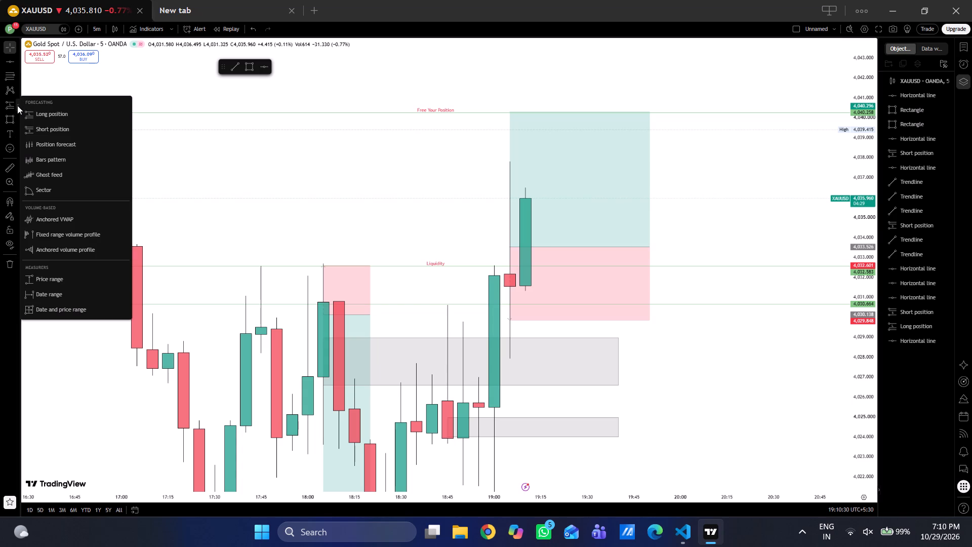
left_click(47, 122)
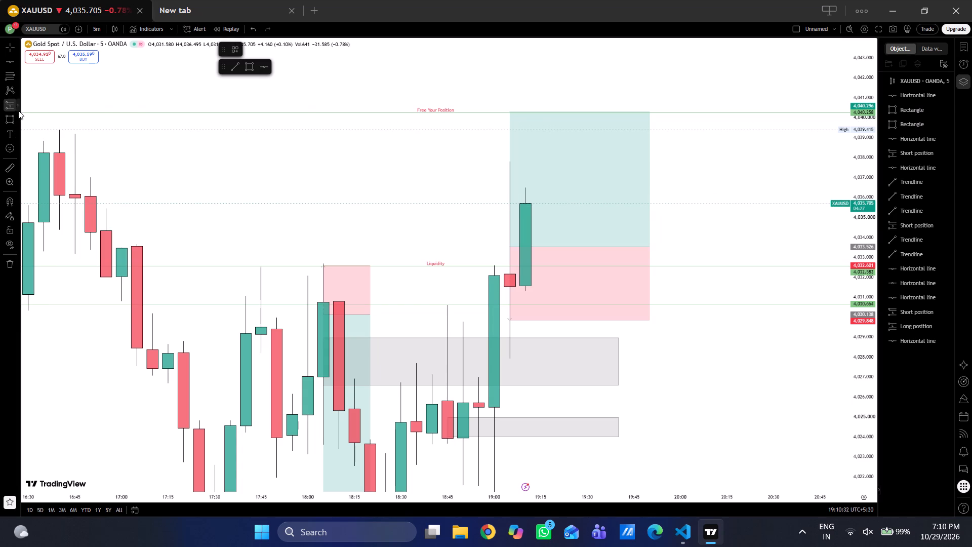
left_click(18, 104)
left_click(44, 120)
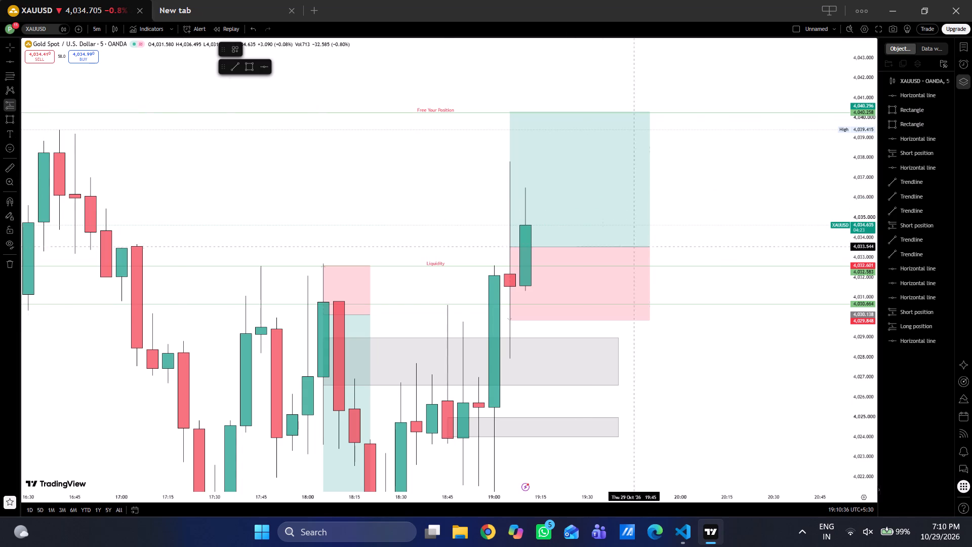
left_click(749, 246)
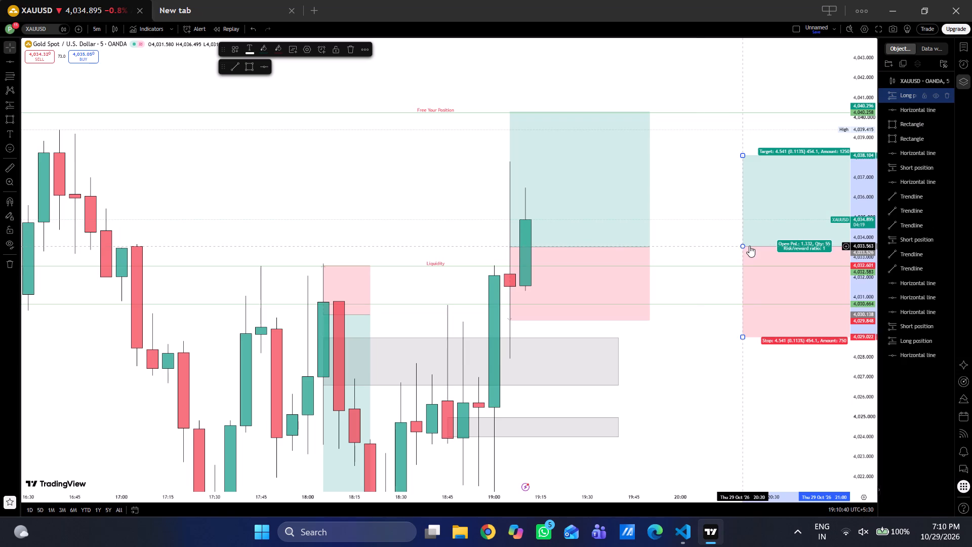
Lower the new long position's stop level to about 4,025.46.
left_click_drag(744, 336, 747, 382)
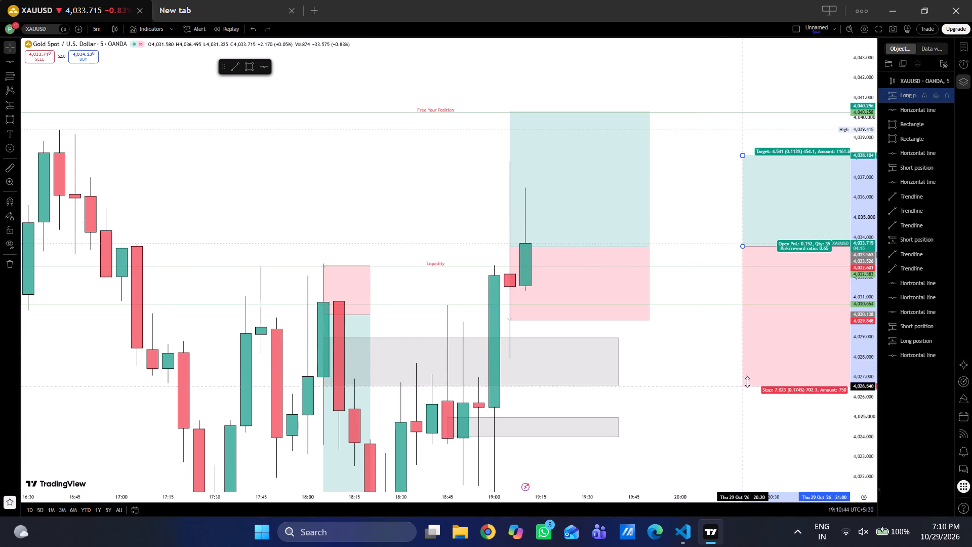
left_click_drag(747, 382, 749, 408)
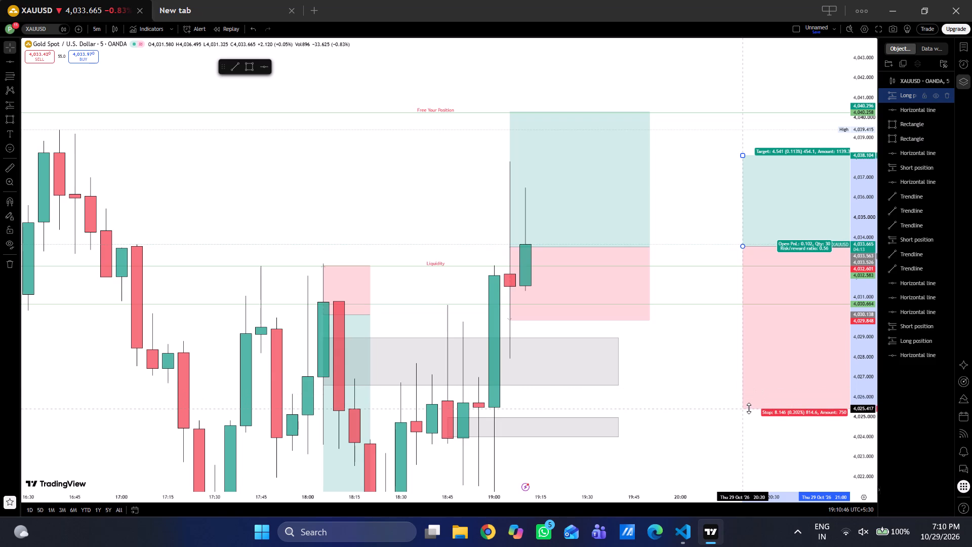
left_click_drag(749, 408, 749, 408)
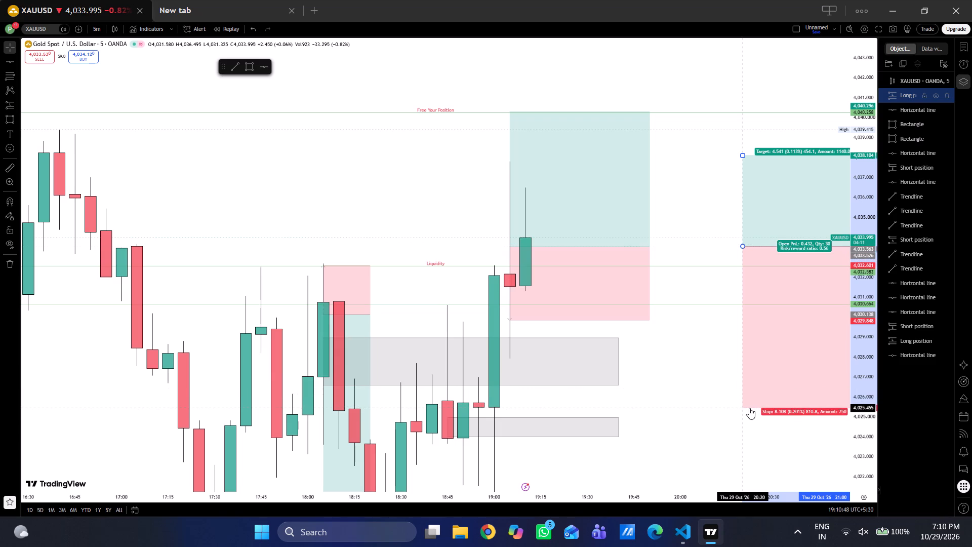
Move the new long position over the existing one, starting at the 19:05 candle with its entry at about 4,033.53.
left_click_drag(777, 299, 742, 293)
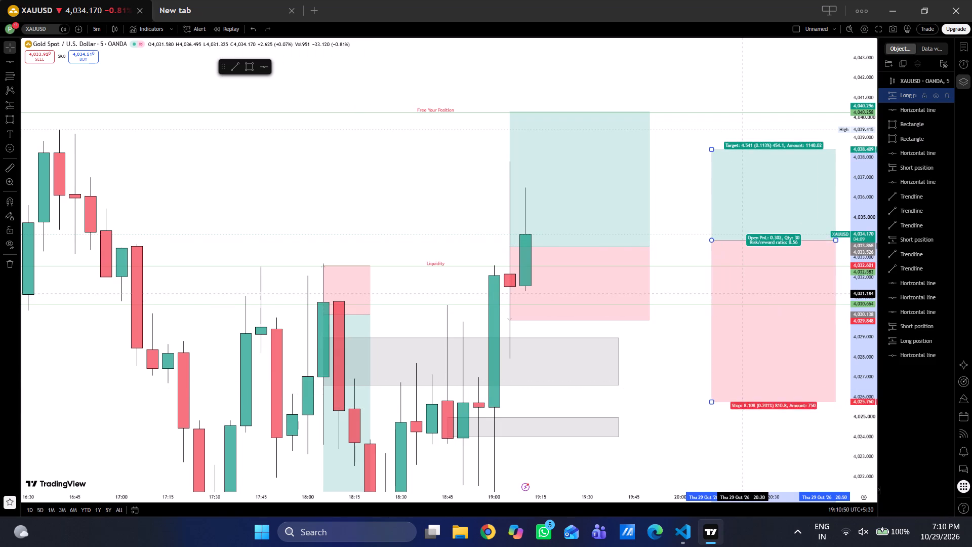
left_click_drag(742, 293, 688, 299)
left_click_drag(812, 302, 694, 332)
left_click_drag(620, 314, 518, 317)
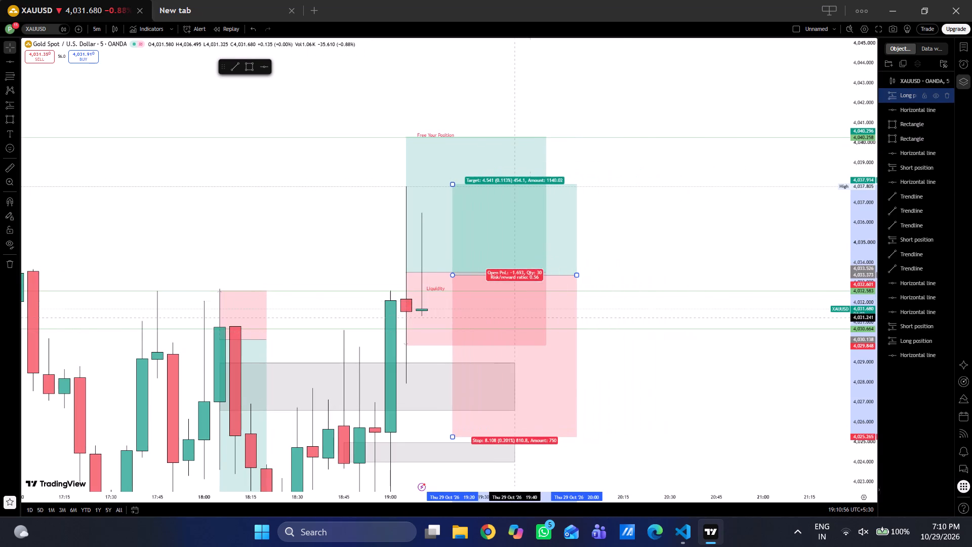
left_click_drag(518, 317, 484, 311)
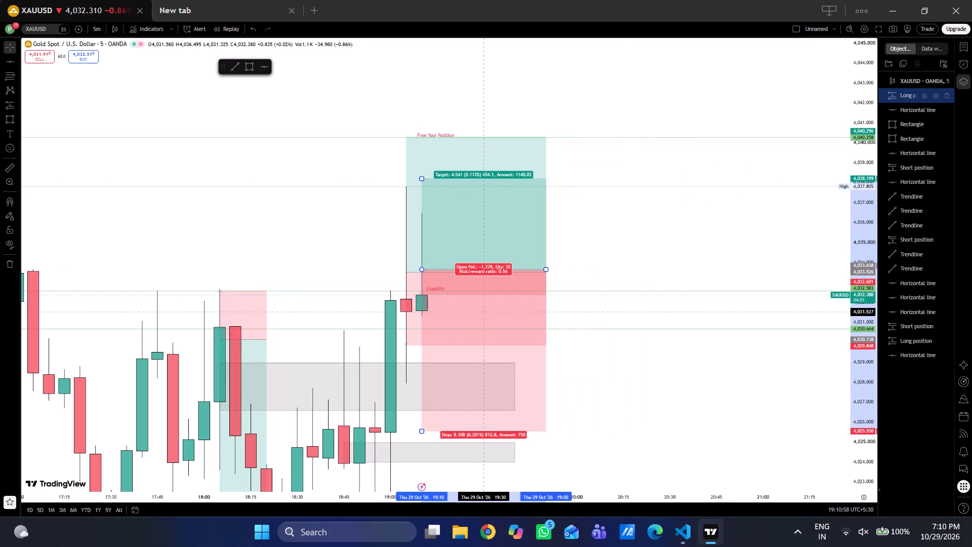
left_click_drag(484, 311, 492, 314)
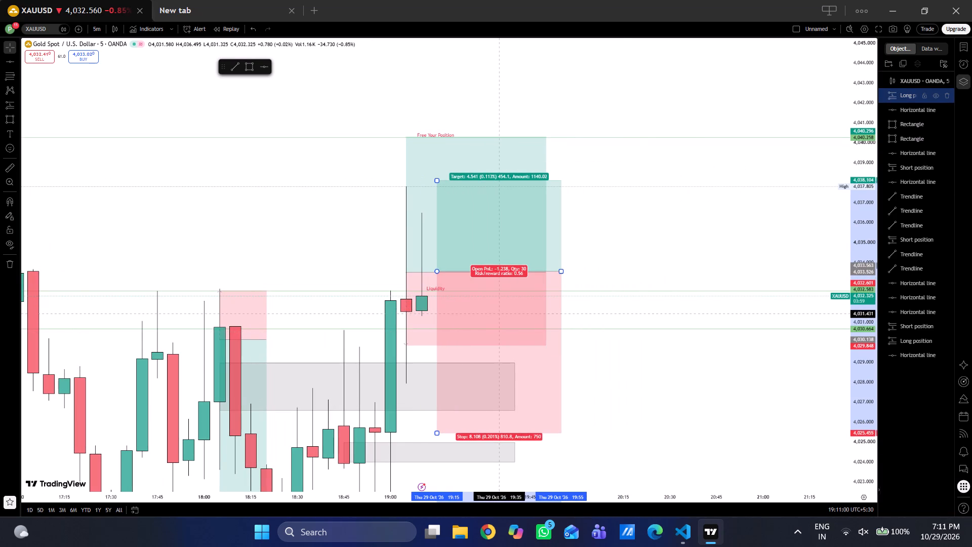
left_click_drag(492, 314, 492, 315)
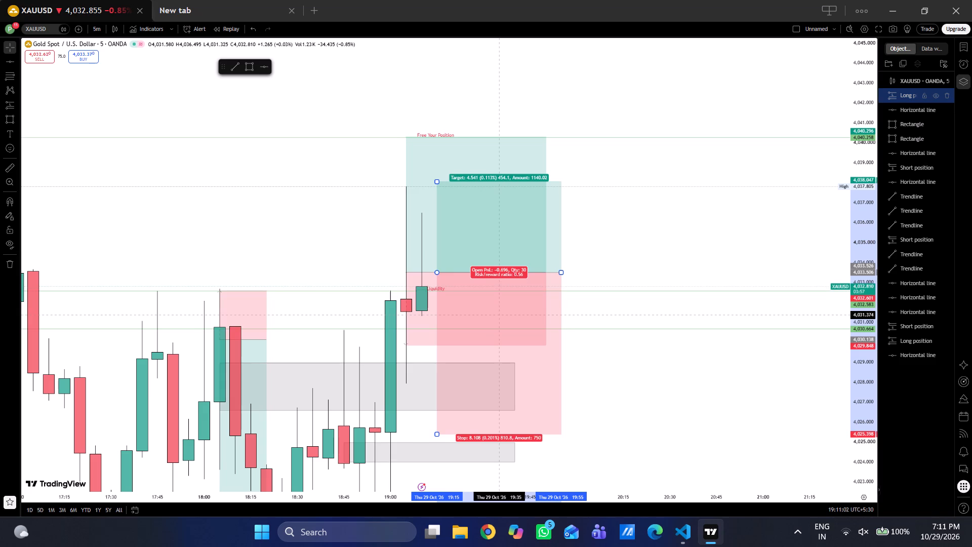
left_click_drag(492, 315, 472, 313)
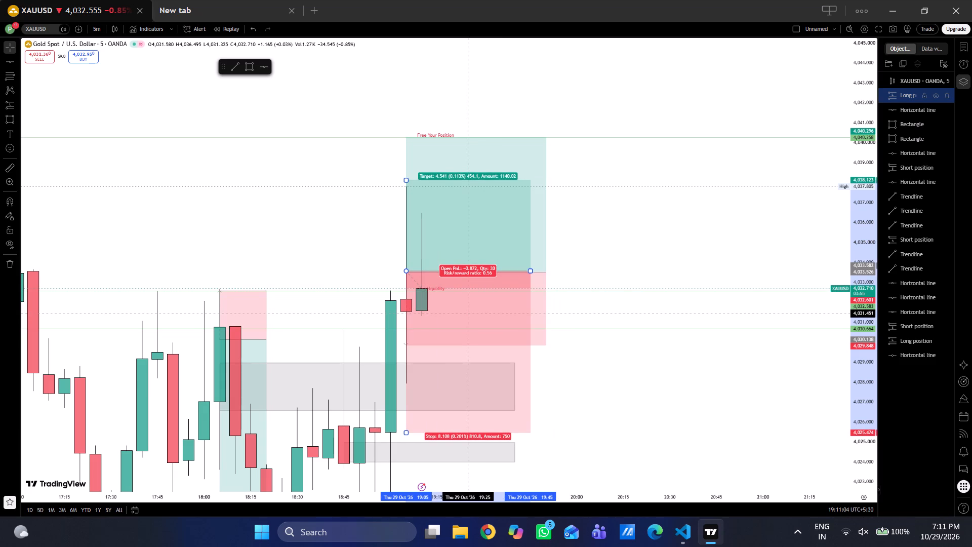
left_click_drag(472, 313, 474, 315)
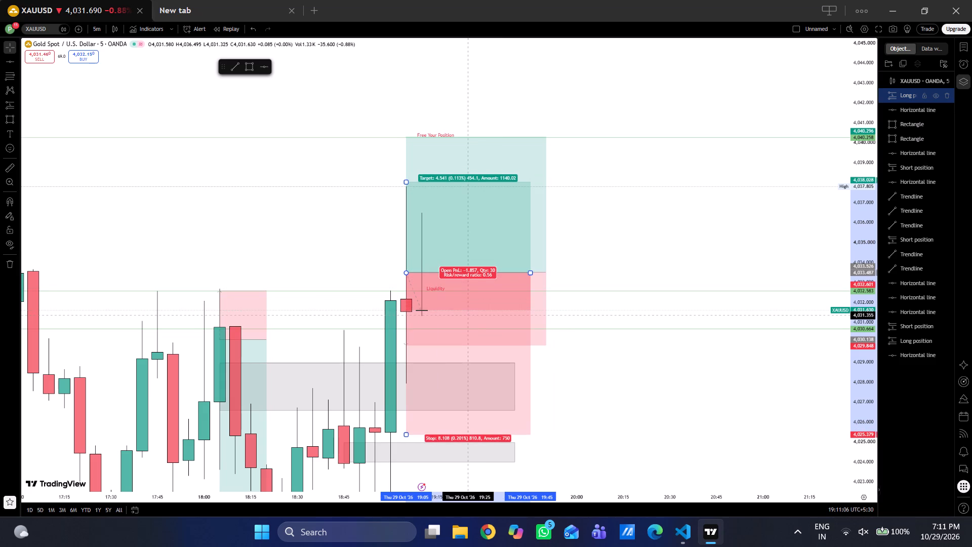
left_click_drag(474, 315, 473, 314)
left_click(473, 314)
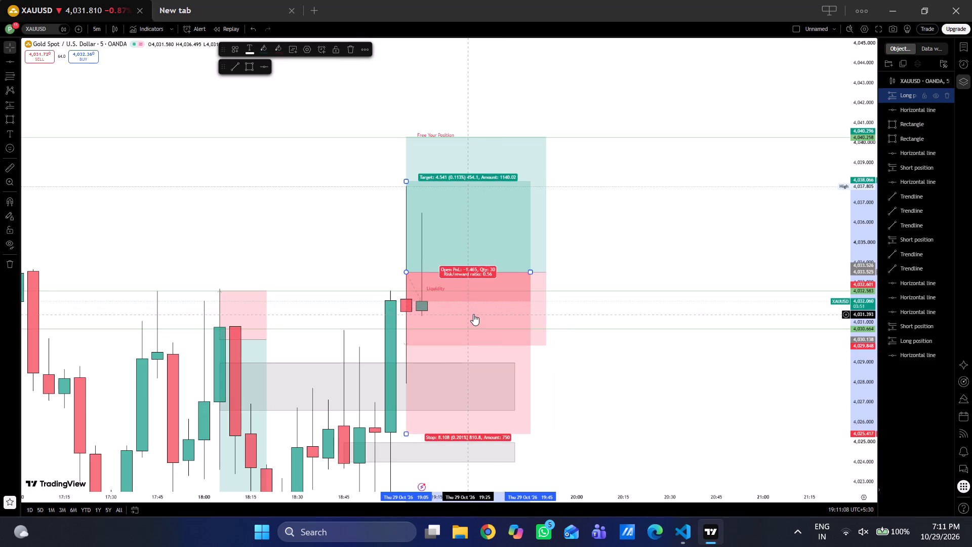
left_click(473, 314)
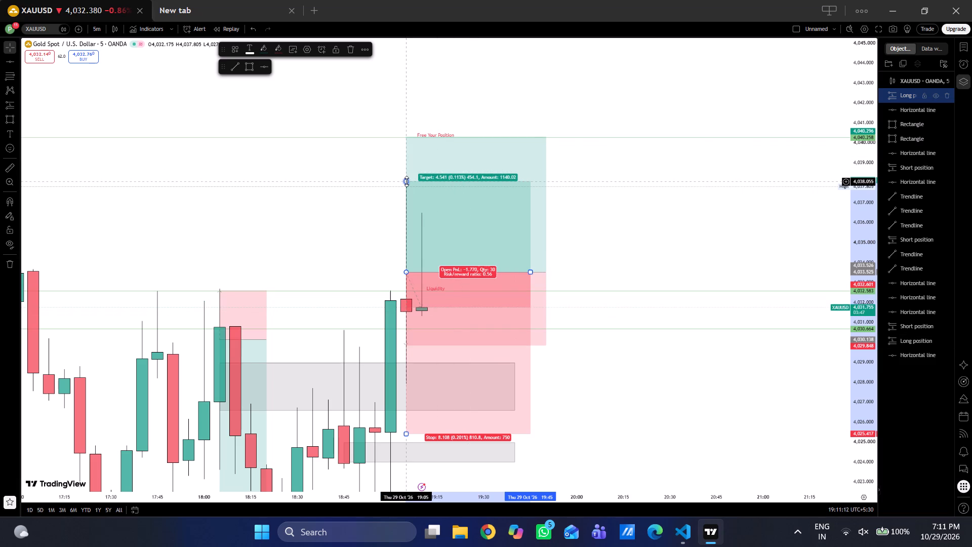
Raise the new long position's target above the Free Your Position line to about 4,041.71, and deselect it.
left_click_drag(407, 181, 407, 146)
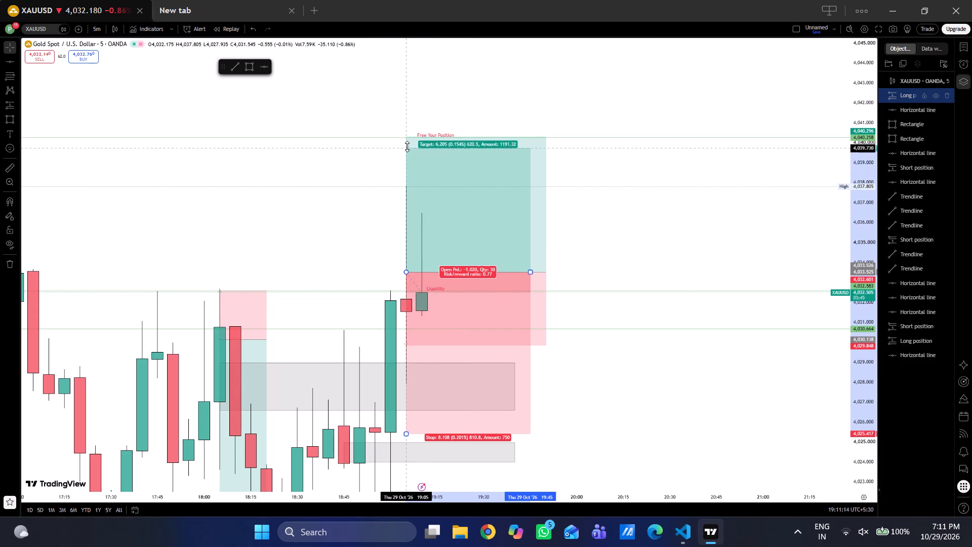
left_click_drag(407, 146, 429, 70)
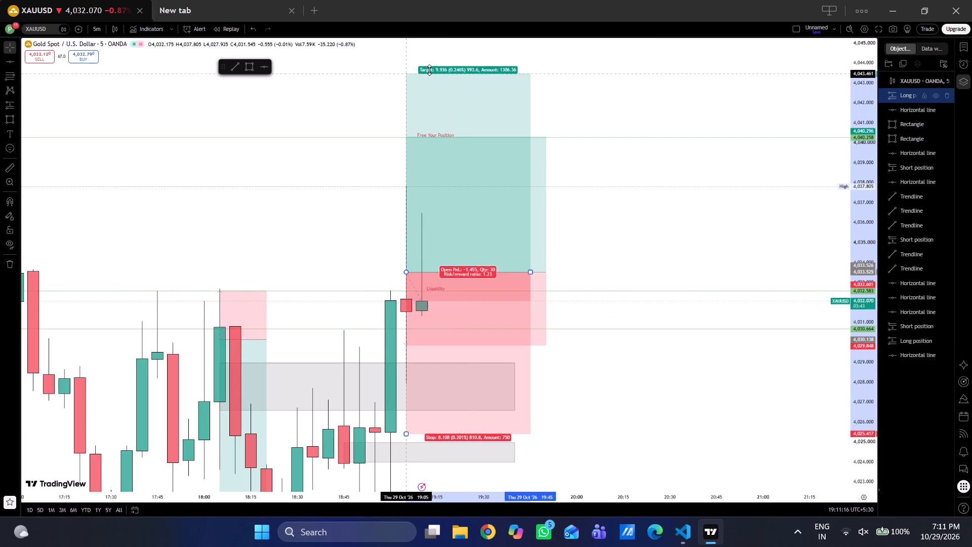
left_click_drag(429, 70, 427, 120)
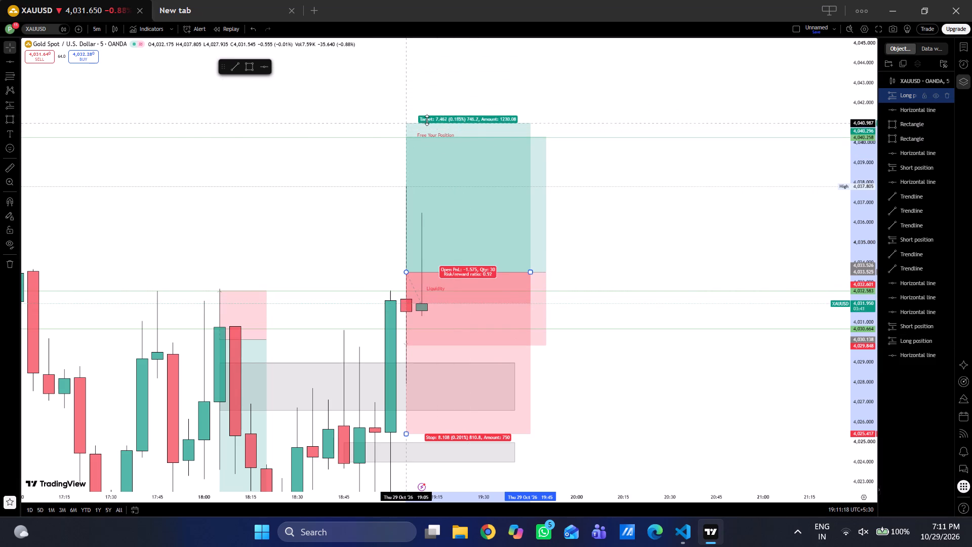
left_click_drag(427, 120, 430, 108)
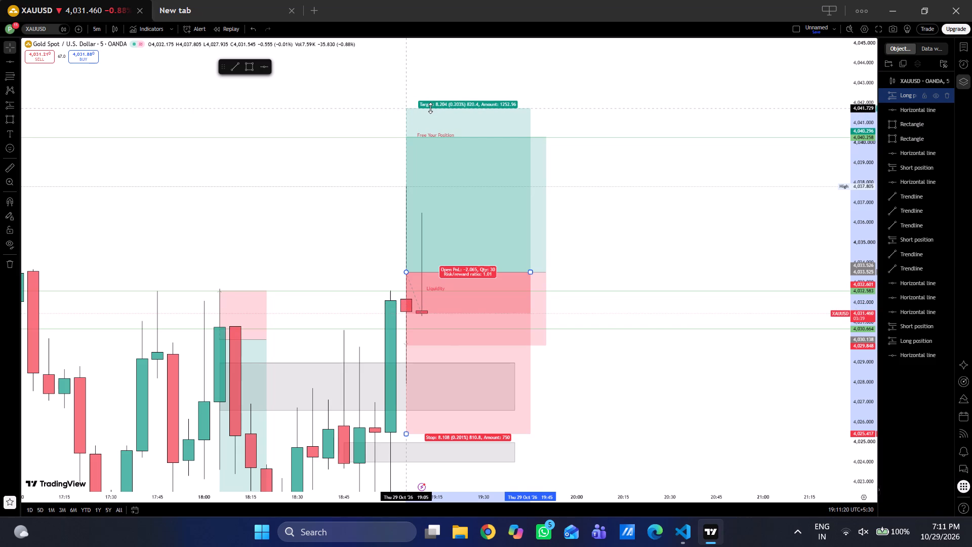
left_click_drag(430, 108, 430, 108)
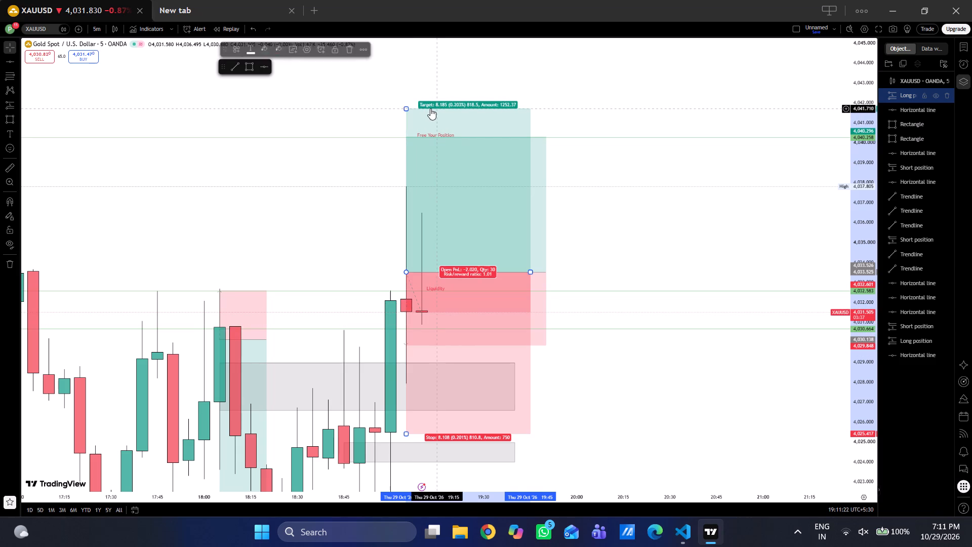
left_click(606, 186)
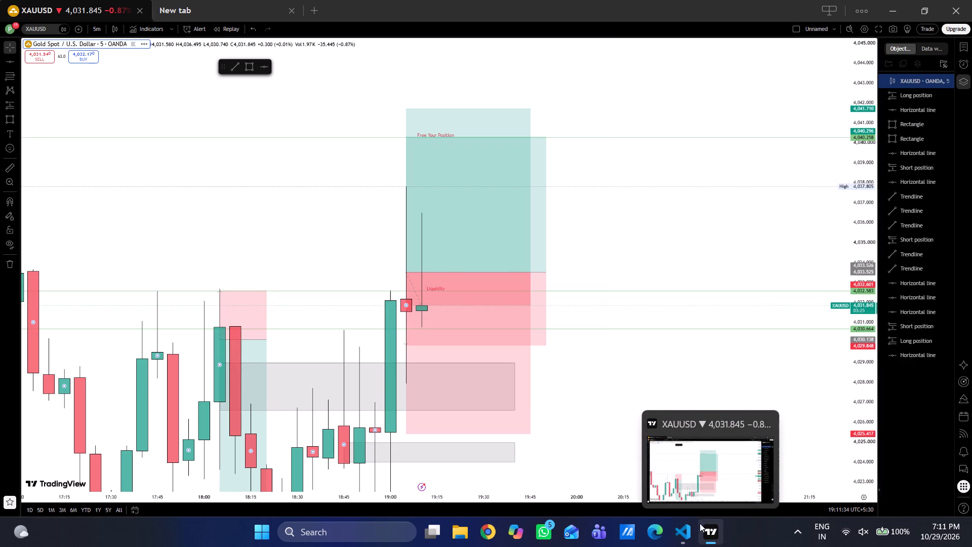
left_click(693, 335)
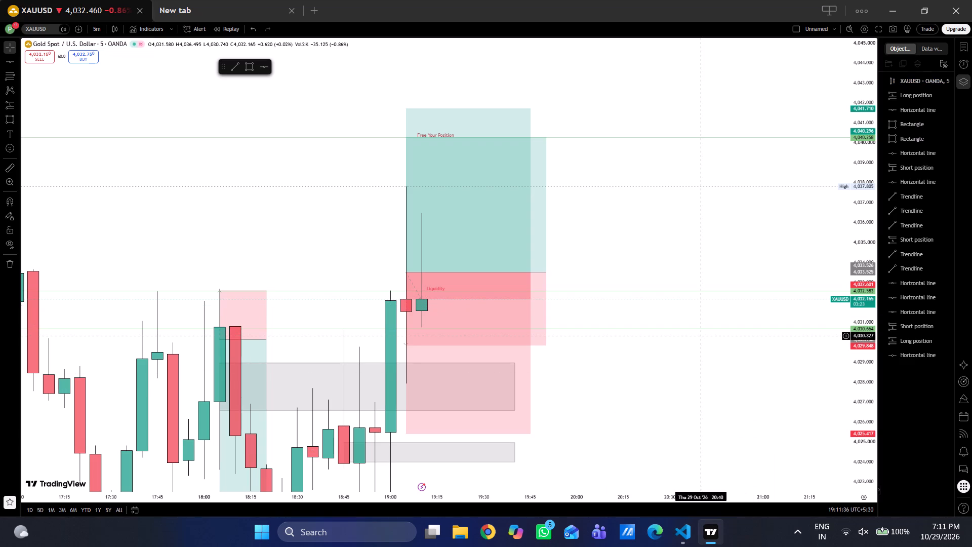
Examine the live price movement around the two overlapping long positions, the Liquidity line and the grey zones below.
left_click_drag(589, 280, 697, 262)
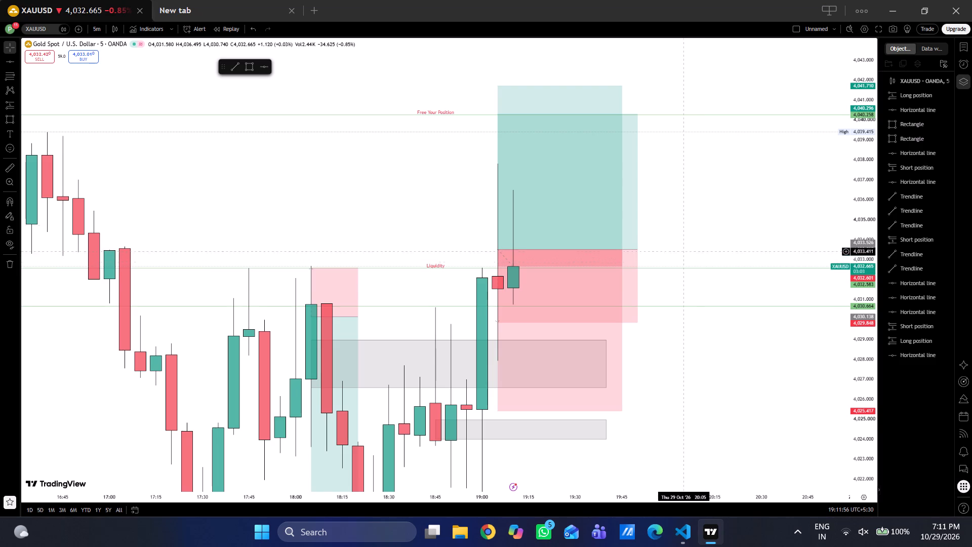
left_click_drag(658, 119, 714, 184)
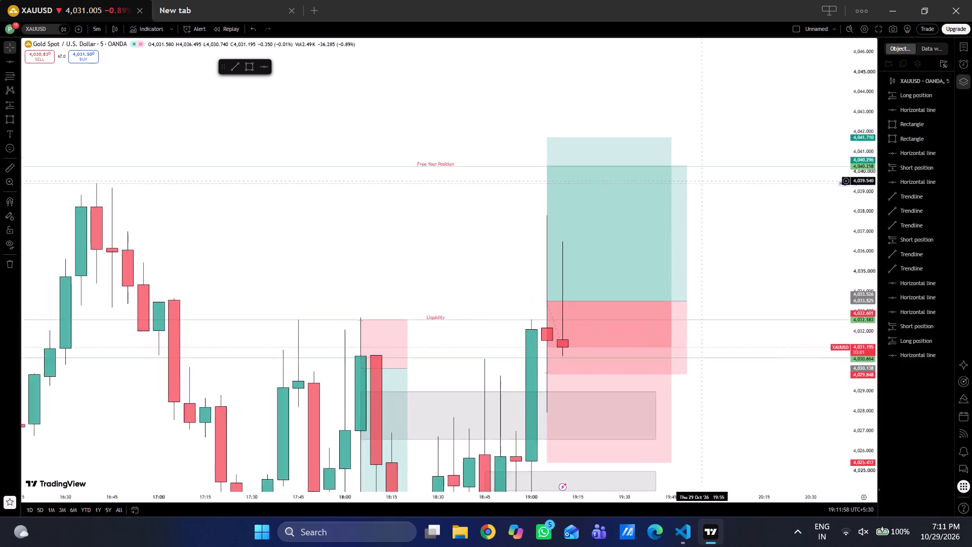
left_click_drag(714, 184, 641, 135)
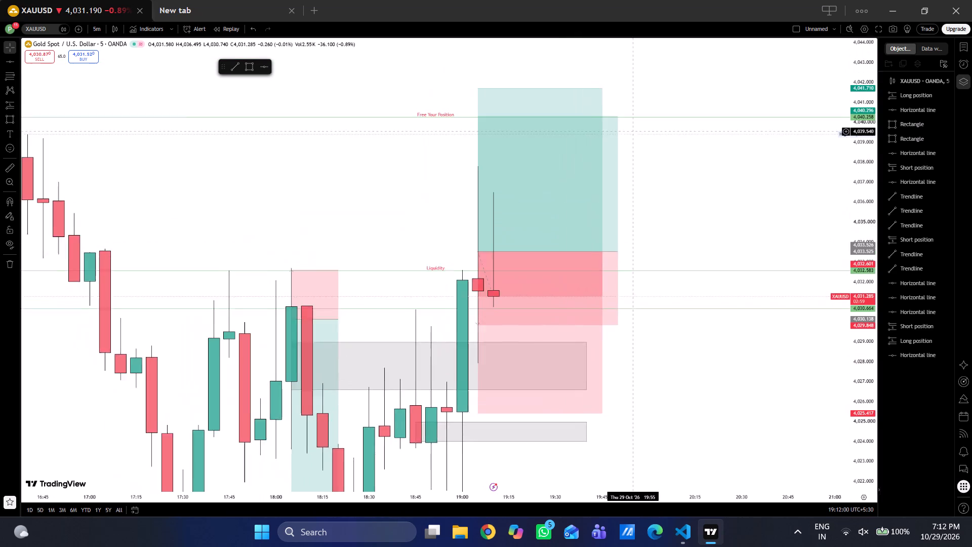
left_click_drag(641, 135, 642, 140)
left_click_drag(675, 270, 629, 263)
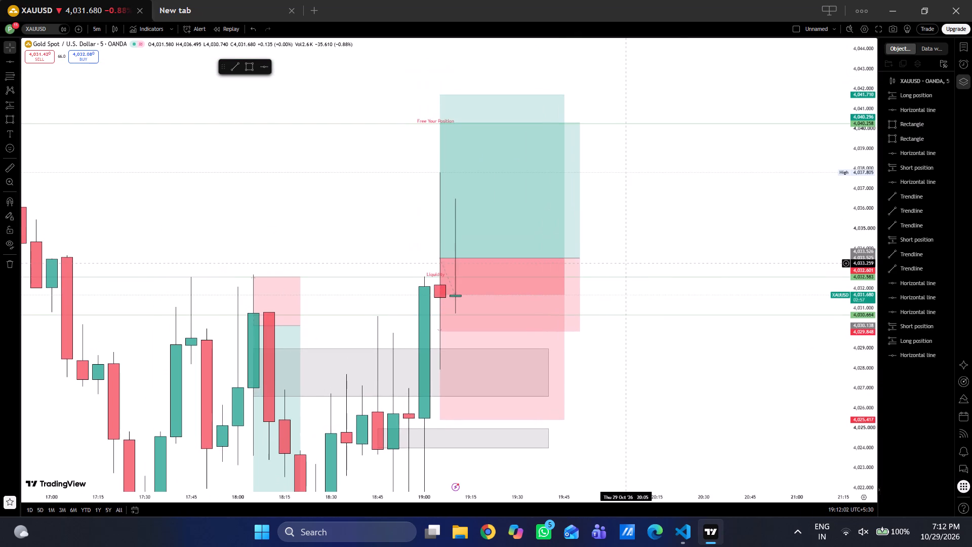
left_click_drag(629, 263, 625, 267)
left_click_drag(625, 267, 625, 288)
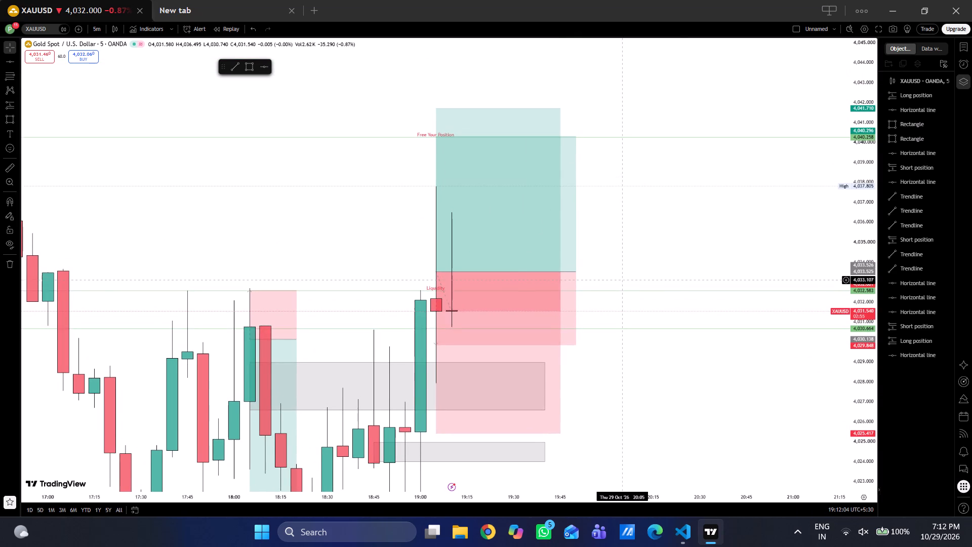
left_click_drag(625, 288, 600, 249)
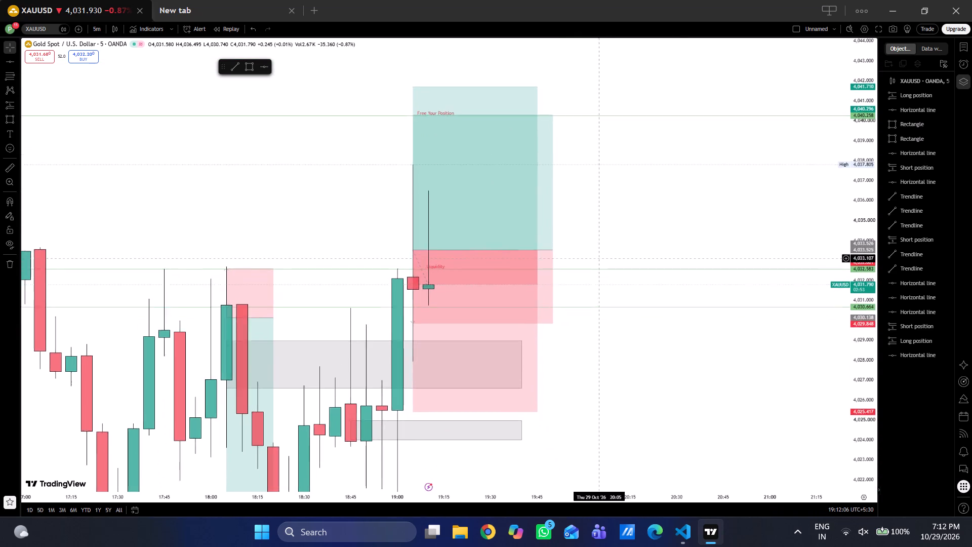
left_click_drag(600, 249, 605, 216)
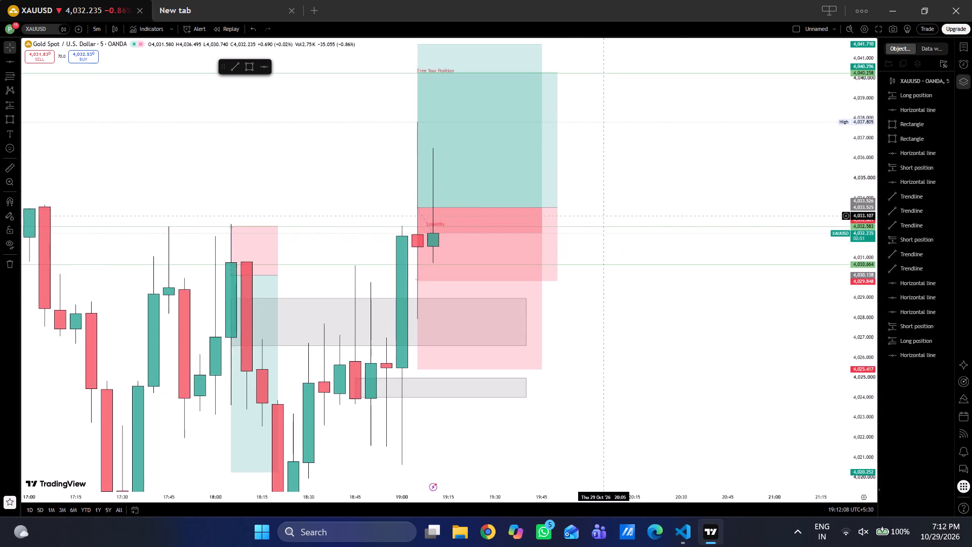
left_click_drag(605, 216, 600, 216)
left_click_drag(600, 216, 608, 286)
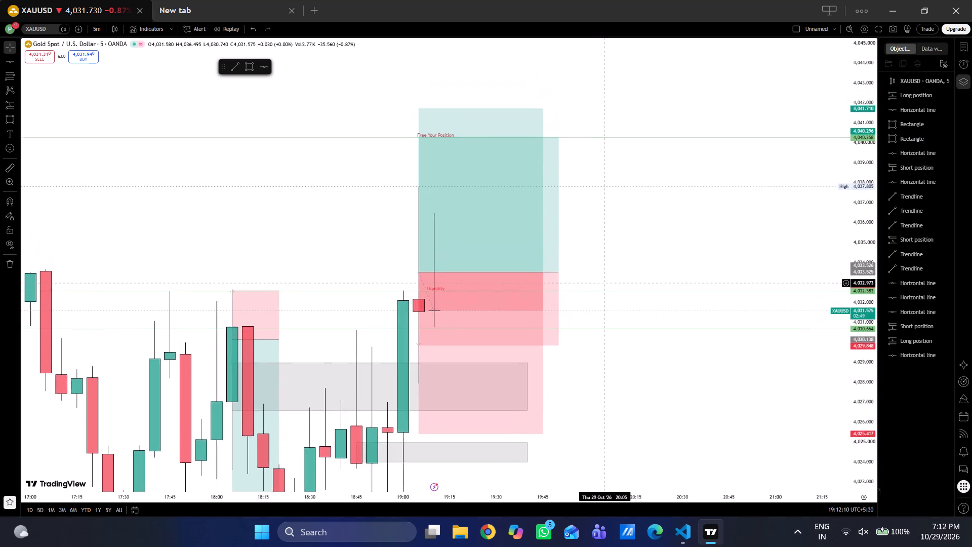
left_click_drag(608, 286, 626, 310)
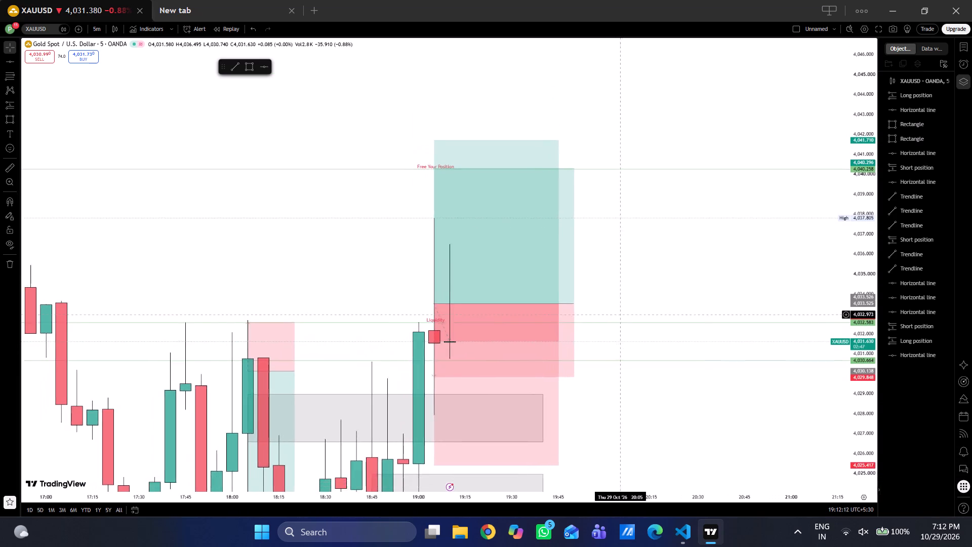
left_click_drag(626, 310, 648, 275)
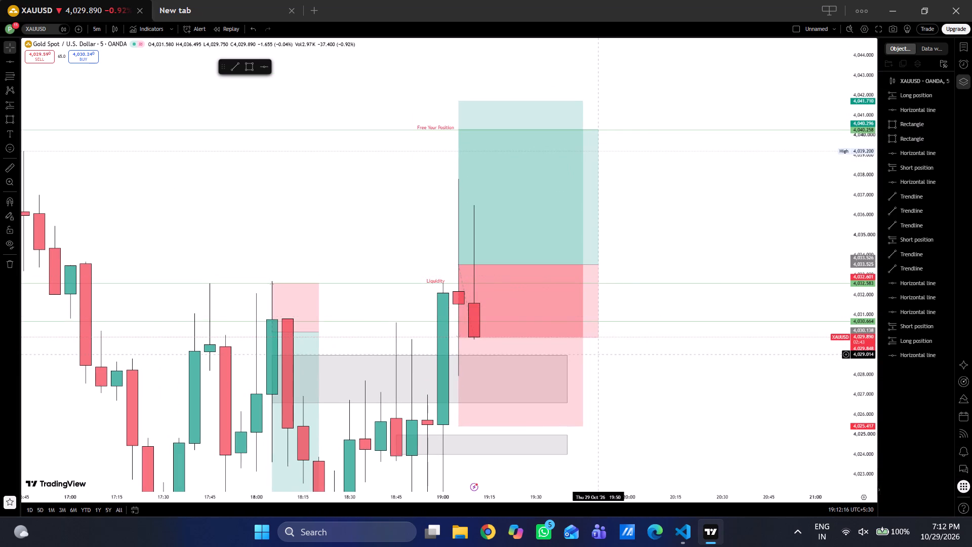
left_click_drag(601, 354, 623, 228)
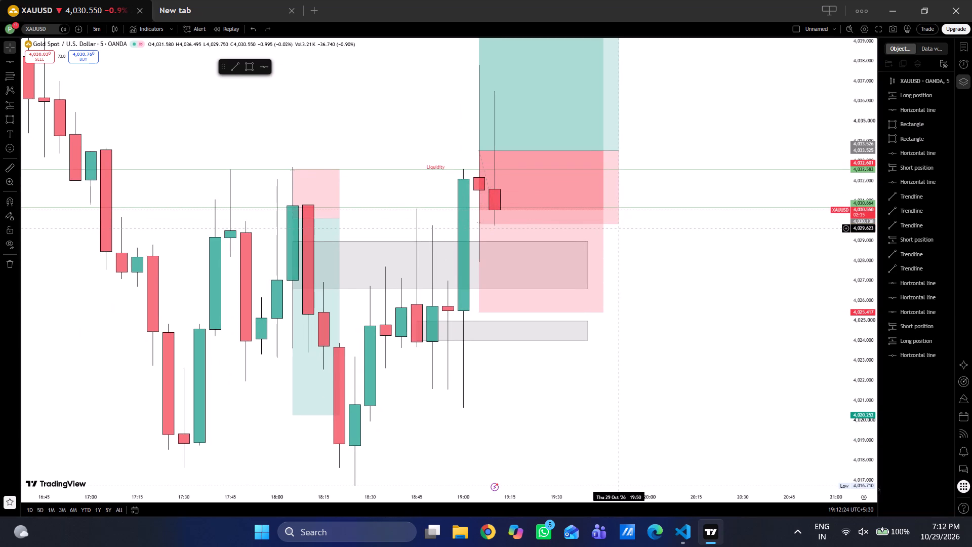
left_click_drag(621, 289, 624, 224)
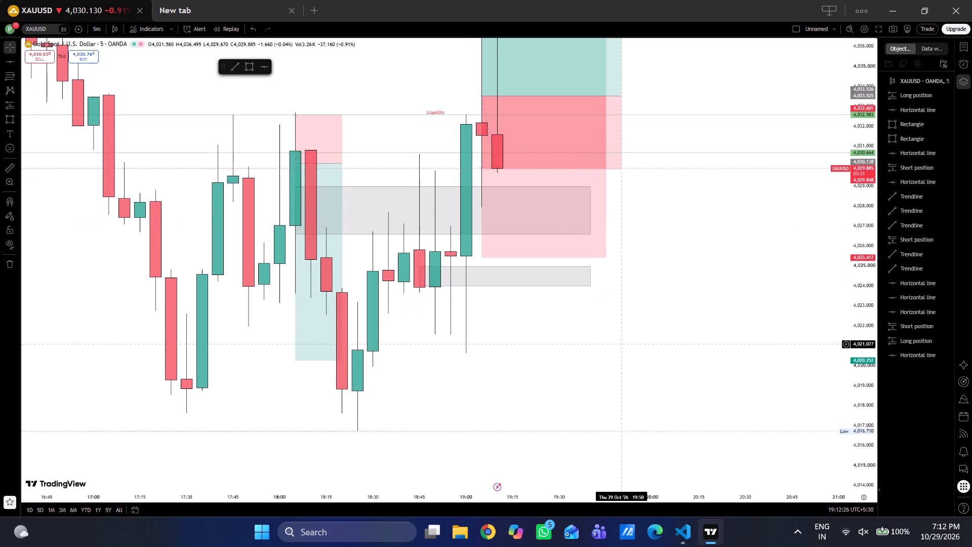
Minimise the chart window and launch Kuro from the desktop.
left_click(897, 10)
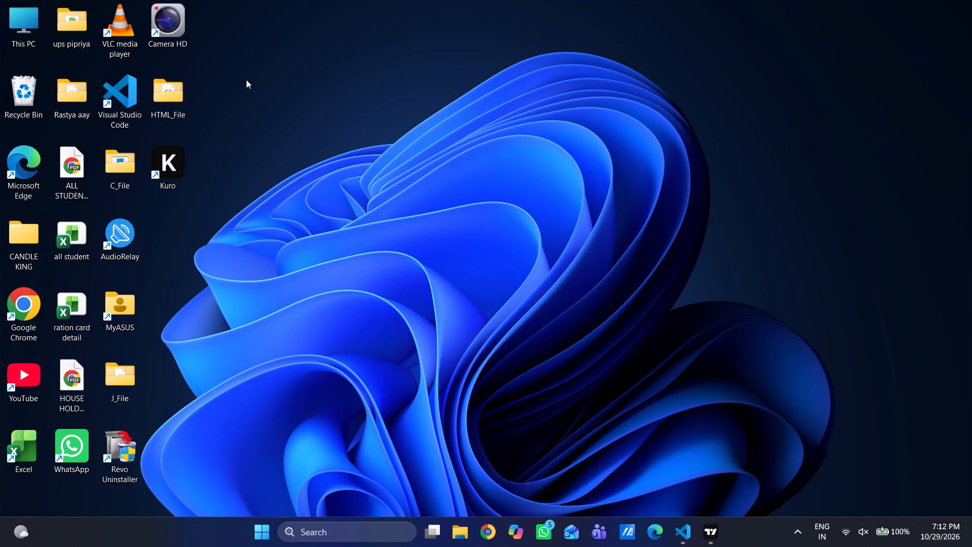
double_click(174, 155)
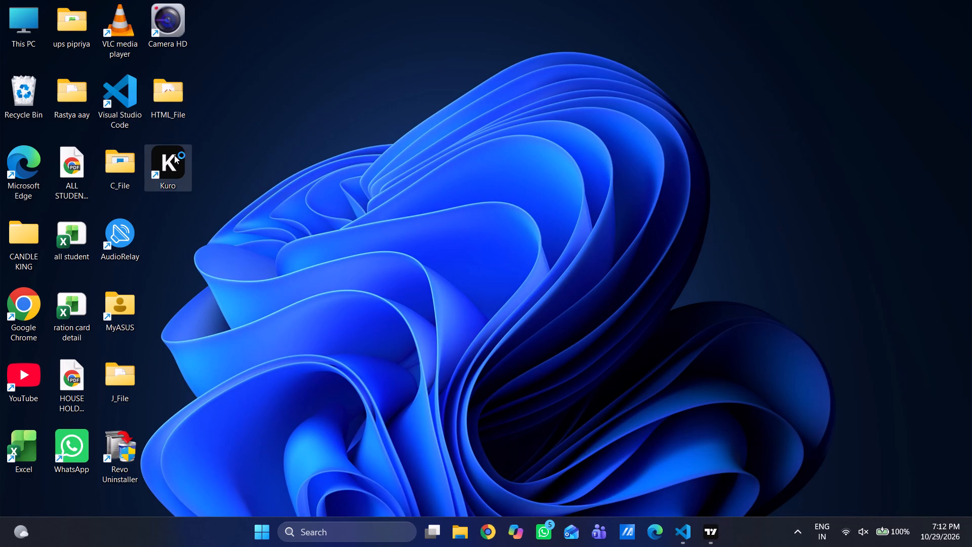